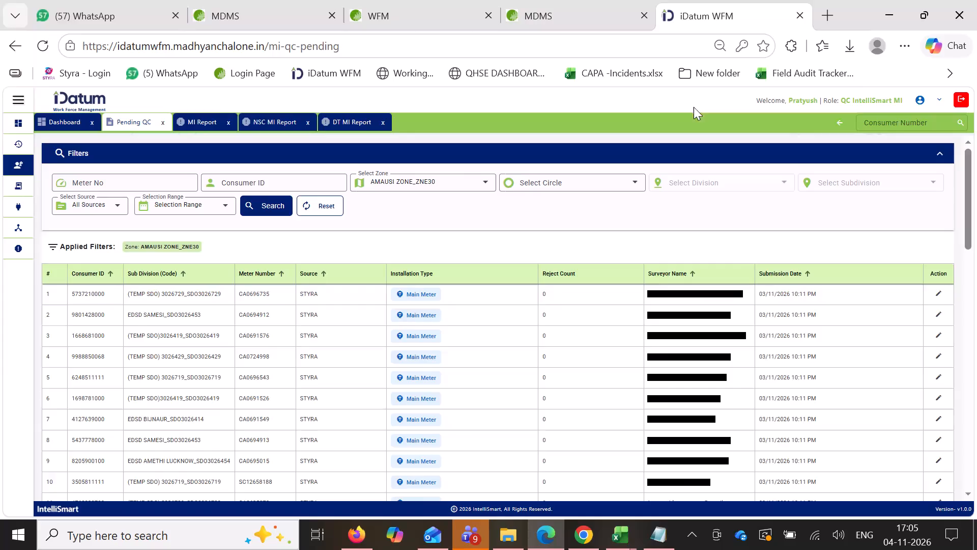
# Filter the pending QC list to circle EDC LUCKNOW RURAL_CIR30264 and division MALIHABAD_DIV302646, and run the search.
pyautogui.click(613, 174)
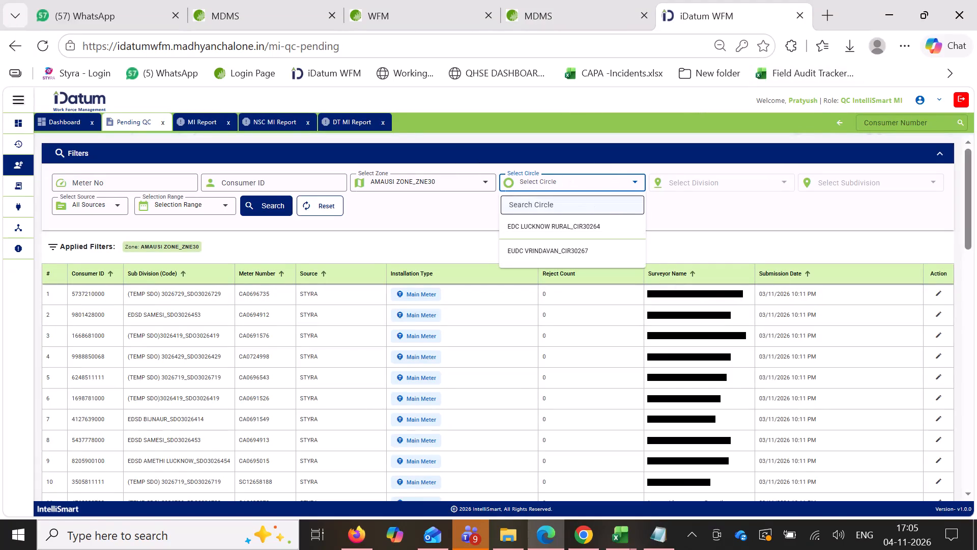
pyautogui.click(584, 208)
pyautogui.click(581, 226)
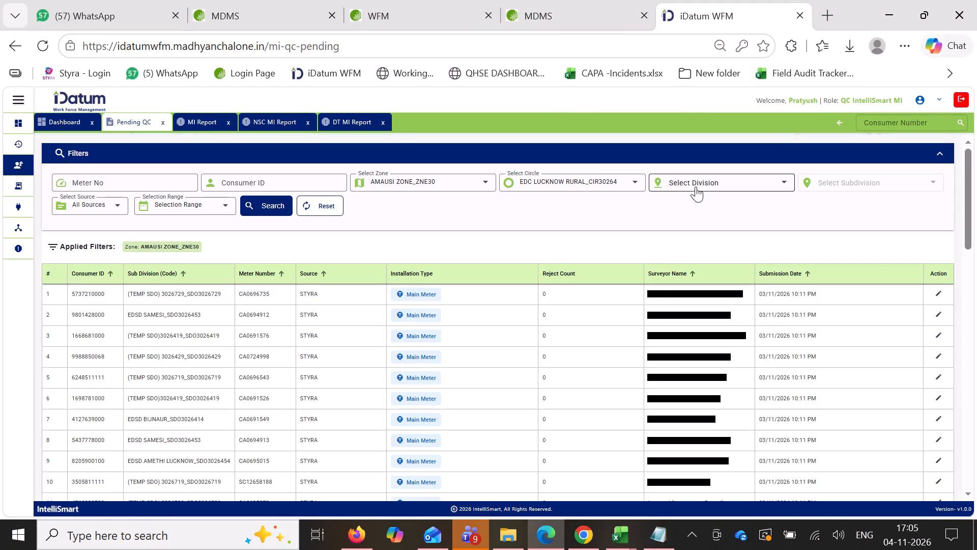
pyautogui.click(696, 186)
pyautogui.click(690, 249)
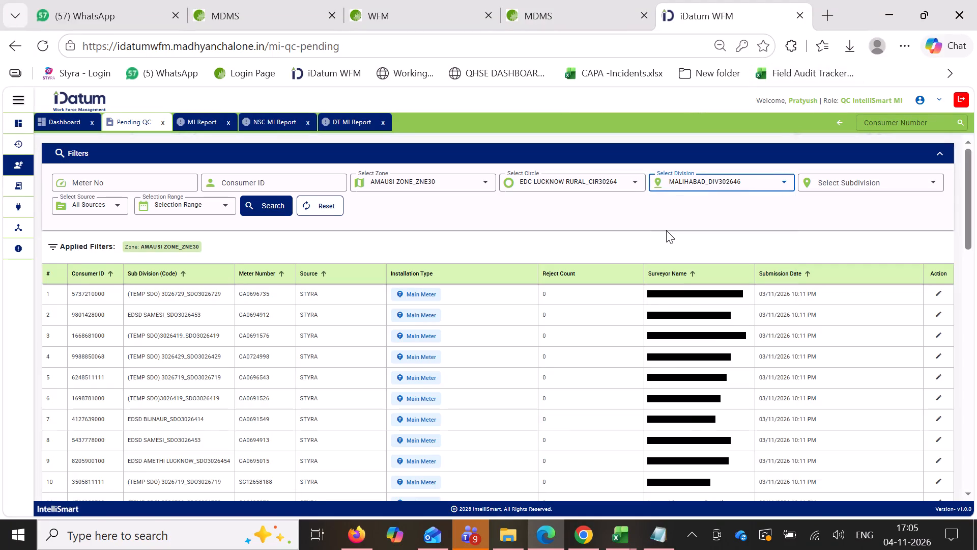
pyautogui.click(275, 215)
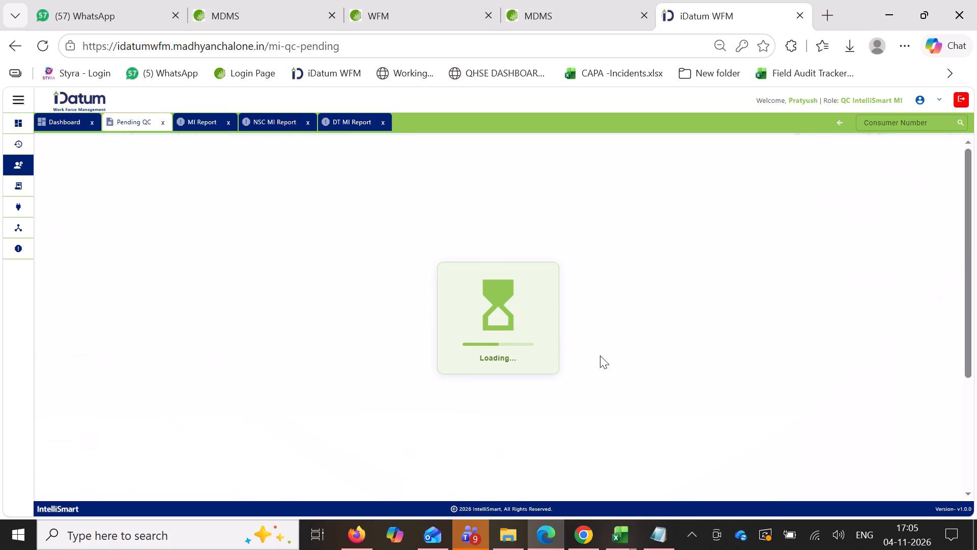
# Open the first pending record and examine the enlarged old meter number photo in its old meter data.
pyautogui.scroll(-14, 821, 370)
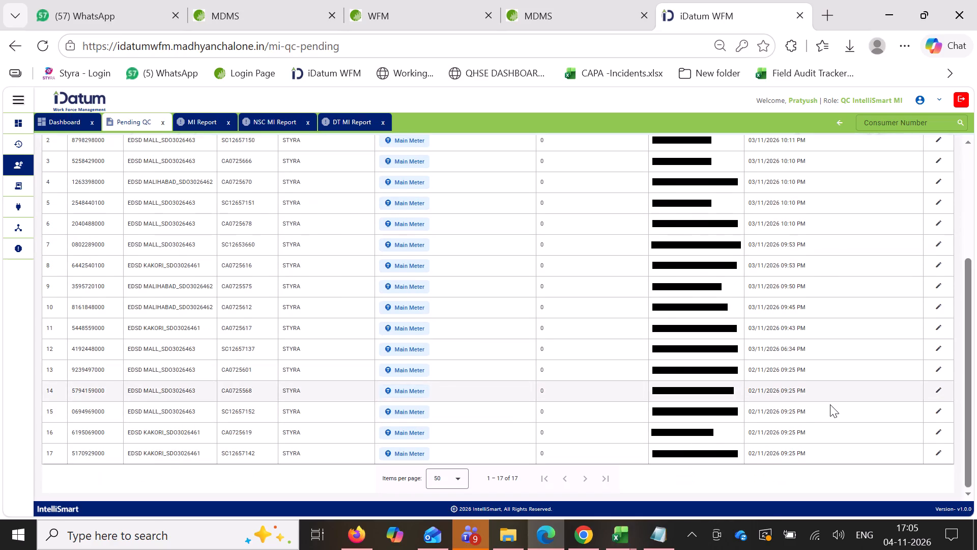
pyautogui.scroll(13, 830, 404)
pyautogui.click(938, 296)
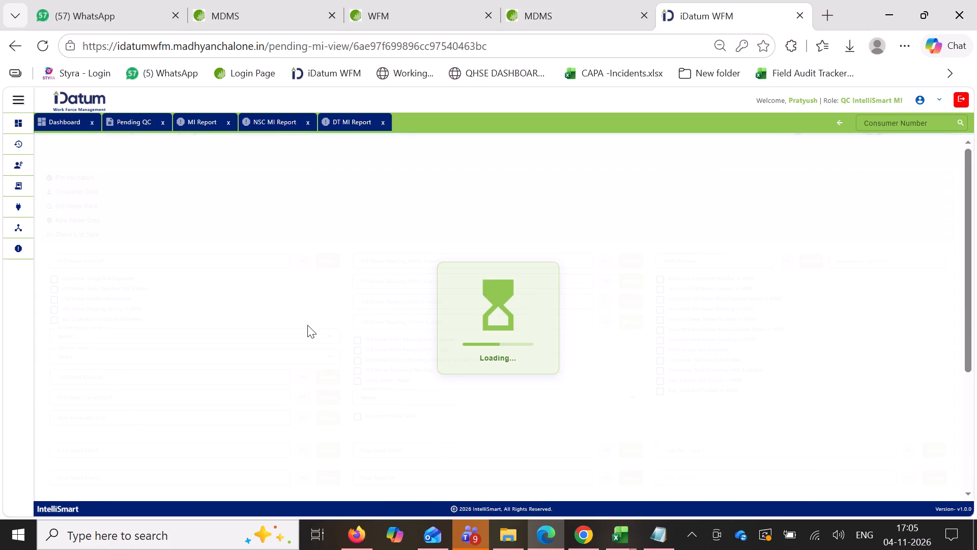
pyautogui.click(251, 220)
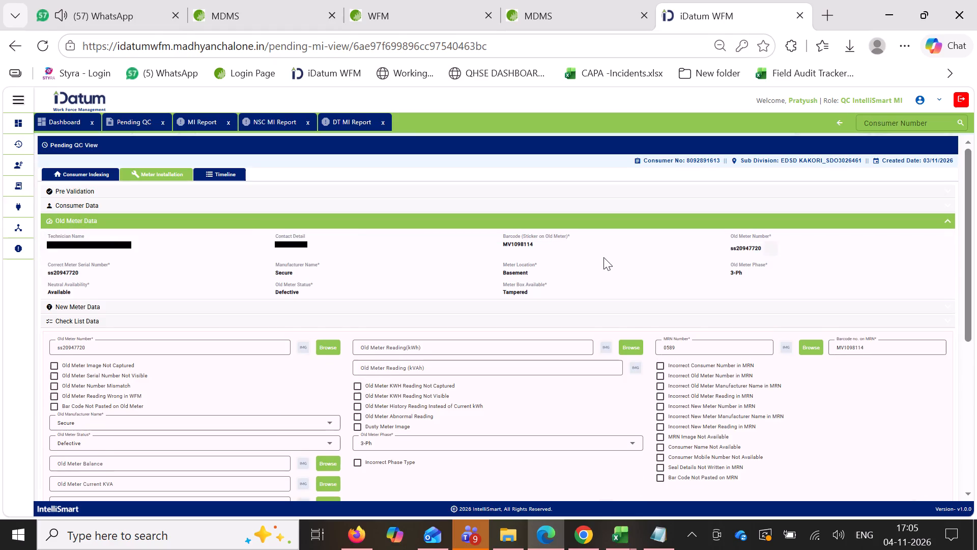
pyautogui.click(770, 249)
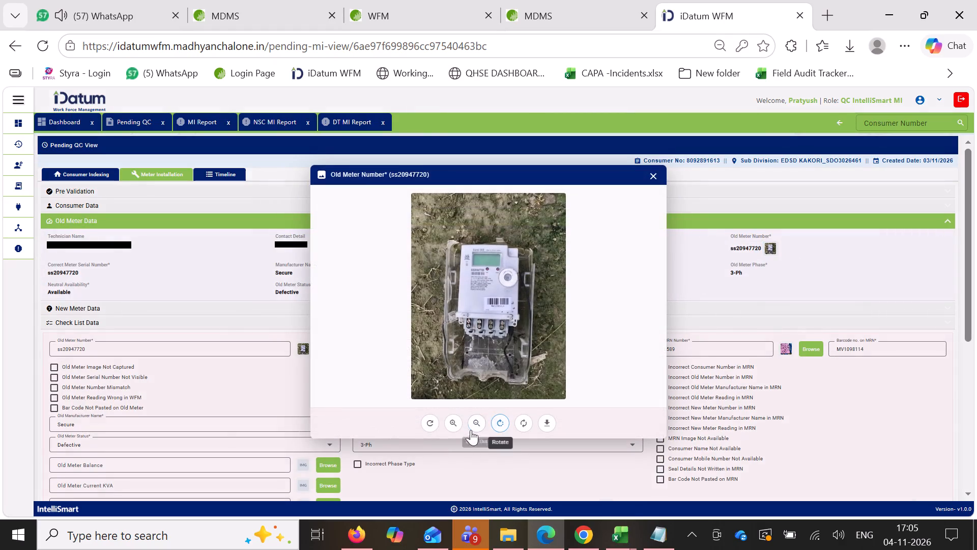
pyautogui.doubleClick(465, 425)
pyautogui.tripleClick(460, 426)
pyautogui.tripleClick(460, 426)
pyautogui.doubleClick(459, 426)
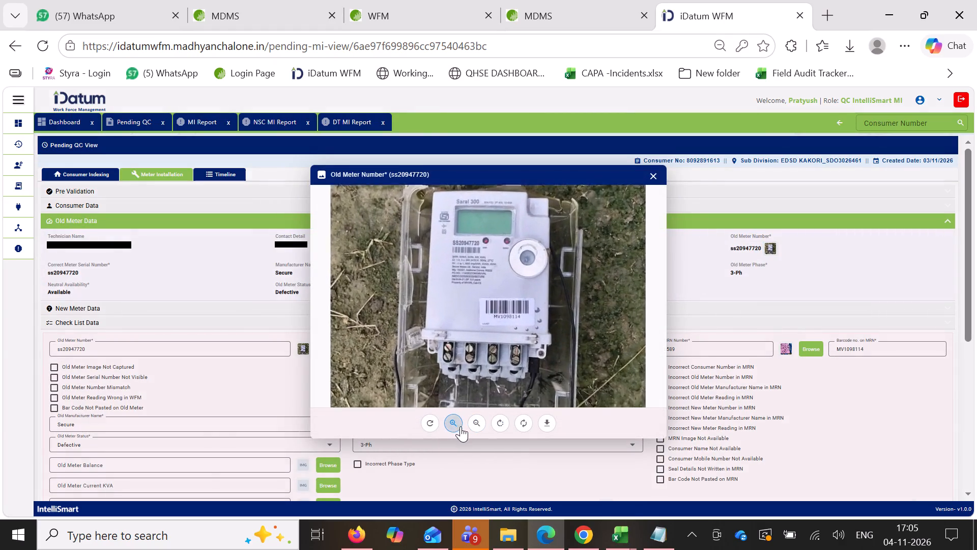
pyautogui.click(657, 185)
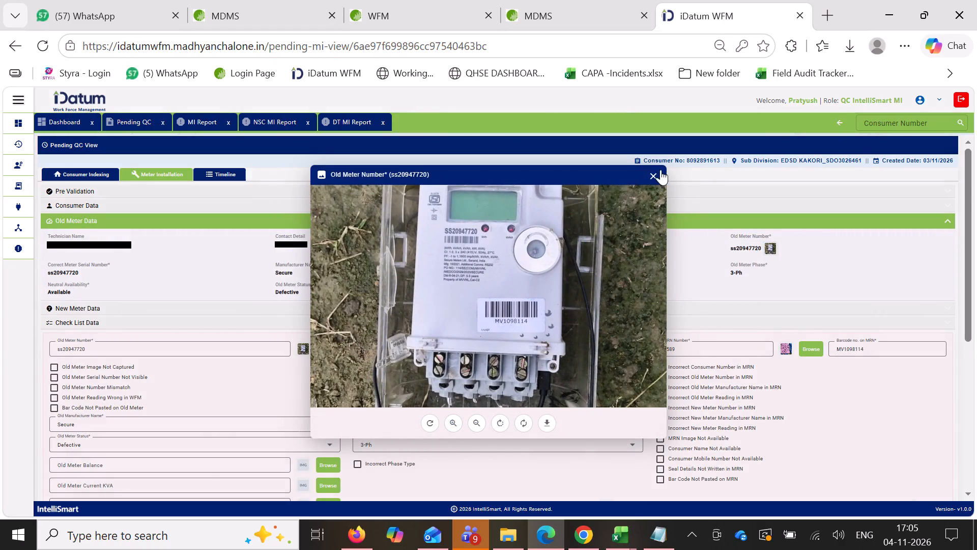
pyautogui.click(661, 170)
# Examine the enlarged meter mounting photo in the record's new meter data.
pyautogui.click(575, 225)
pyautogui.click(505, 240)
pyautogui.click(419, 245)
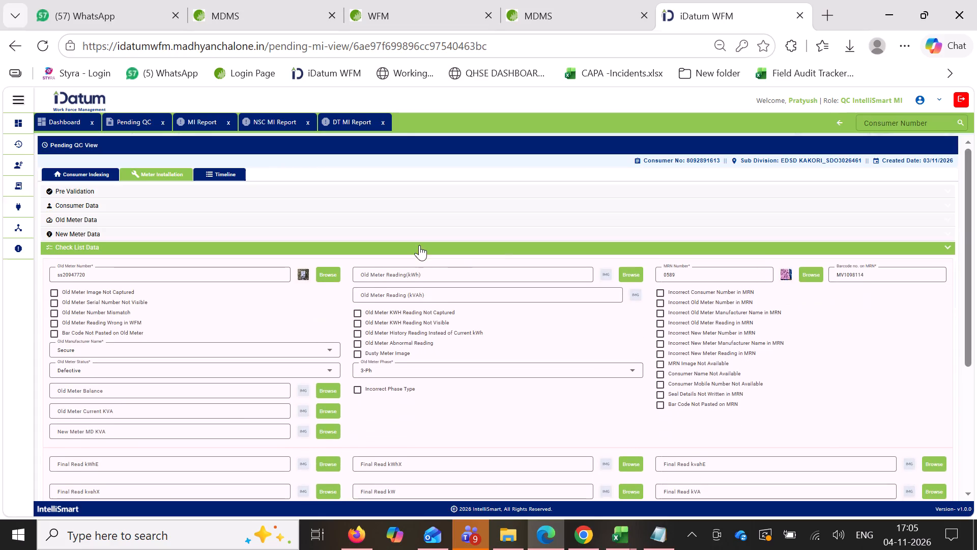
pyautogui.click(423, 241)
pyautogui.click(447, 233)
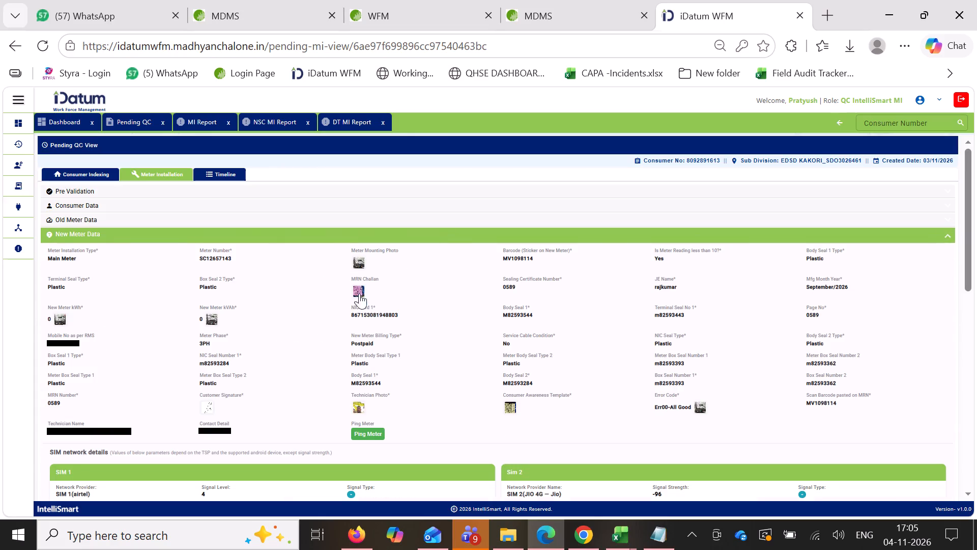
pyautogui.click(351, 269)
pyautogui.click(360, 261)
pyautogui.tripleClick(450, 423)
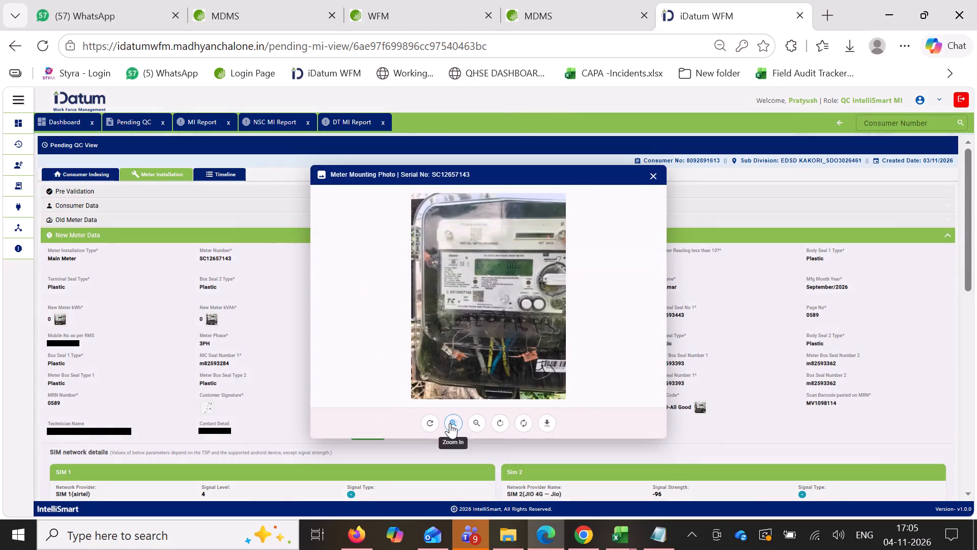
pyautogui.tripleClick(448, 423)
pyautogui.click(445, 423)
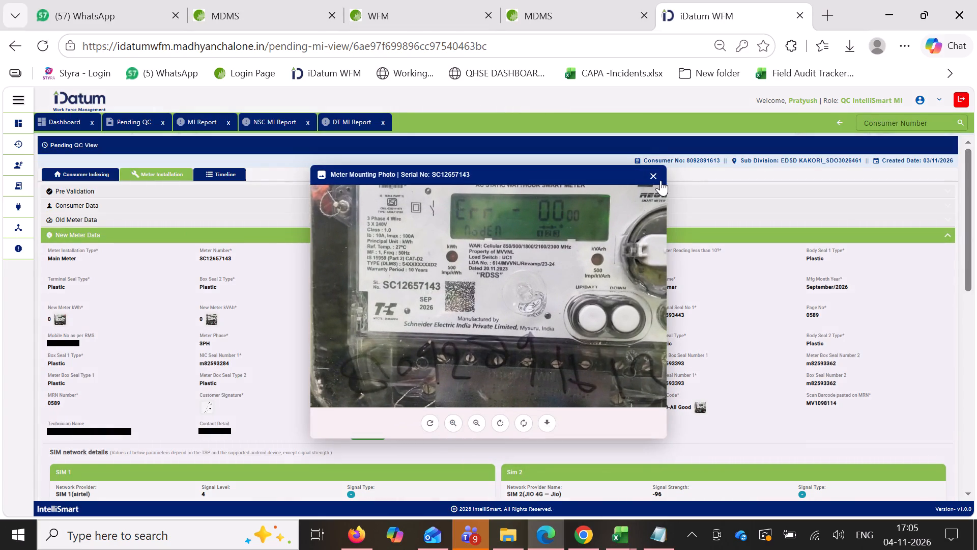
pyautogui.click(649, 180)
# Examine the MRN challan image, rotated upright and enlarged, to check its handwritten meter and seal details.
pyautogui.click(348, 290)
pyautogui.click(359, 295)
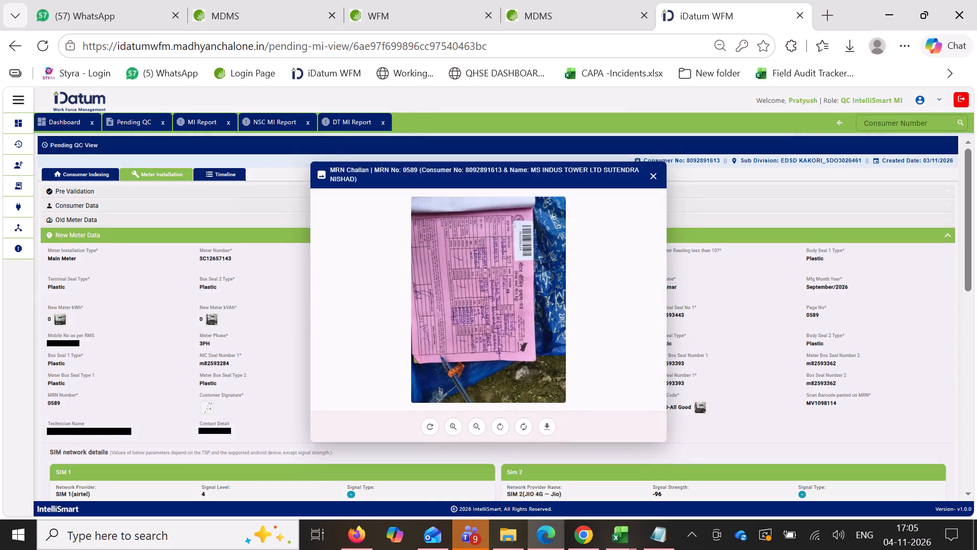
pyautogui.tripleClick(503, 432)
pyautogui.click(467, 428)
pyautogui.tripleClick(459, 426)
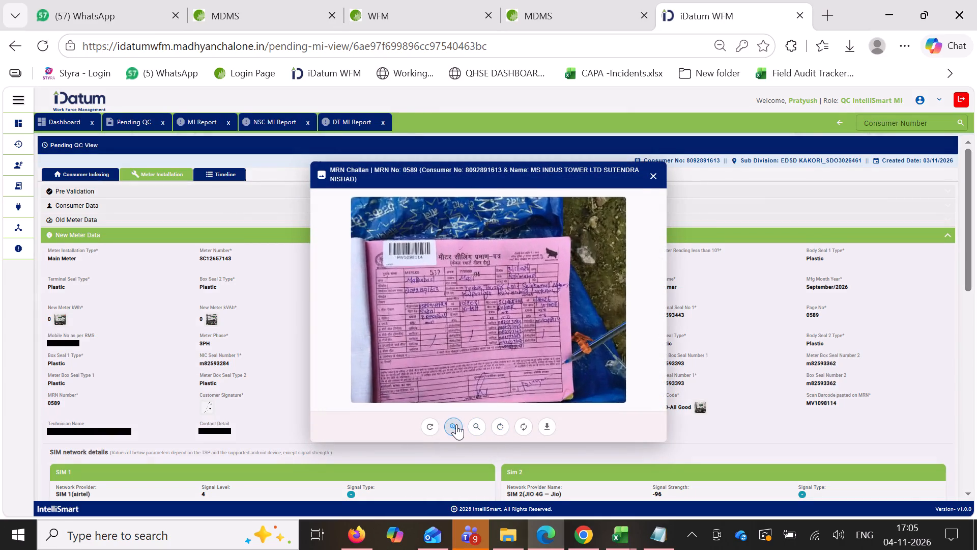
pyautogui.tripleClick(456, 424)
pyautogui.tripleClick(456, 424)
pyautogui.moveTo(424, 359); pyautogui.dragTo(466, 357)
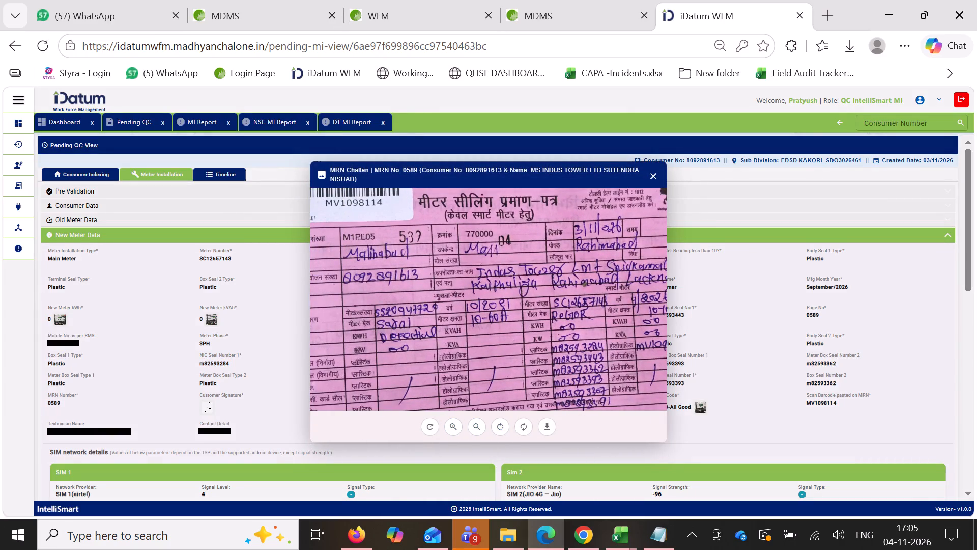
pyautogui.click(646, 183)
# Copy the remark "New Meter Power OFF" from the Remarks file in Notepad into the record's Additional Remarks.
pyautogui.click(473, 242)
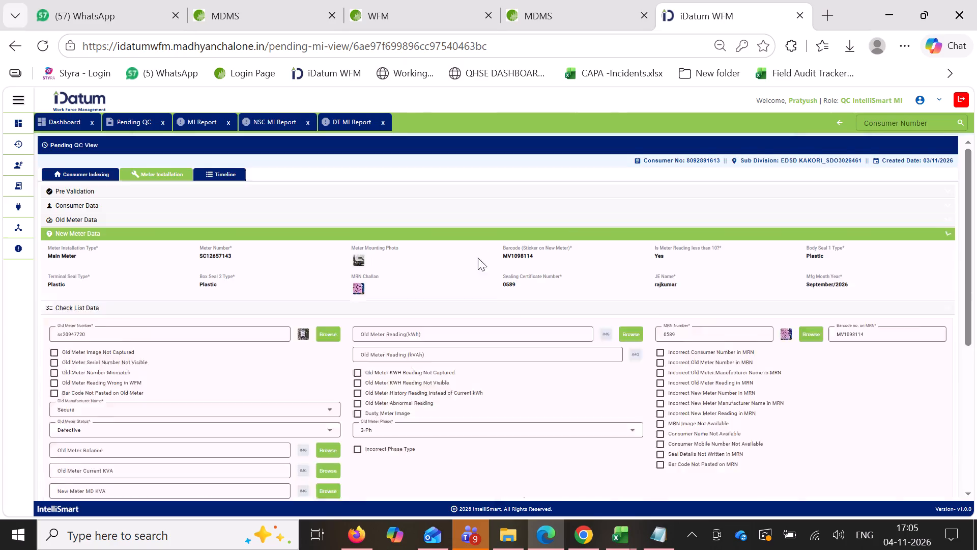
pyautogui.scroll(-5, 478, 264)
pyautogui.click(644, 533)
pyautogui.hotkey('ctrl', 'c')
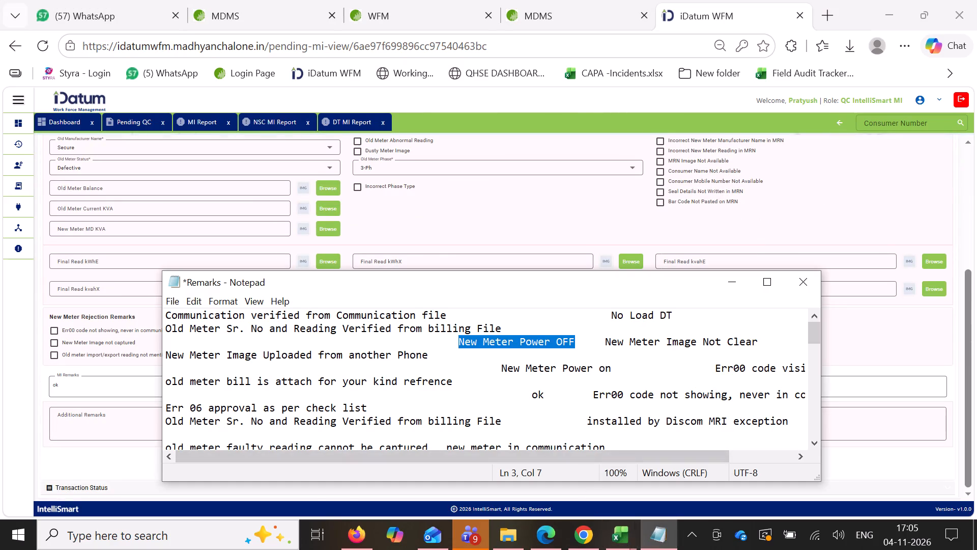
pyautogui.scroll(-4, 422, 196)
pyautogui.click(82, 429)
pyautogui.hotkey('ctrl', 'v')
pyautogui.hotkey('ctrl', 'space')
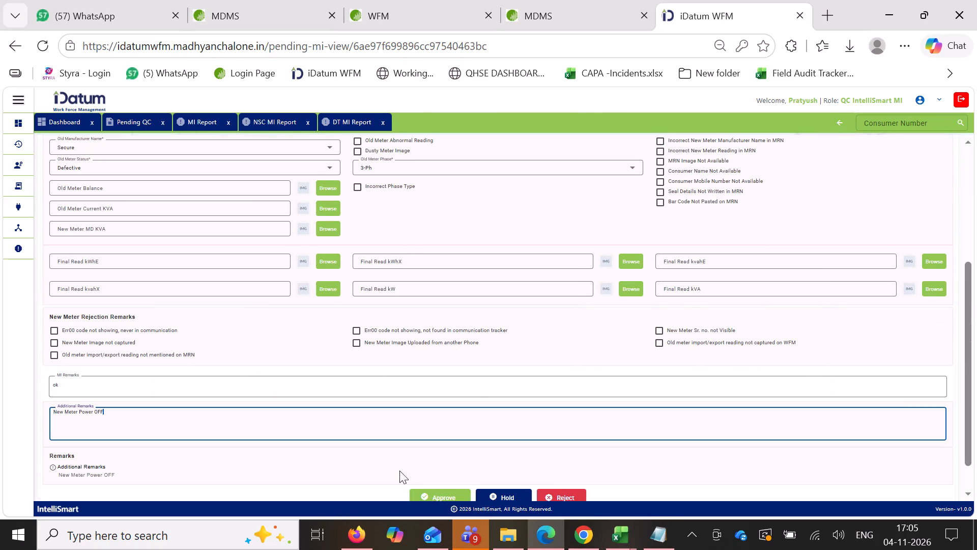
# Approve the meter installation record and accept the approval confirmation.
pyautogui.moveTo(419, 484); pyautogui.dragTo(427, 486)
pyautogui.click(438, 488)
pyautogui.click(436, 489)
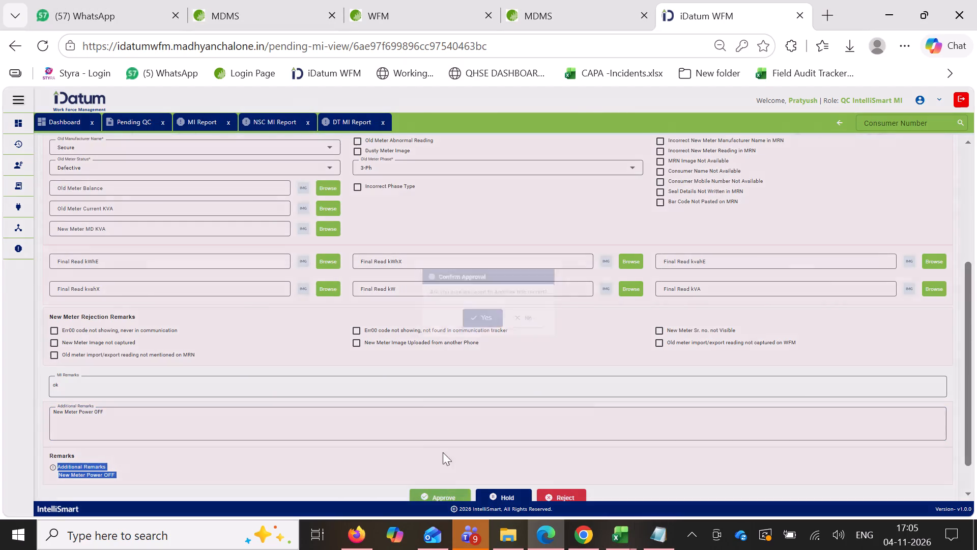
pyautogui.click(475, 327)
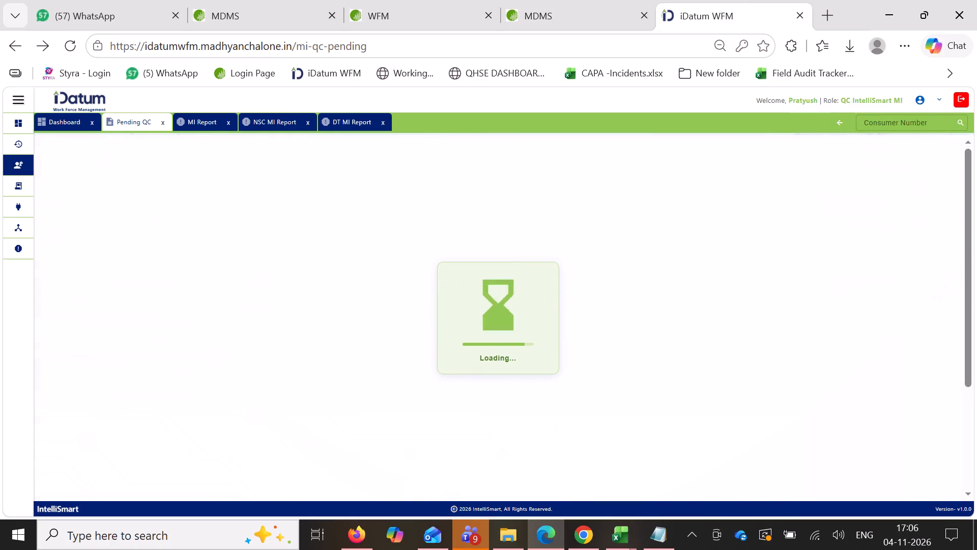
# Open the first record in the refreshed pending list and examine the enlarged old meter kWh photo.
pyautogui.click(938, 289)
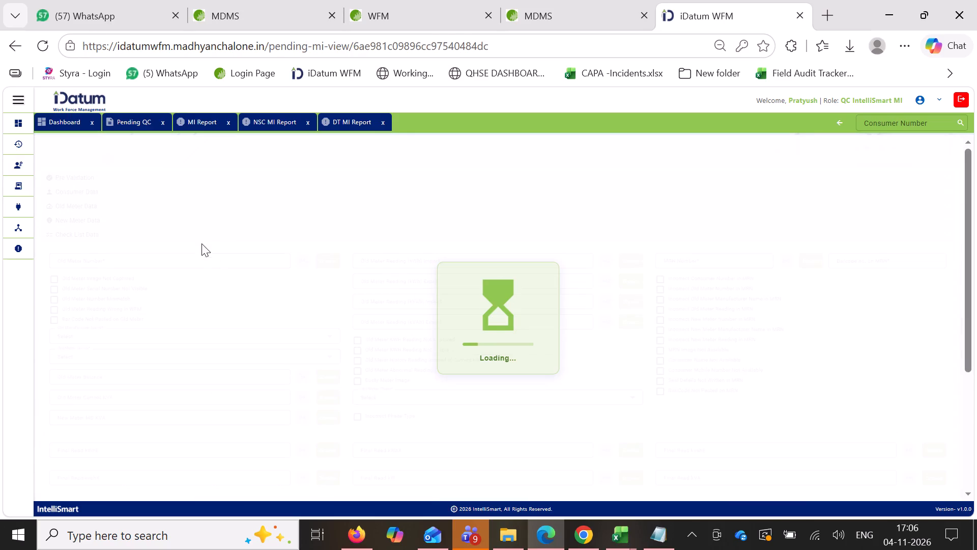
pyautogui.click(242, 217)
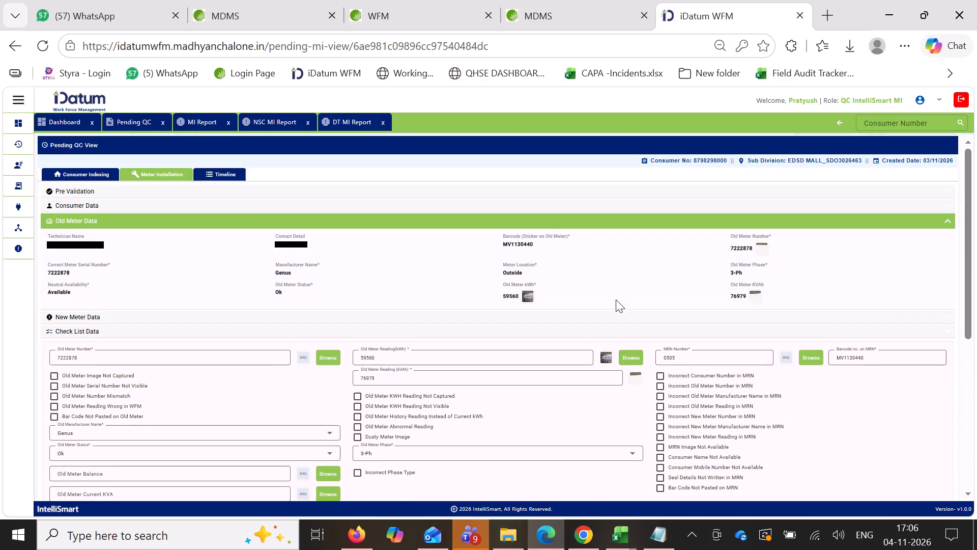
pyautogui.click(533, 293)
pyautogui.tripleClick(457, 413)
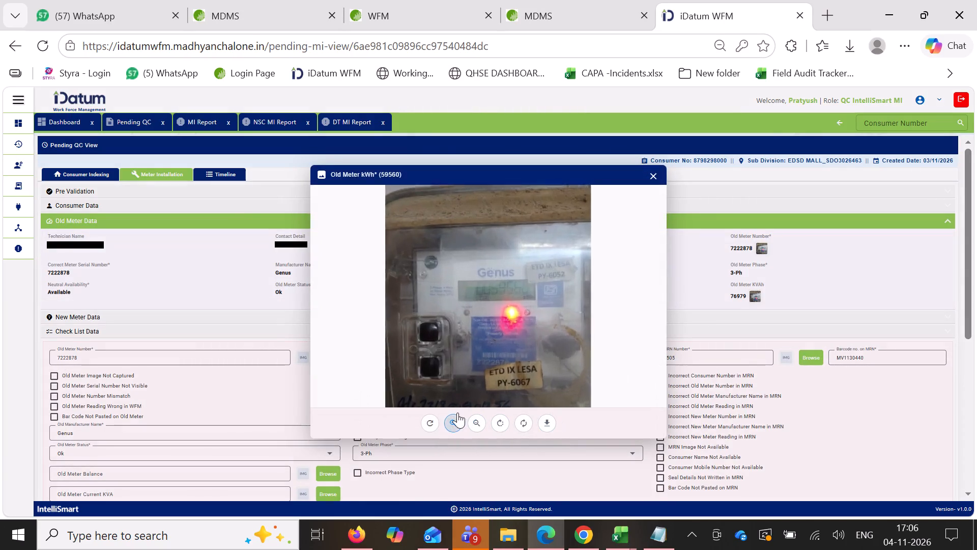
pyautogui.tripleClick(457, 413)
pyautogui.click(457, 413)
pyautogui.moveTo(552, 337); pyautogui.dragTo(552, 199)
pyautogui.moveTo(565, 205); pyautogui.dragTo(561, 235)
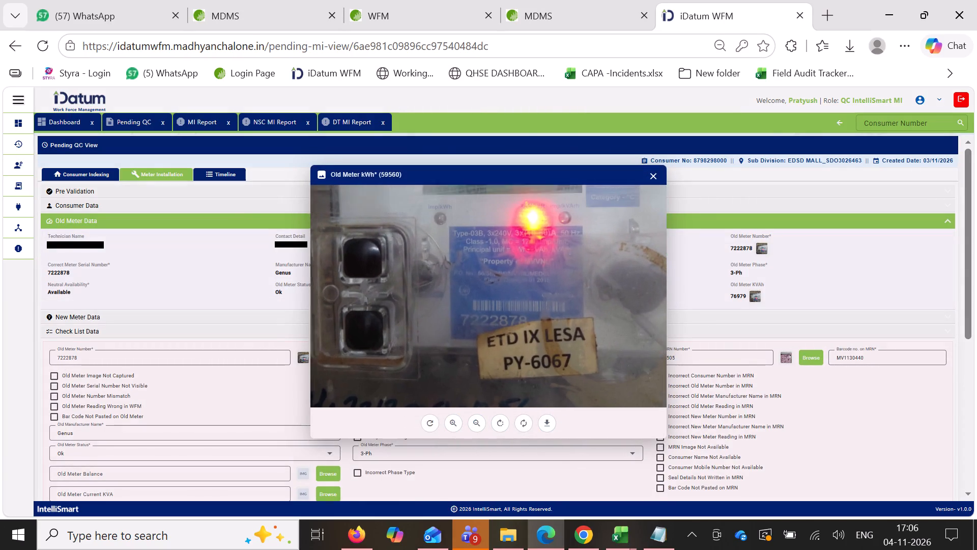
pyautogui.moveTo(561, 235); pyautogui.dragTo(563, 267)
pyautogui.click(666, 164)
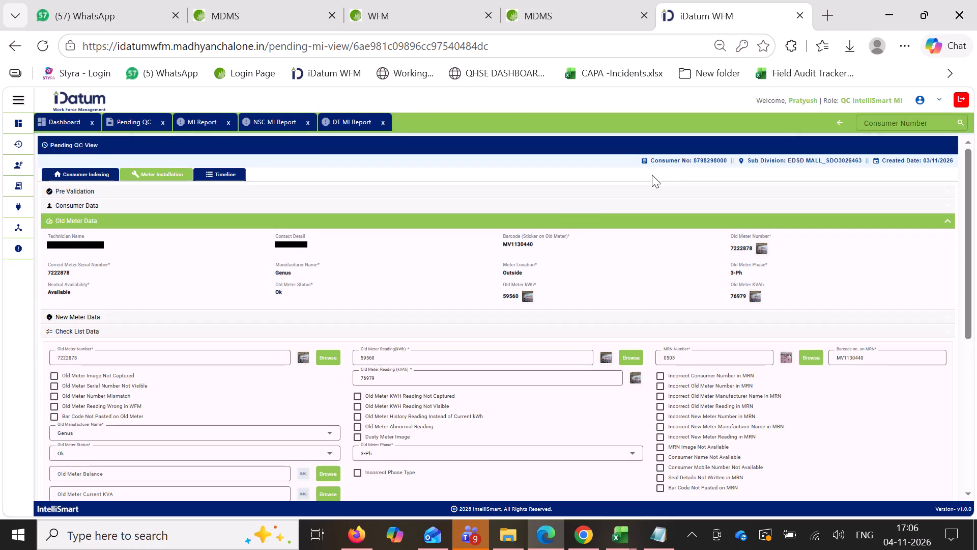
# Examine the enlarged meter mounting photo in this record's new meter data, checking the display and serial number.
pyautogui.click(560, 223)
pyautogui.click(516, 230)
pyautogui.click(355, 269)
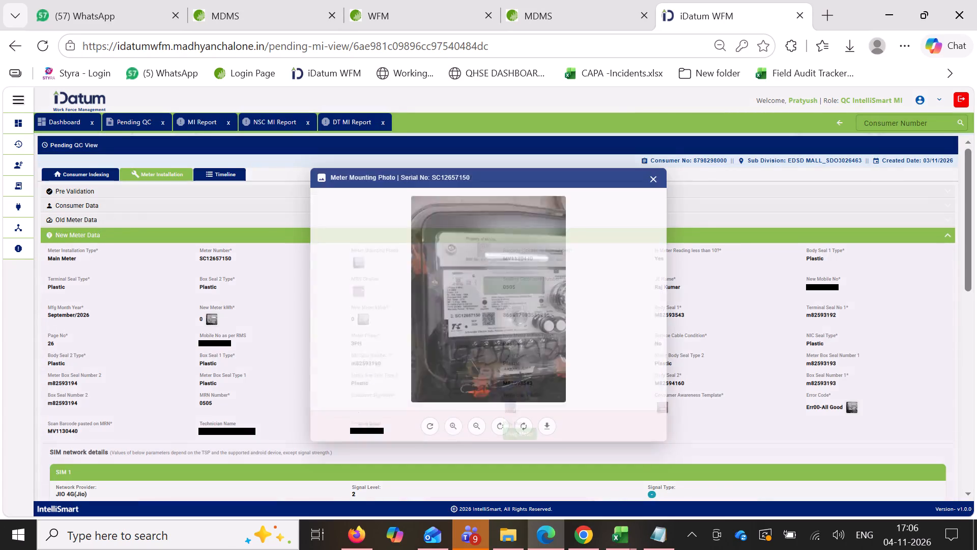
pyautogui.tripleClick(461, 421)
pyautogui.tripleClick(459, 421)
pyautogui.doubleClick(459, 421)
pyautogui.moveTo(492, 346); pyautogui.dragTo(463, 412)
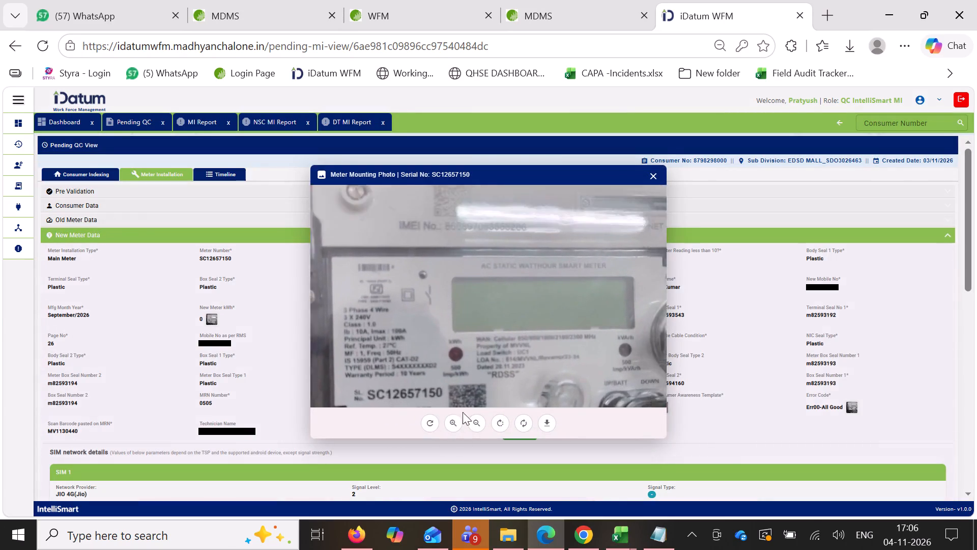
pyautogui.moveTo(463, 412); pyautogui.dragTo(486, 346)
pyautogui.click(647, 191)
pyautogui.click(660, 182)
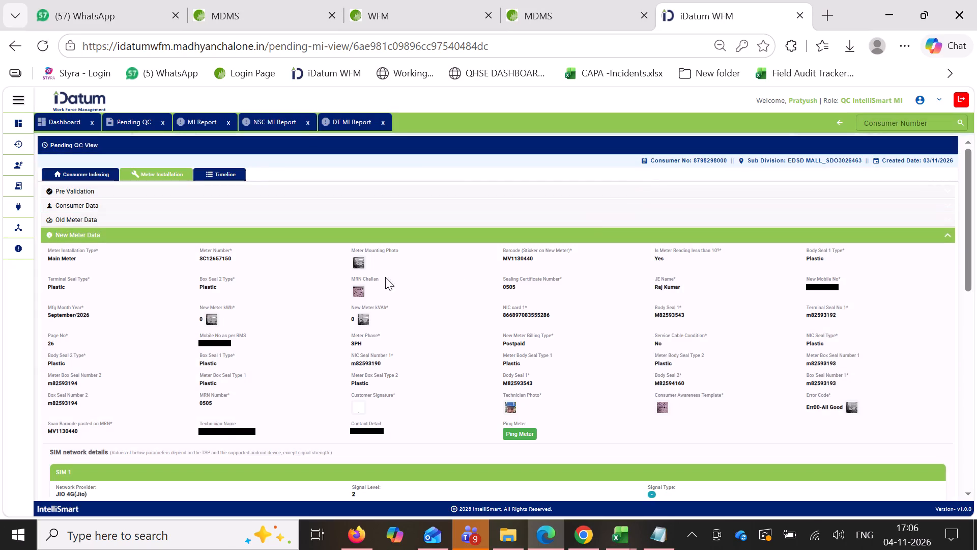
# Examine this record's MRN challan image, rotated upright and enlarged, to check its handwritten readings and seals.
pyautogui.click(352, 290)
pyautogui.click(494, 429)
pyautogui.doubleClick(494, 426)
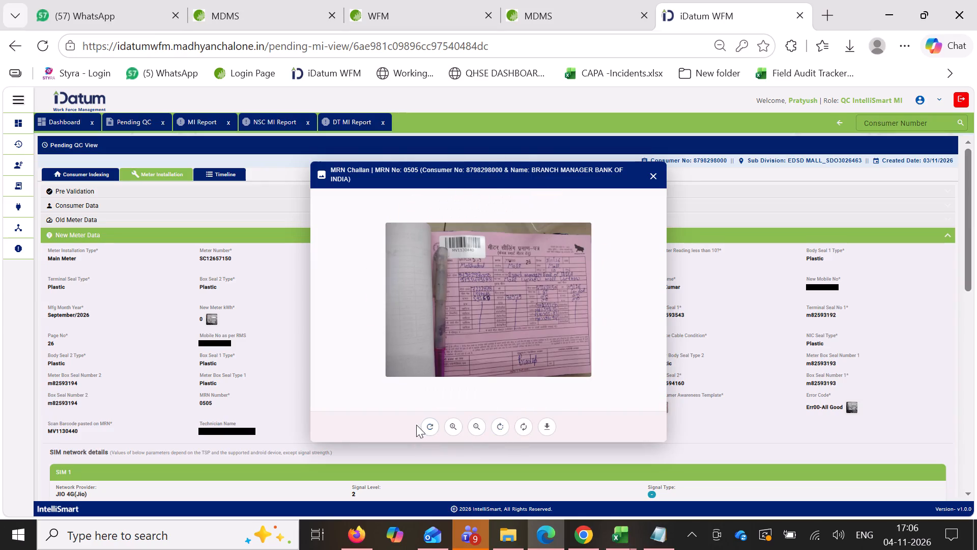
pyautogui.tripleClick(455, 420)
pyautogui.tripleClick(456, 420)
pyautogui.moveTo(513, 352); pyautogui.dragTo(493, 350)
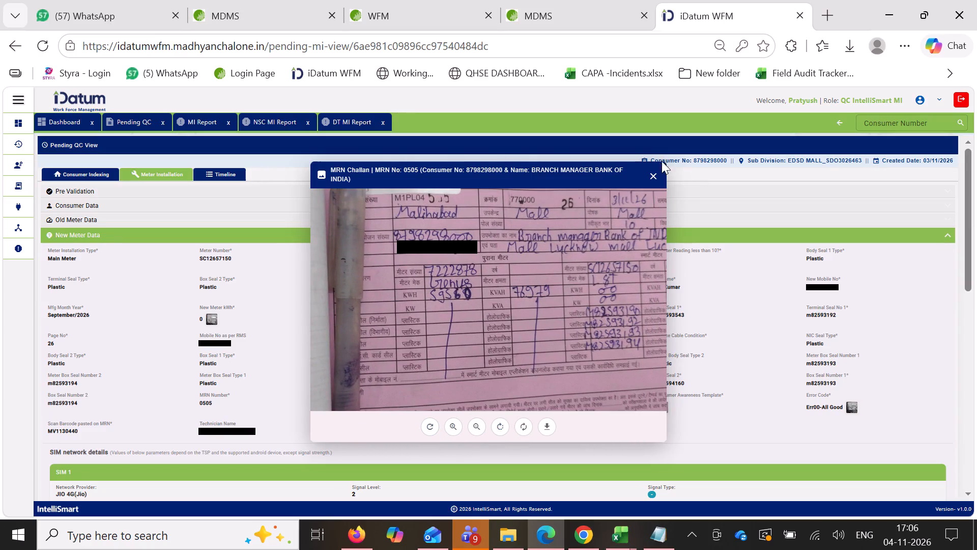
pyautogui.click(653, 178)
# Copy the remark "new meter in communication" from the Remarks file in Notepad into the record's Additional Remarks.
pyautogui.click(559, 235)
pyautogui.scroll(-5, 626, 278)
pyautogui.click(670, 535)
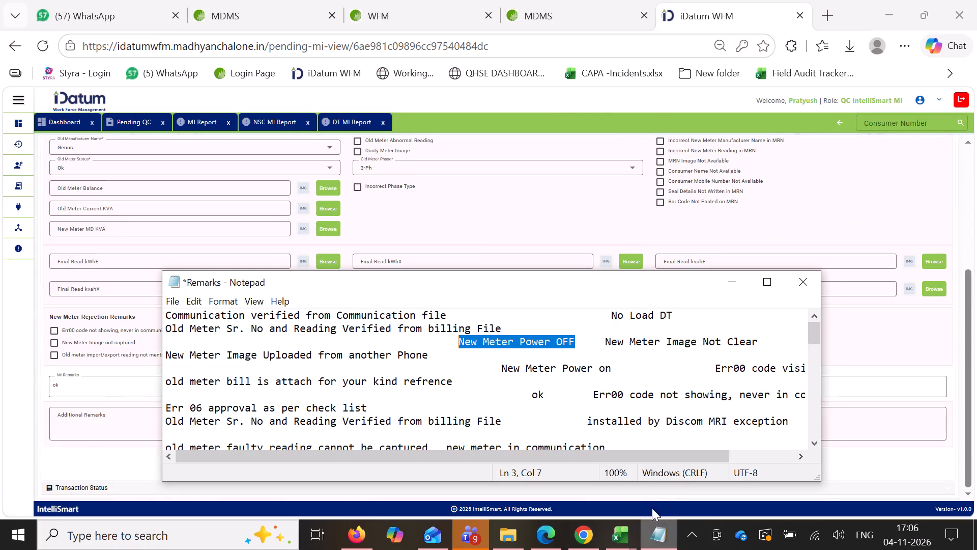
pyautogui.scroll(-1, 467, 433)
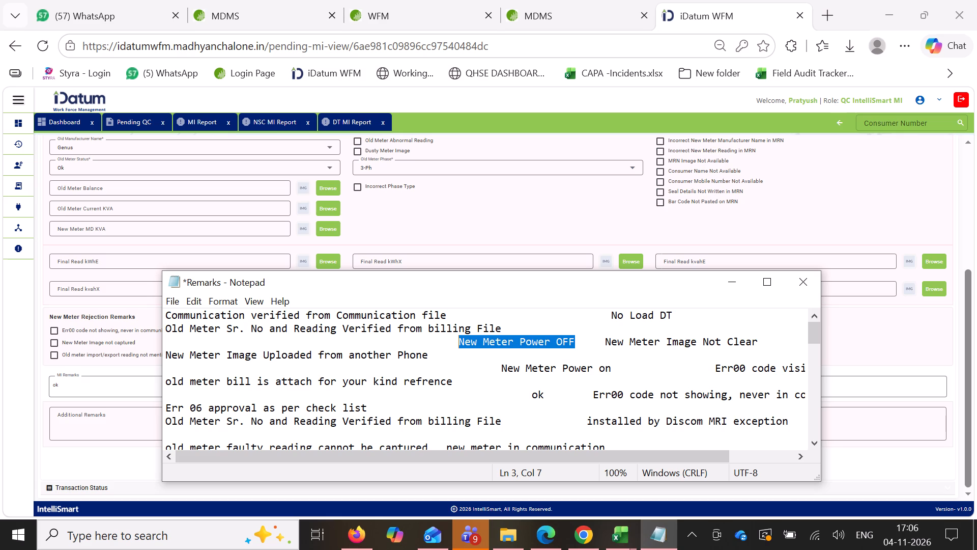
pyautogui.moveTo(447, 409); pyautogui.dragTo(604, 409)
pyautogui.hotkey('ctrl', 'c')
pyautogui.keyDown('ctrl'); pyautogui.click(148, 427); pyautogui.keyUp('ctrl')
pyautogui.hotkey('ctrl', 'v')
pyautogui.scroll(-6, 552, 445)
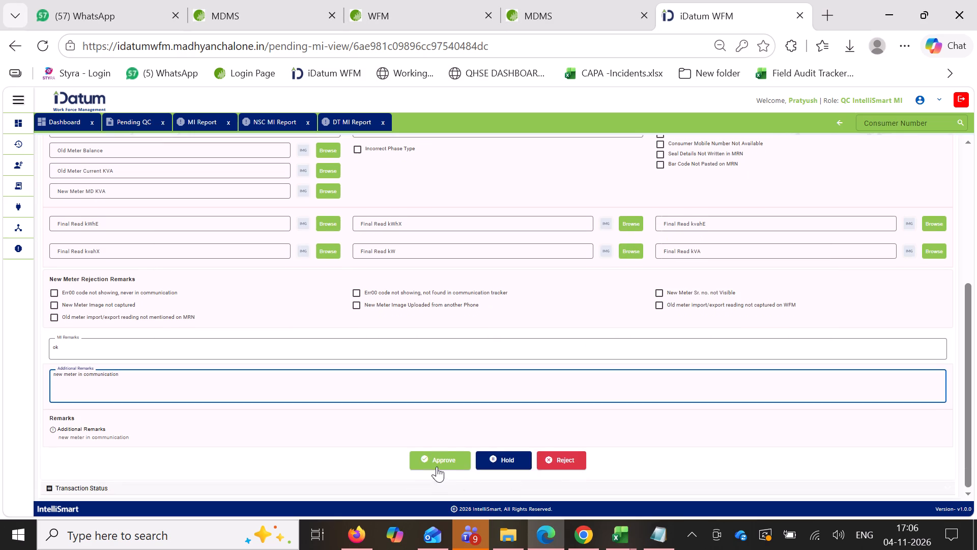
# Approve the reviewed meter installation record and confirm the approval.
pyautogui.click(437, 466)
pyautogui.click(485, 328)
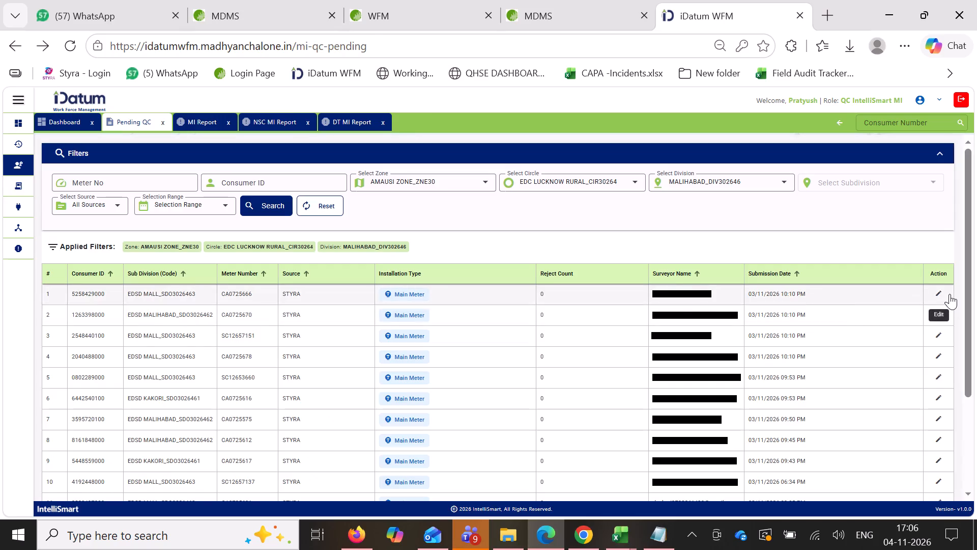
# Open the first record in the pending list and examine its old meter kWh photo enlarged, checking the display and serial number.
pyautogui.click(950, 294)
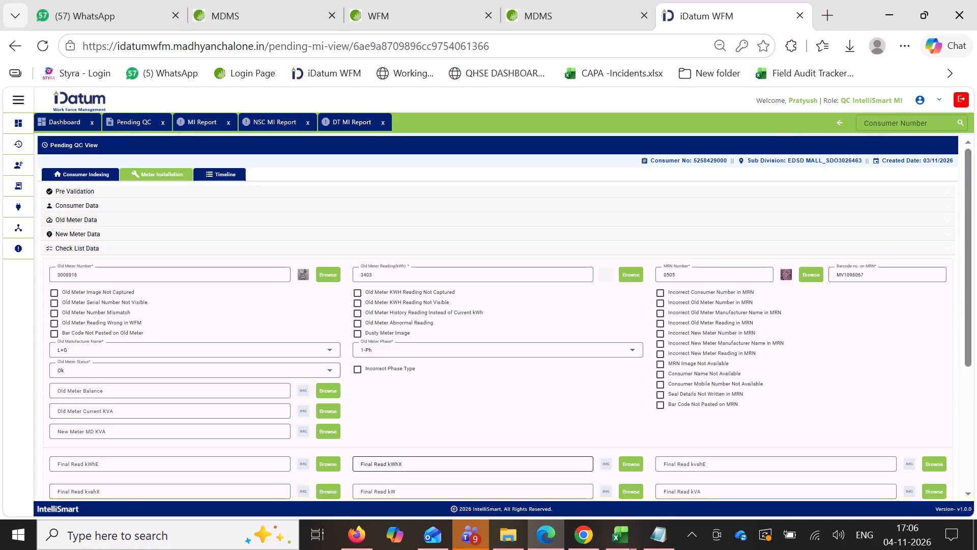
pyautogui.click(203, 220)
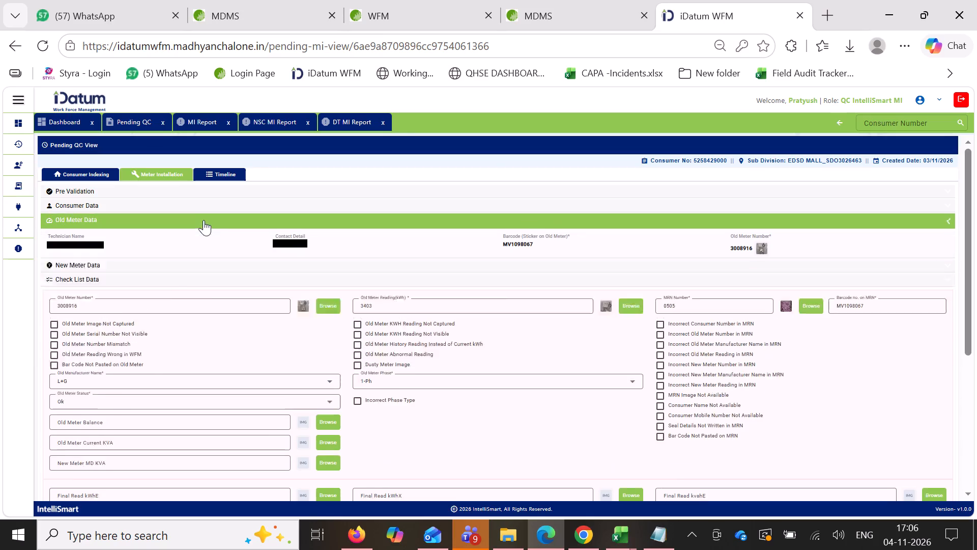
pyautogui.click(525, 293)
pyautogui.tripleClick(452, 413)
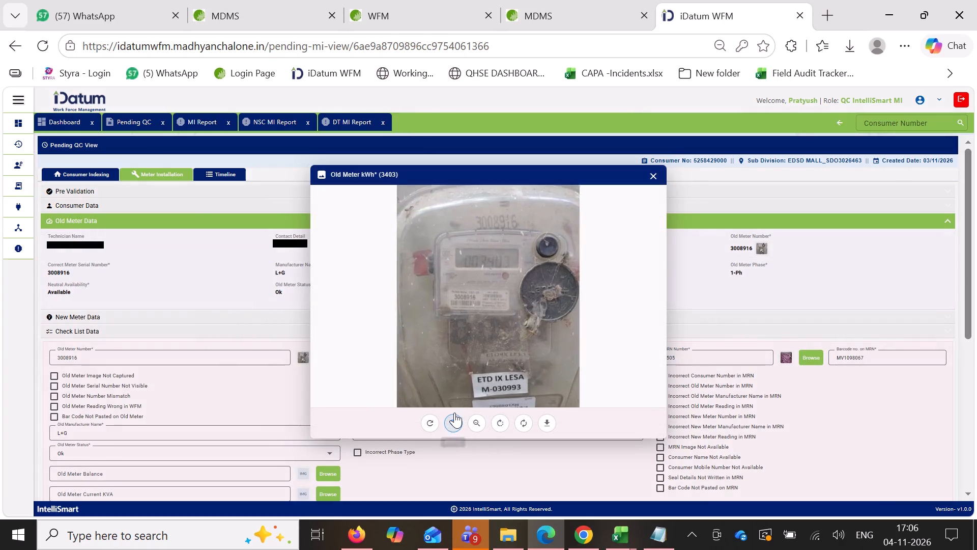
pyautogui.tripleClick(455, 411)
pyautogui.tripleClick(455, 411)
pyautogui.moveTo(482, 344); pyautogui.dragTo(475, 361)
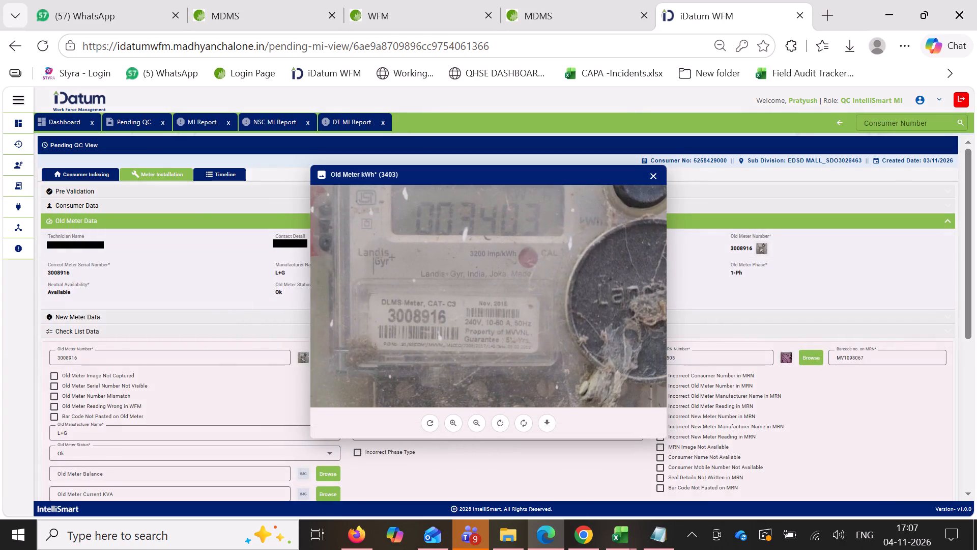
pyautogui.click(653, 171)
pyautogui.click(489, 222)
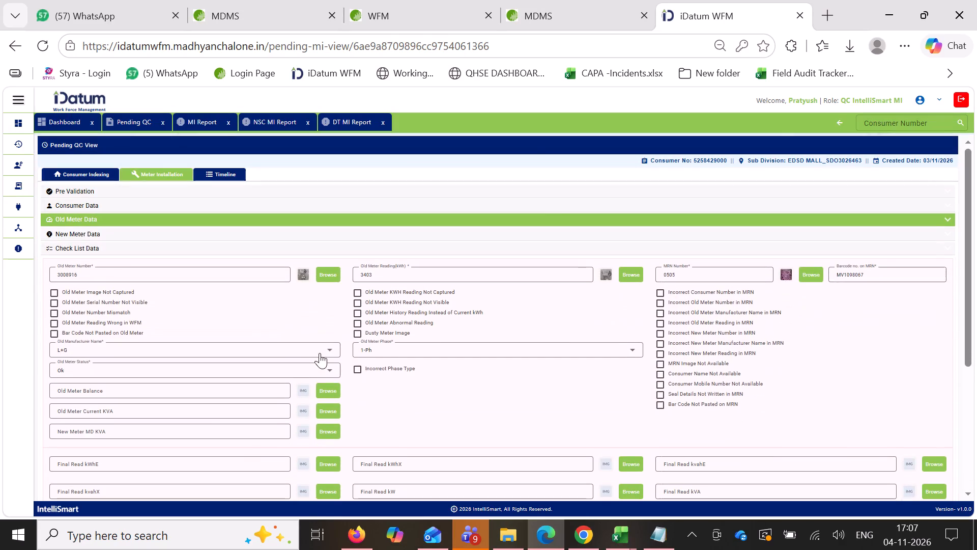
# Examine the enlarged meter mounting photo in this record's new meter data, checking the display and serial number.
pyautogui.click(282, 214)
pyautogui.click(271, 227)
pyautogui.click(269, 238)
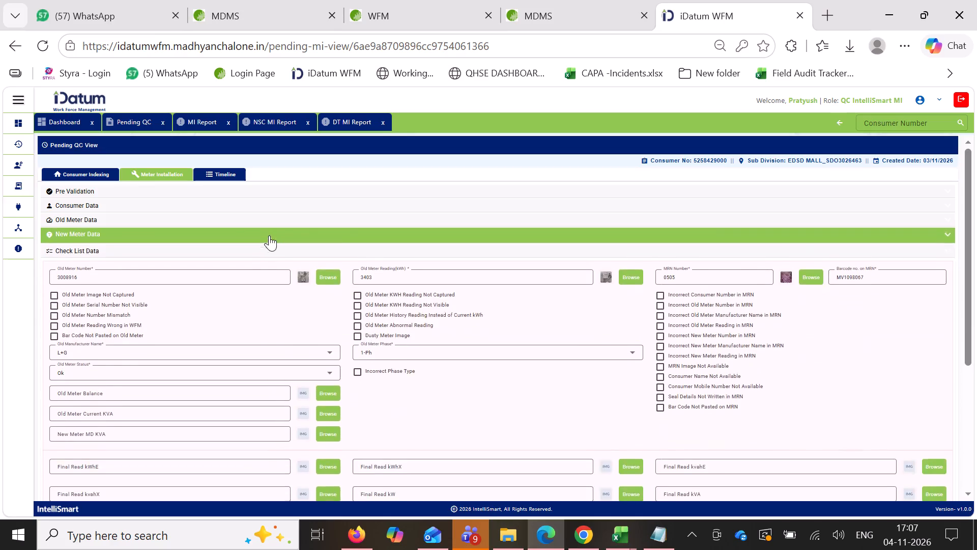
pyautogui.click(365, 262)
pyautogui.tripleClick(448, 410)
pyautogui.tripleClick(453, 415)
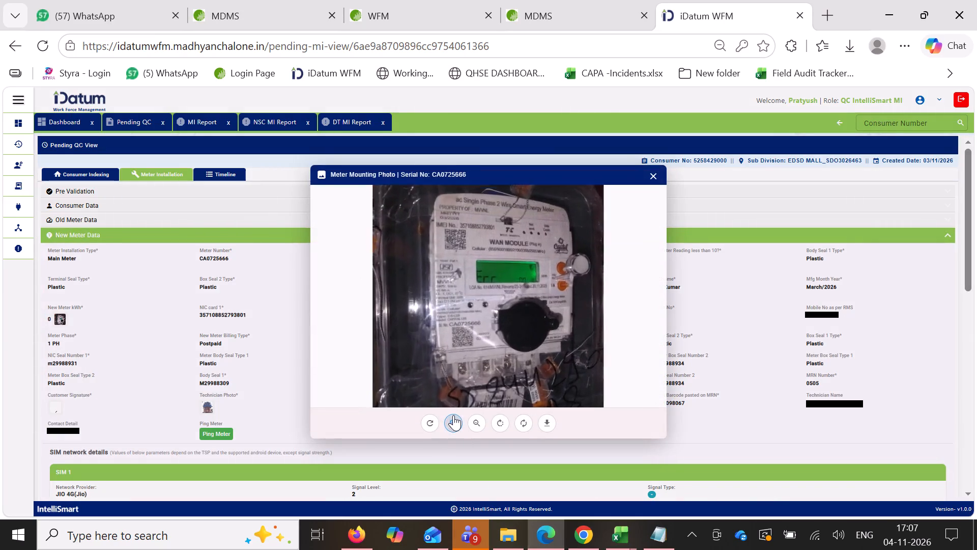
pyautogui.doubleClick(453, 415)
pyautogui.click(657, 185)
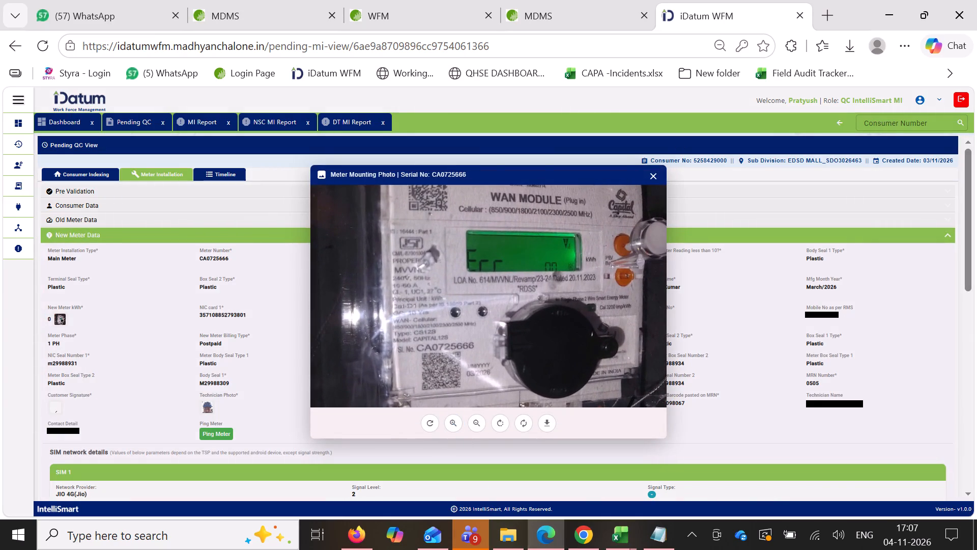
pyautogui.click(653, 176)
# Examine this record's MRN challan image, rotated upright and enlarged, to check its handwritten meter numbers, readings and seals.
pyautogui.click(361, 293)
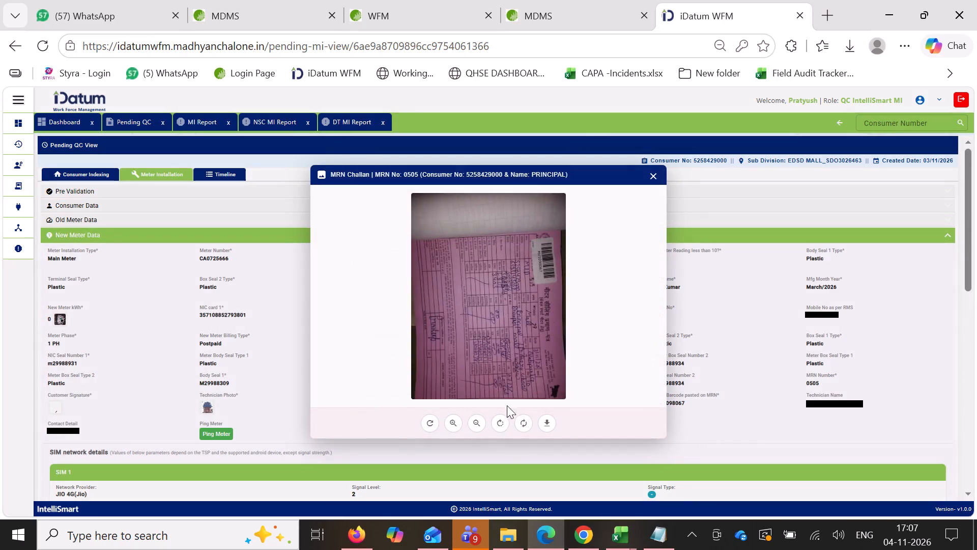
pyautogui.tripleClick(494, 422)
pyautogui.tripleClick(455, 424)
pyautogui.doubleClick(454, 424)
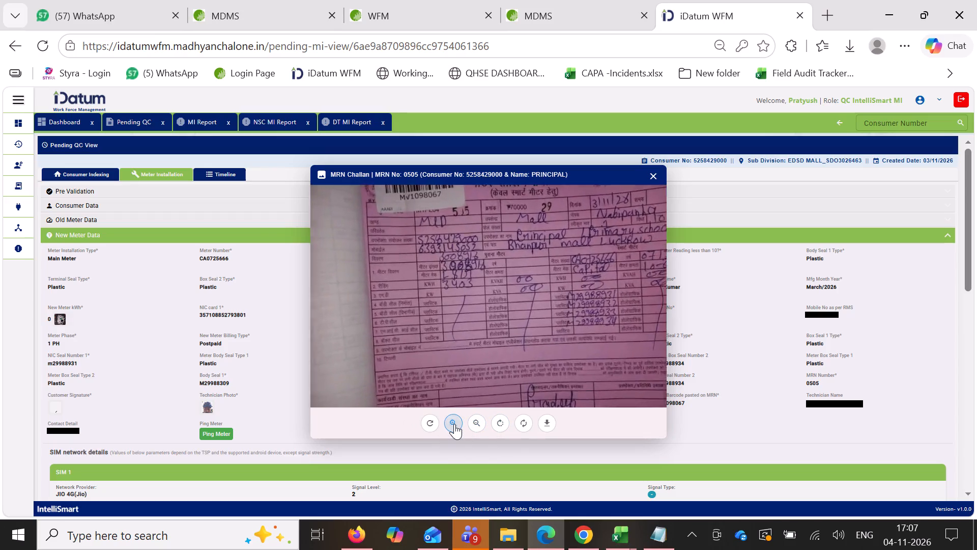
pyautogui.doubleClick(454, 419)
pyautogui.moveTo(523, 343); pyautogui.dragTo(507, 344)
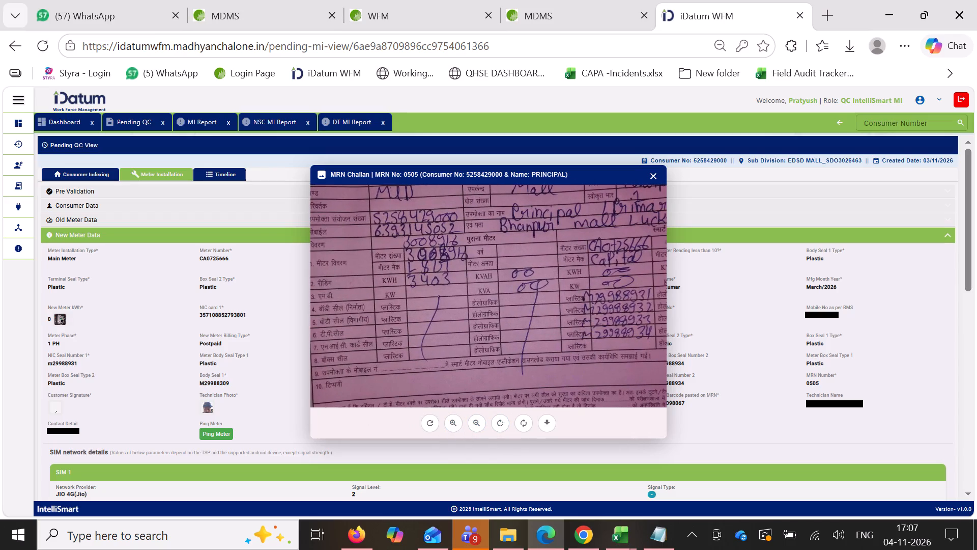
pyautogui.click(668, 176)
# Enter "new meter in communication" in the record's Additional Remarks and approve the record.
pyautogui.click(514, 224)
pyautogui.scroll(-3, 518, 259)
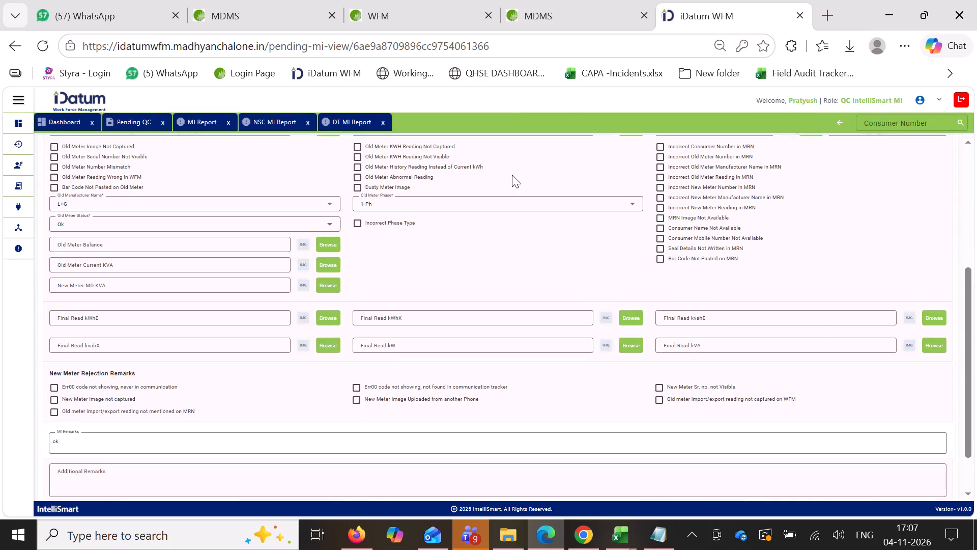
pyautogui.scroll(5, 512, 175)
pyautogui.click(497, 207)
pyautogui.click(502, 205)
pyautogui.scroll(-5, 507, 234)
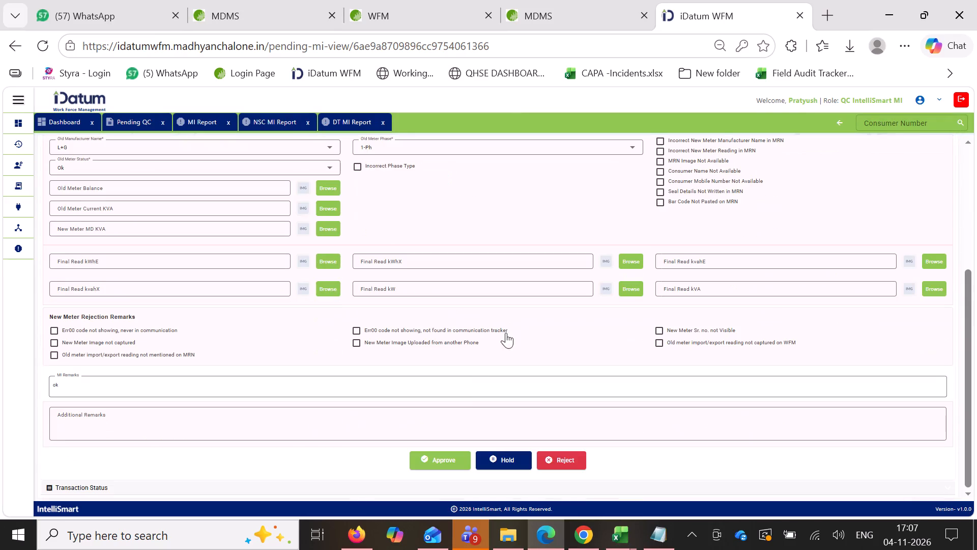
pyautogui.keyDown('ctrl'); pyautogui.click(456, 436); pyautogui.keyUp('ctrl')
pyautogui.hotkey('ctrl', 'v')
pyautogui.scroll(-6, 510, 338)
pyautogui.moveTo(436, 458); pyautogui.dragTo(435, 466)
pyautogui.click(482, 304)
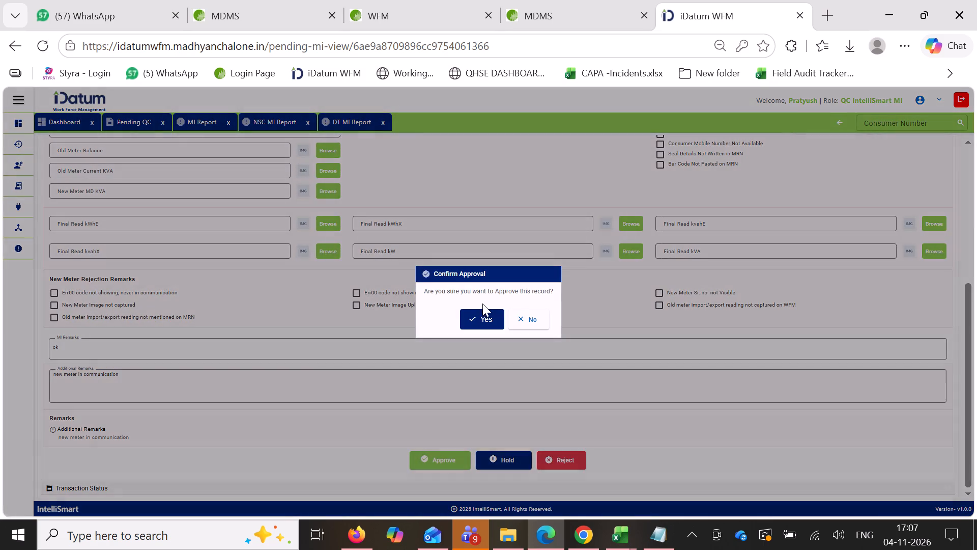
pyautogui.click(479, 317)
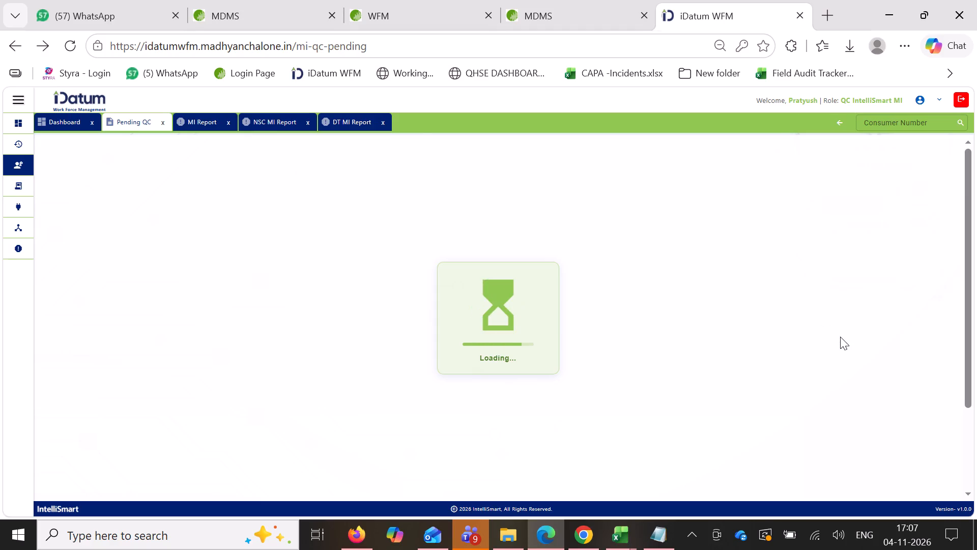
# Open the first record in the updated pending list and examine its enlarged old meter kWh photo.
pyautogui.click(941, 279)
pyautogui.click(937, 288)
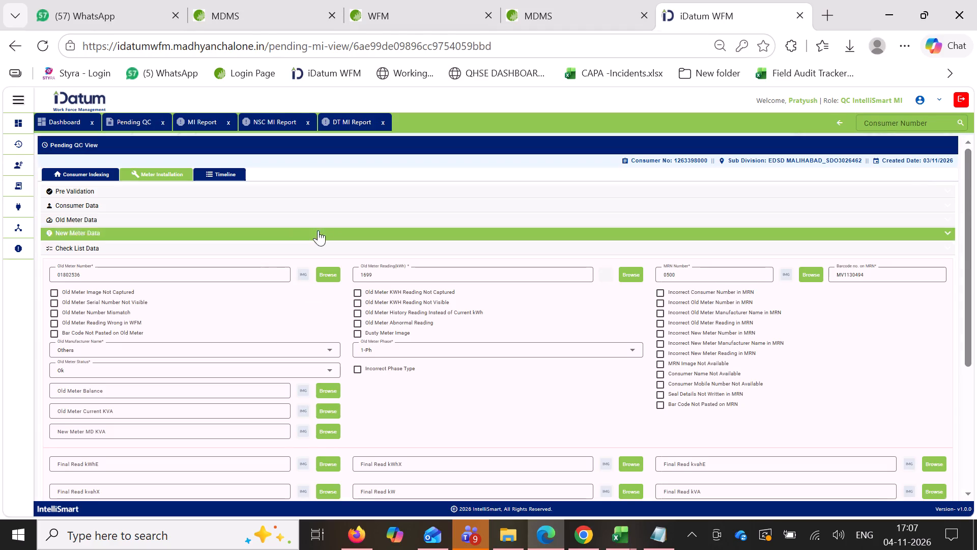
pyautogui.click(339, 218)
pyautogui.click(748, 296)
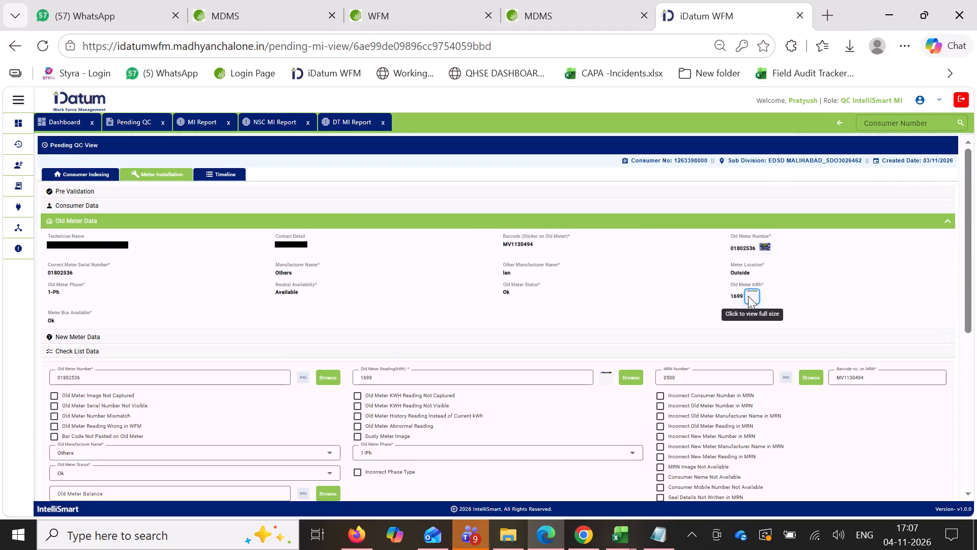
pyautogui.tripleClick(456, 427)
pyautogui.tripleClick(456, 427)
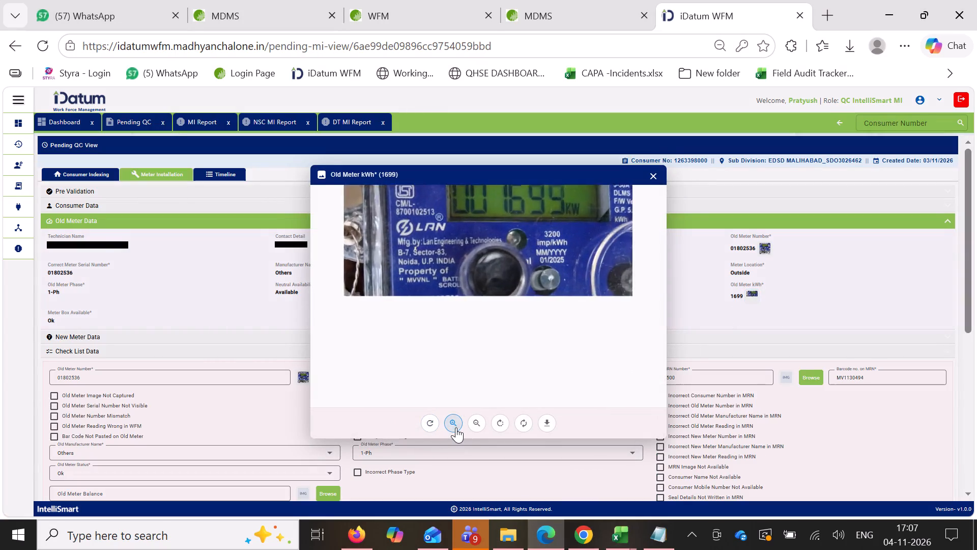
pyautogui.click(456, 427)
pyautogui.click(655, 181)
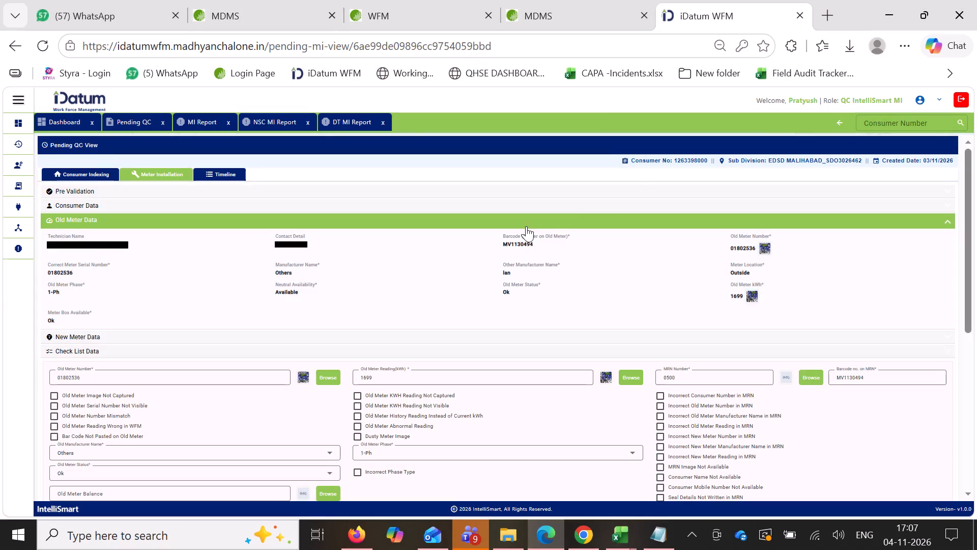
pyautogui.click(527, 223)
# Examine the enlarged meter mounting photo in this record's new meter data, checking the display and serial number.
pyautogui.click(457, 235)
pyautogui.click(360, 262)
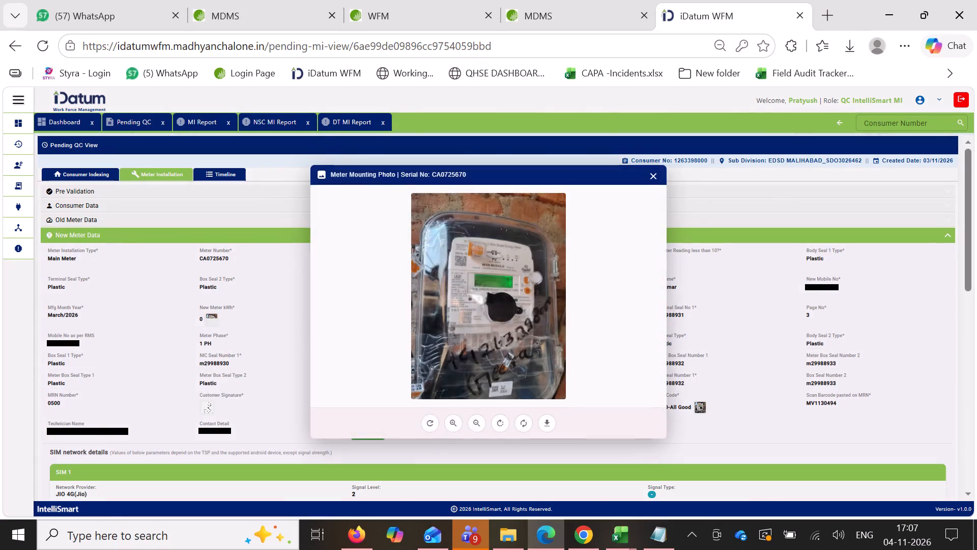
pyautogui.doubleClick(468, 420)
pyautogui.tripleClick(456, 420)
pyautogui.tripleClick(455, 420)
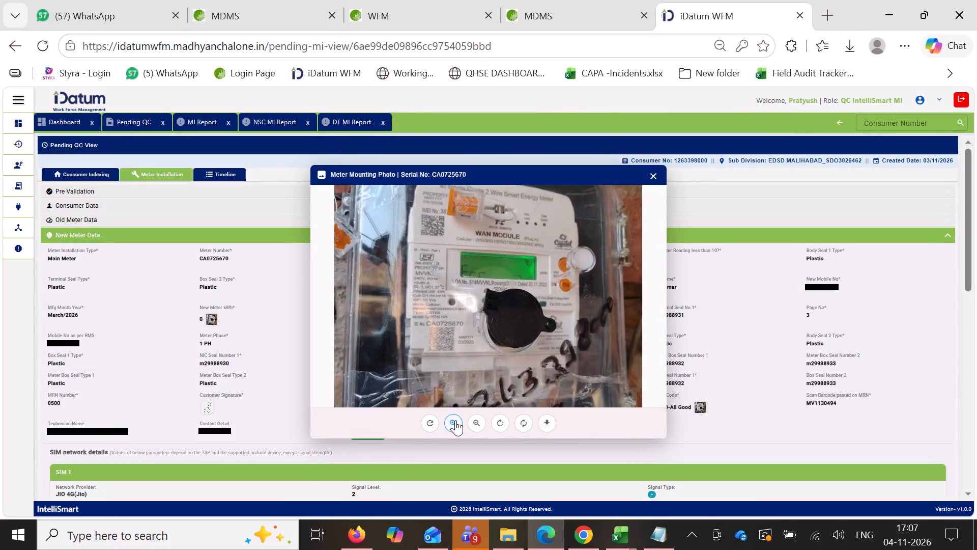
pyautogui.tripleClick(455, 420)
pyautogui.click(455, 420)
pyautogui.click(651, 179)
# Enter "new meter in communication" in this record's Additional Remarks and approve the record.
pyautogui.click(500, 241)
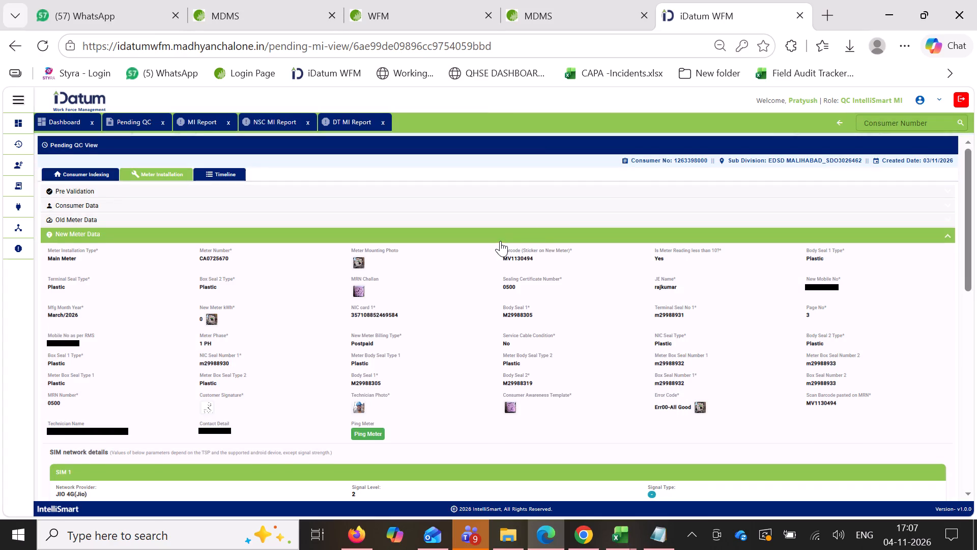
pyautogui.scroll(-3, 492, 305)
pyautogui.keyDown('ctrl'); pyautogui.click(426, 415); pyautogui.keyUp('ctrl')
pyautogui.hotkey('ctrl', 'v')
pyautogui.scroll(-6, 455, 378)
pyautogui.click(443, 459)
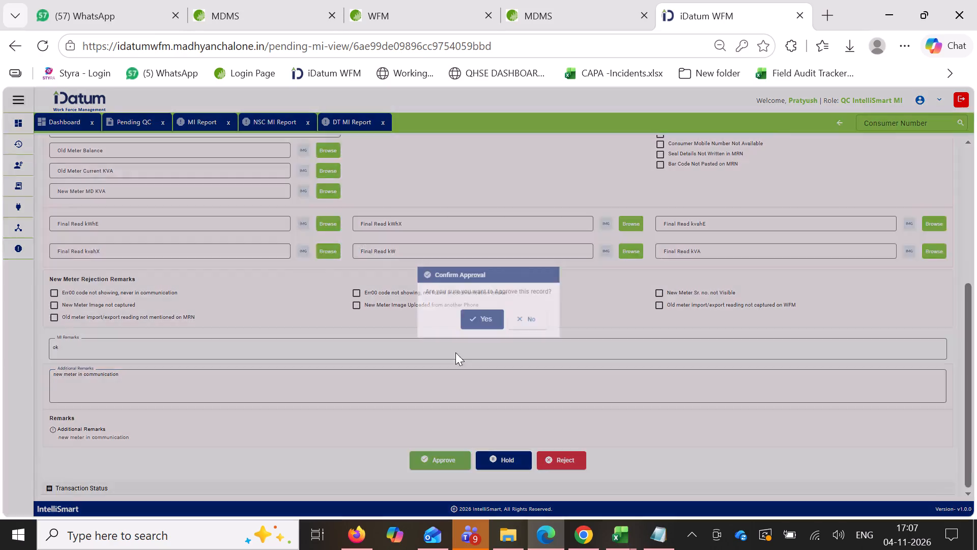
pyautogui.click(469, 324)
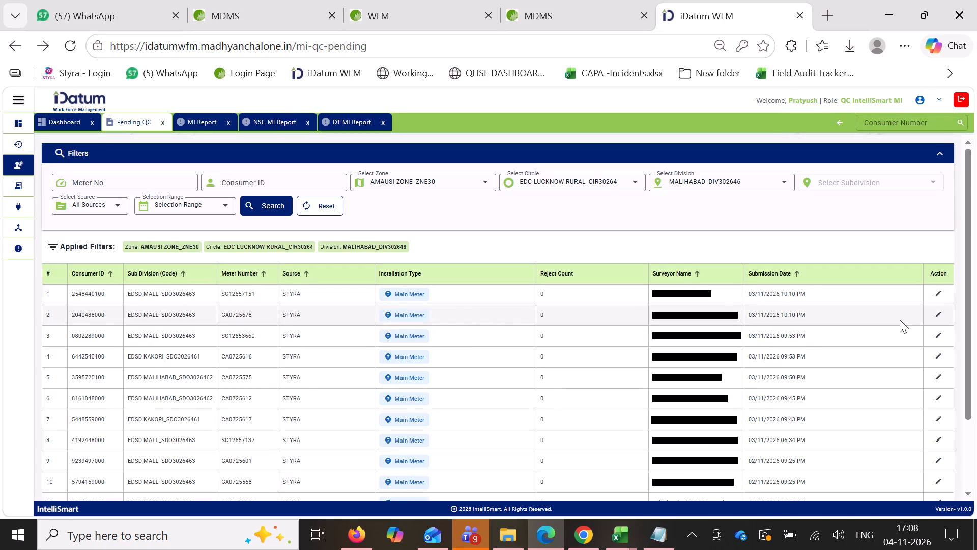
# Open the first remaining pending record and examine its old meter kWh photo enlarged, checking both the display and the serial number.
pyautogui.click(930, 298)
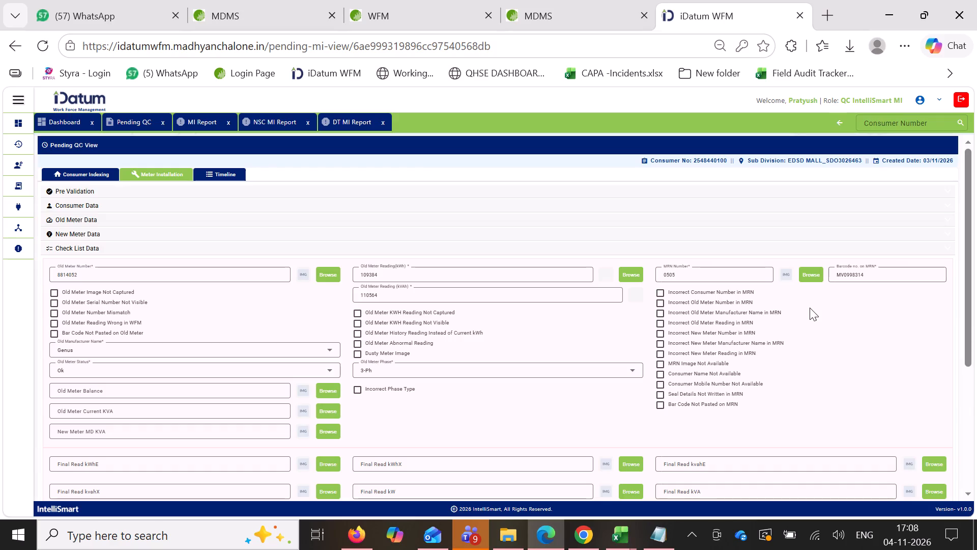
pyautogui.click(325, 213)
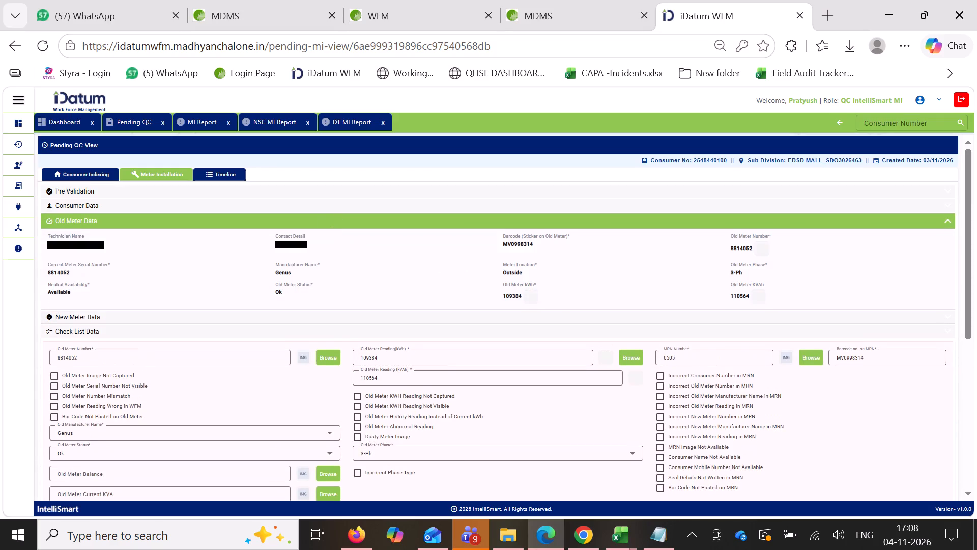
pyautogui.click(533, 297)
pyautogui.click(537, 299)
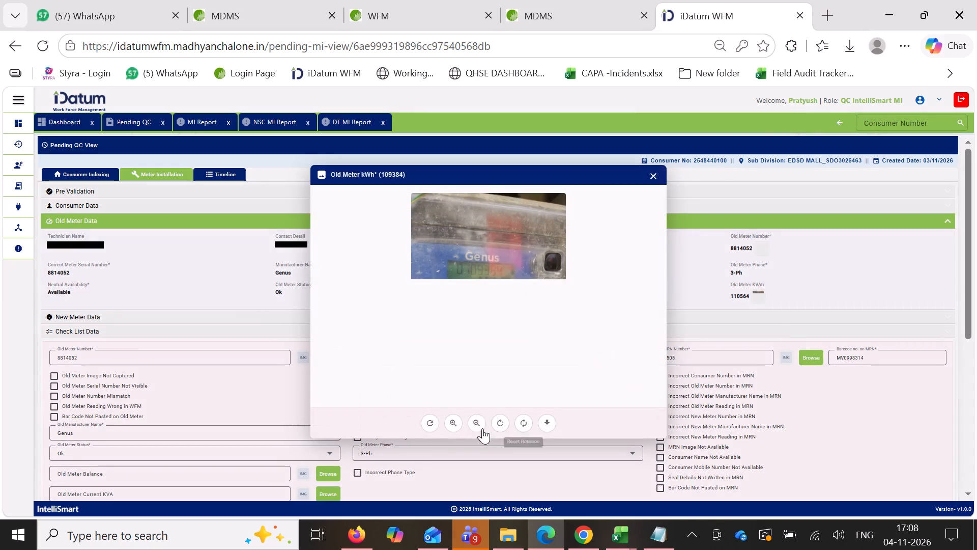
pyautogui.doubleClick(449, 429)
pyautogui.tripleClick(450, 421)
pyautogui.doubleClick(452, 418)
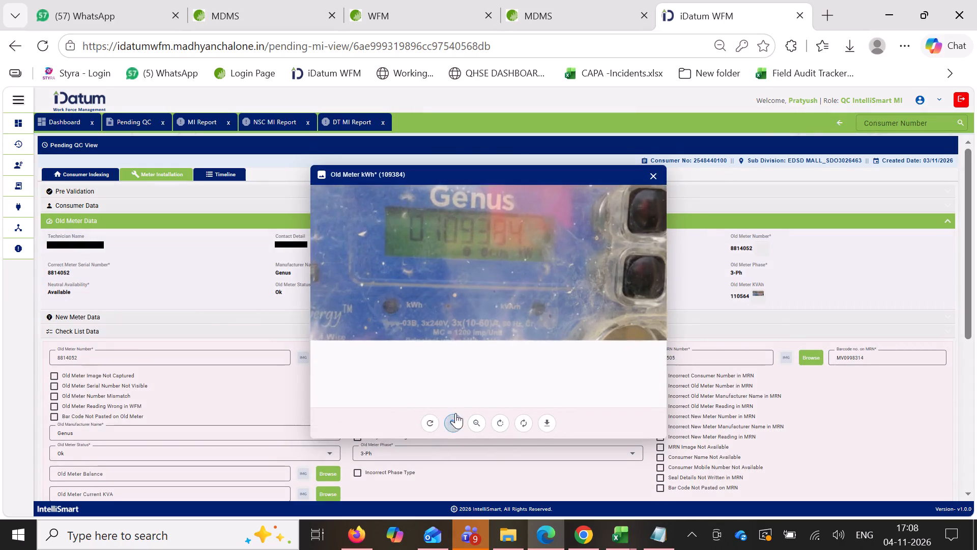
pyautogui.moveTo(504, 311); pyautogui.dragTo(531, 194)
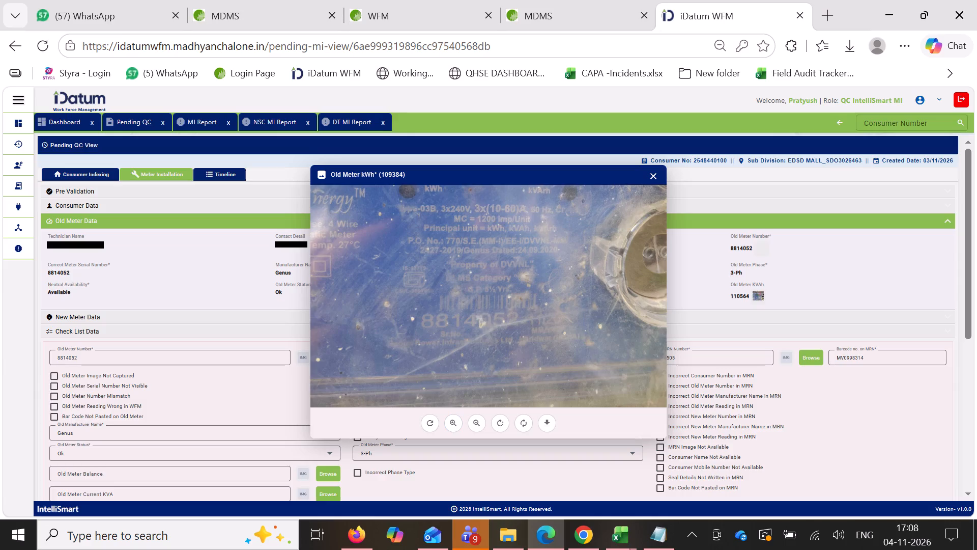
pyautogui.click(653, 183)
pyautogui.click(537, 213)
# Examine the enlarged meter mounting photo in this three-phase record's new meter data, checking the serial number.
pyautogui.click(467, 238)
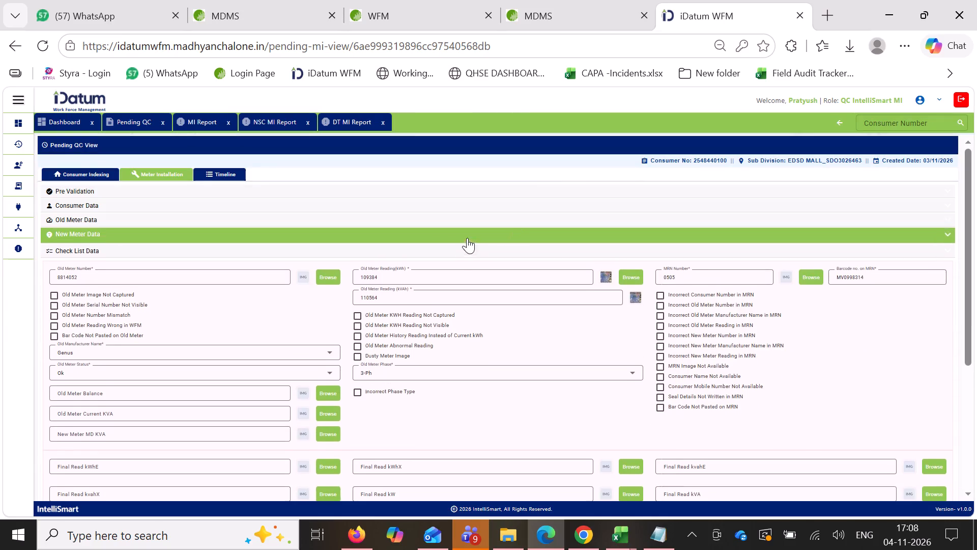
pyautogui.doubleClick(367, 261)
pyautogui.click(359, 264)
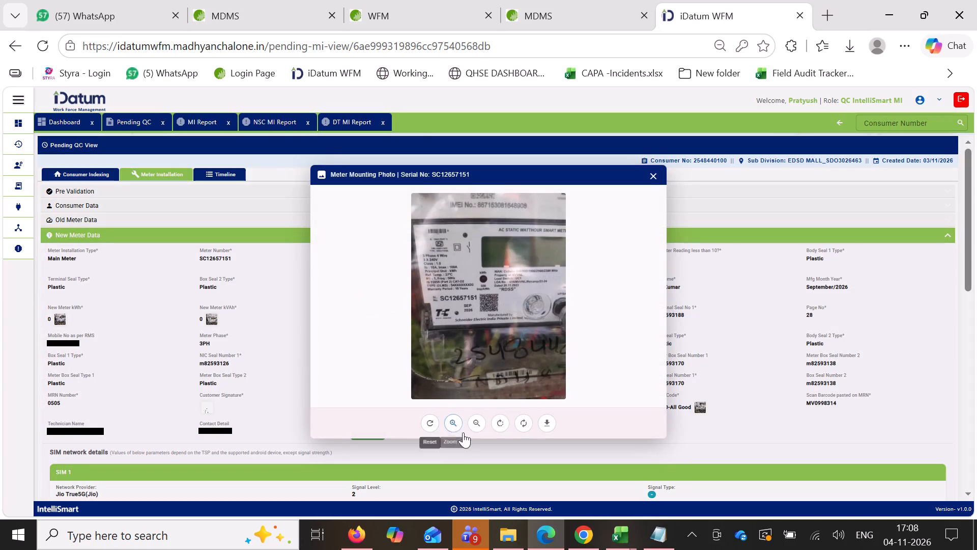
pyautogui.tripleClick(454, 424)
pyautogui.doubleClick(454, 424)
pyautogui.click(656, 173)
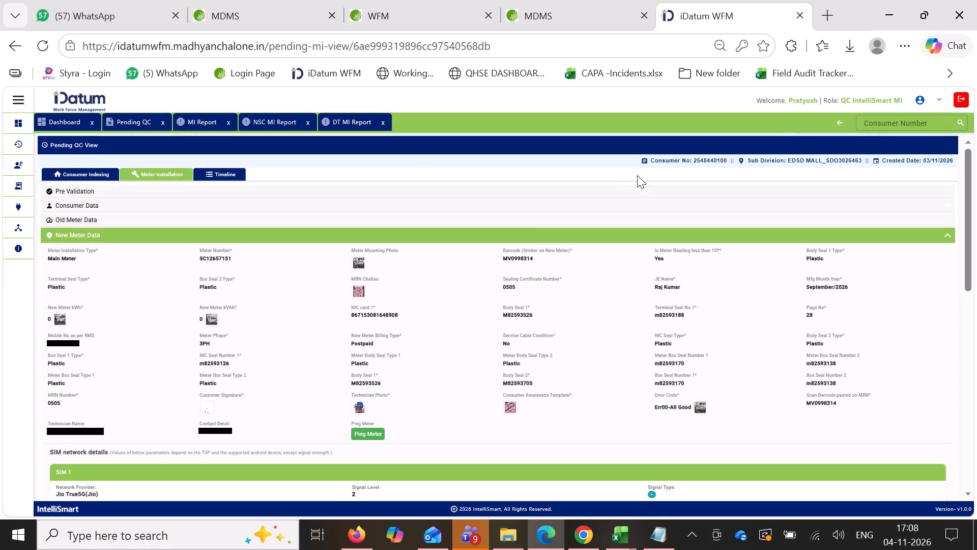
# Rotate this record's MRN challan upright and examine it enlarged, checking the handwritten meter and seal details.
pyautogui.click(353, 289)
pyautogui.doubleClick(489, 423)
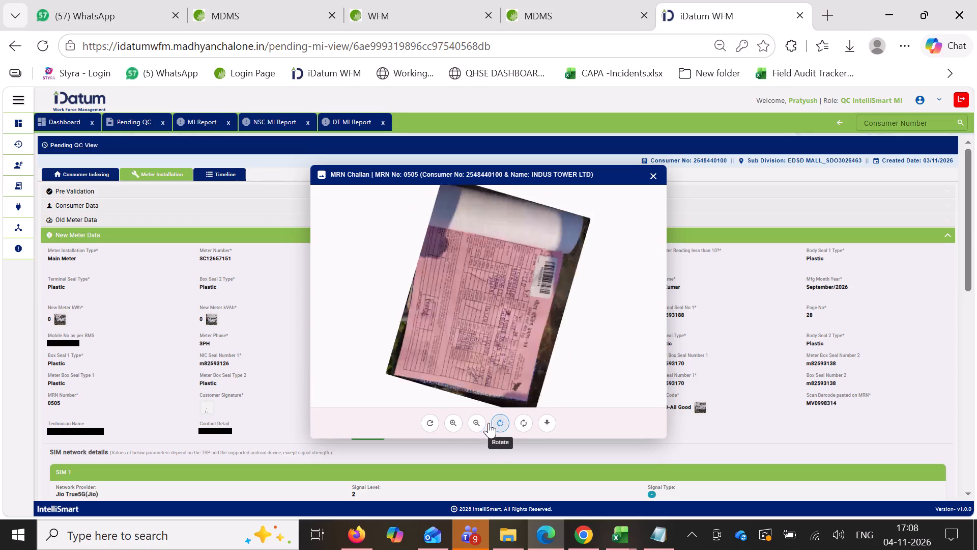
pyautogui.click(493, 424)
pyautogui.tripleClick(448, 428)
pyautogui.tripleClick(448, 428)
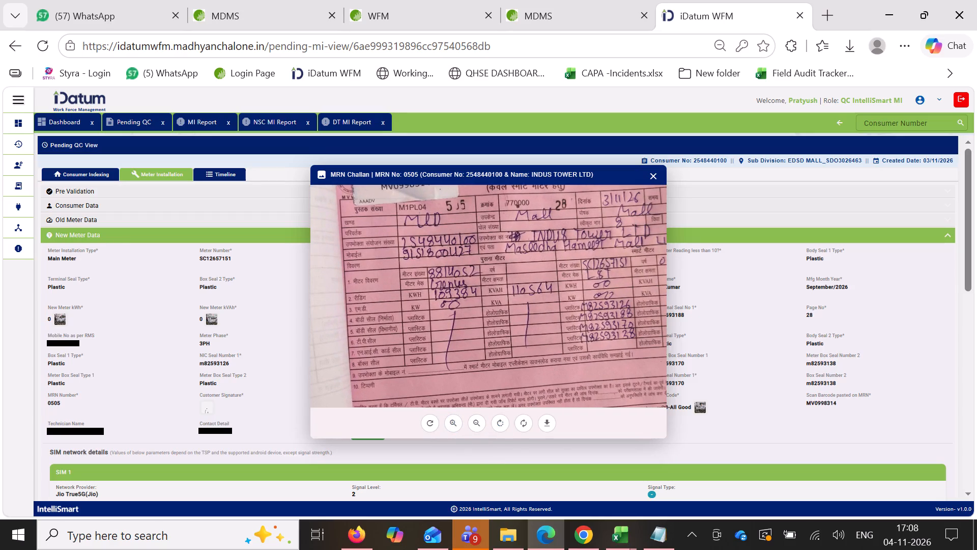
pyautogui.click(654, 174)
# Enter "new meter in communication" in this record's Additional Remarks and approve the record.
pyautogui.click(507, 229)
pyautogui.scroll(-4, 509, 254)
pyautogui.keyDown('ctrl'); pyautogui.click(458, 397); pyautogui.keyUp('ctrl')
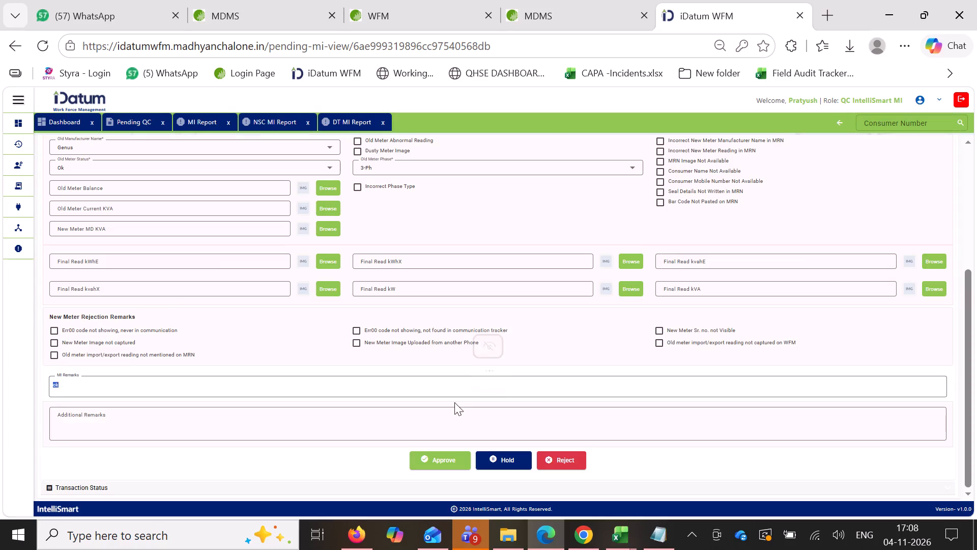
pyautogui.keyDown('ctrl'); pyautogui.click(454, 403); pyautogui.keyUp('ctrl')
pyautogui.keyDown('ctrl'); pyautogui.click(445, 417); pyautogui.keyUp('ctrl')
pyautogui.hotkey('ctrl', 'v')
pyautogui.scroll(-5, 501, 343)
pyautogui.click(438, 465)
pyautogui.click(489, 322)
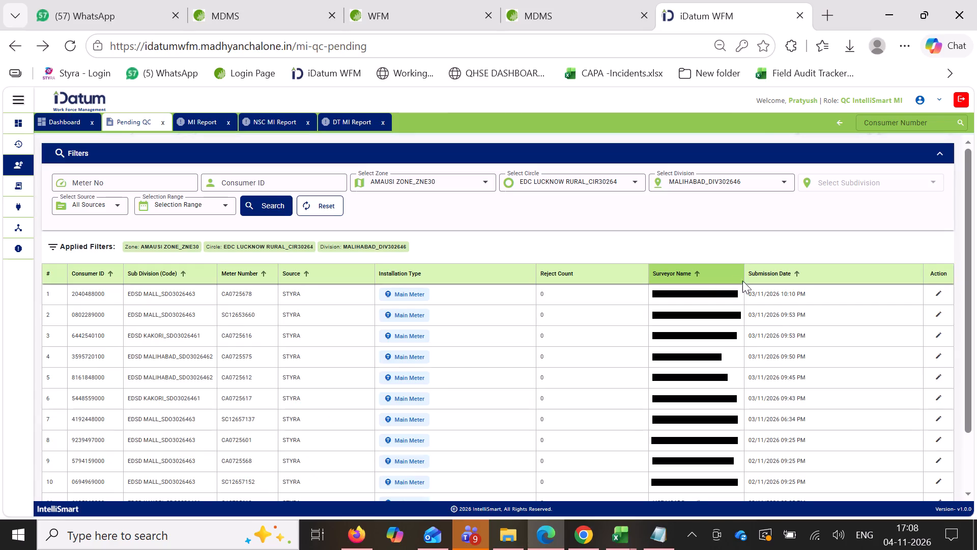
# Open the first remaining pending record and examine its old meter number photo enlarged, checking the serial number.
pyautogui.click(929, 291)
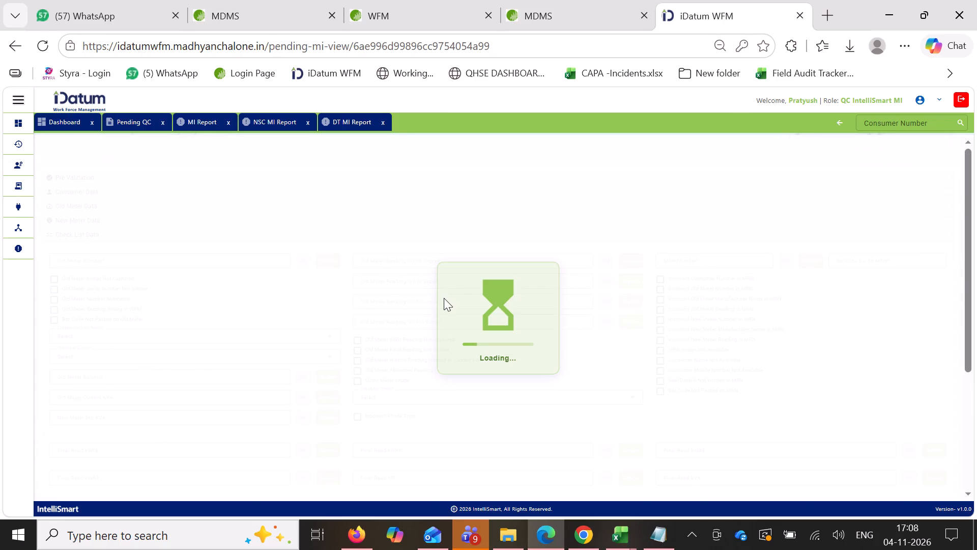
pyautogui.click(257, 215)
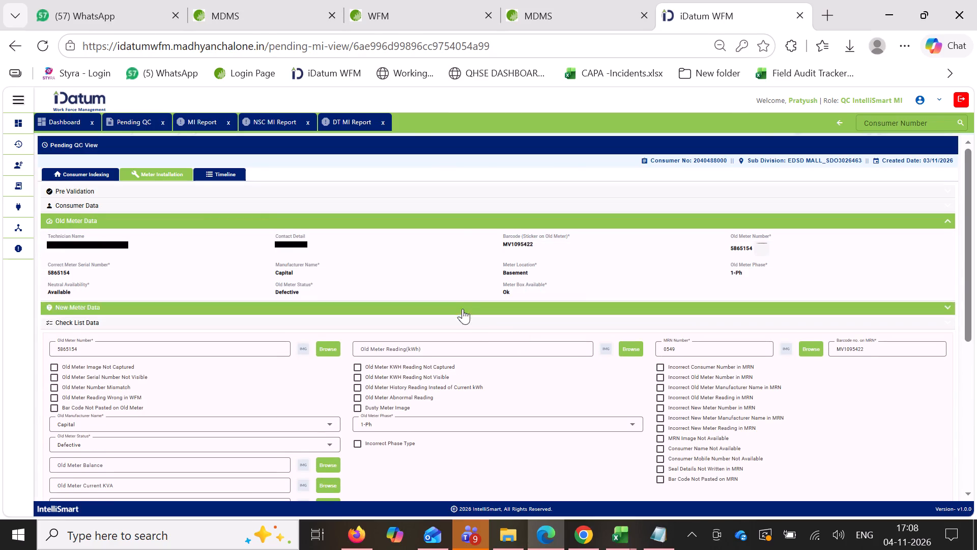
pyautogui.click(756, 258)
pyautogui.click(758, 251)
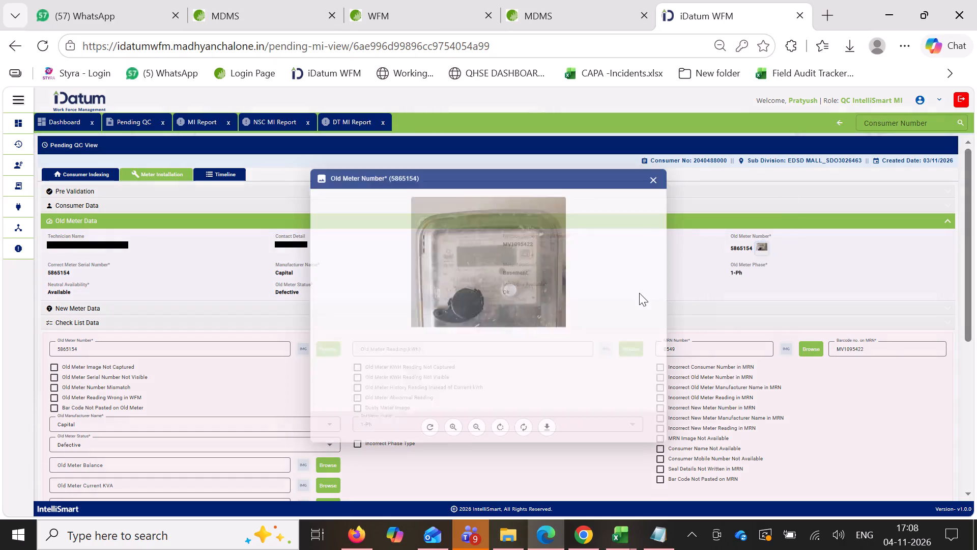
pyautogui.tripleClick(448, 423)
pyautogui.tripleClick(449, 422)
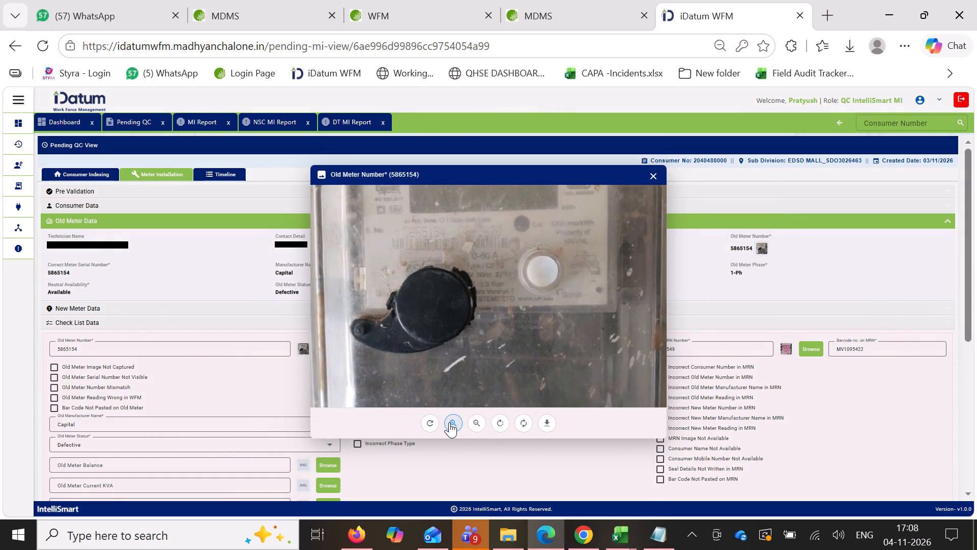
pyautogui.tripleClick(449, 422)
pyautogui.click(449, 422)
pyautogui.moveTo(456, 399); pyautogui.dragTo(462, 415)
pyautogui.click(650, 186)
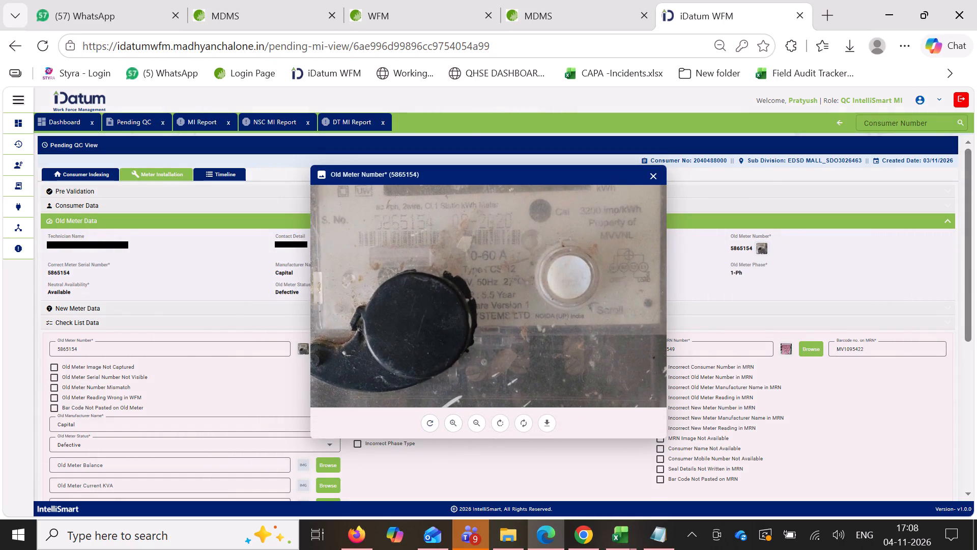
pyautogui.click(647, 172)
# Examine the enlarged meter mounting photo in this single-phase record's new meter data, checking the serial number.
pyautogui.click(531, 222)
pyautogui.click(478, 232)
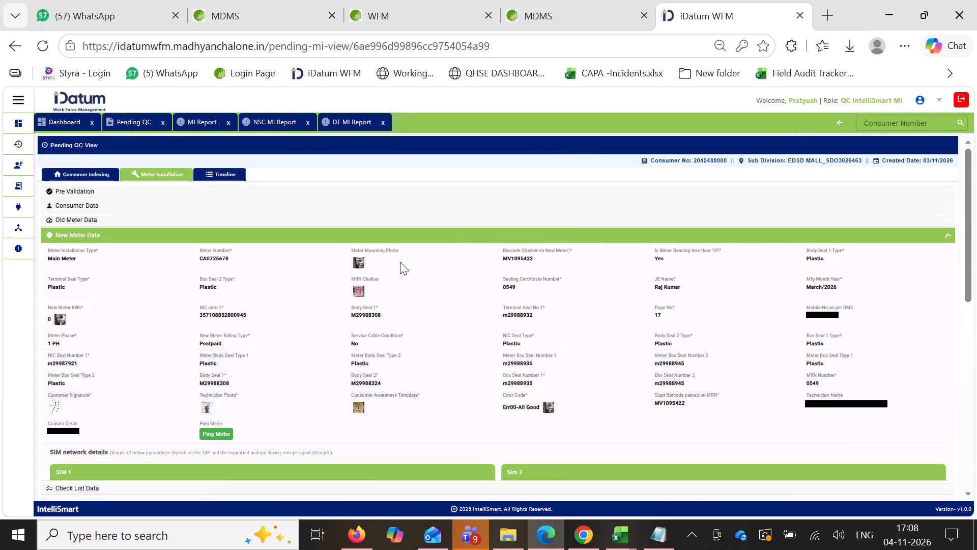
pyautogui.click(367, 262)
pyautogui.click(362, 264)
pyautogui.click(444, 433)
pyautogui.tripleClick(445, 426)
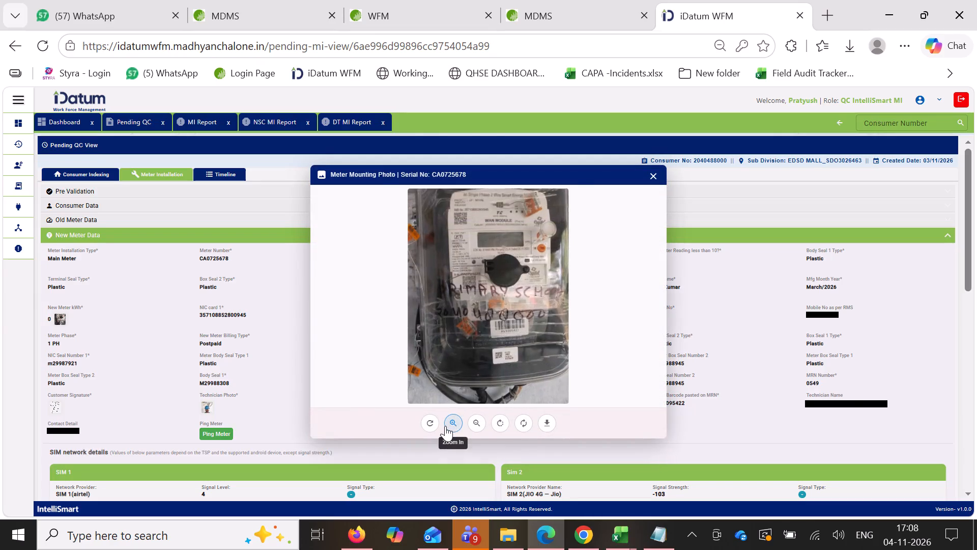
pyautogui.tripleClick(445, 426)
pyautogui.doubleClick(445, 426)
pyautogui.moveTo(481, 302); pyautogui.dragTo(475, 321)
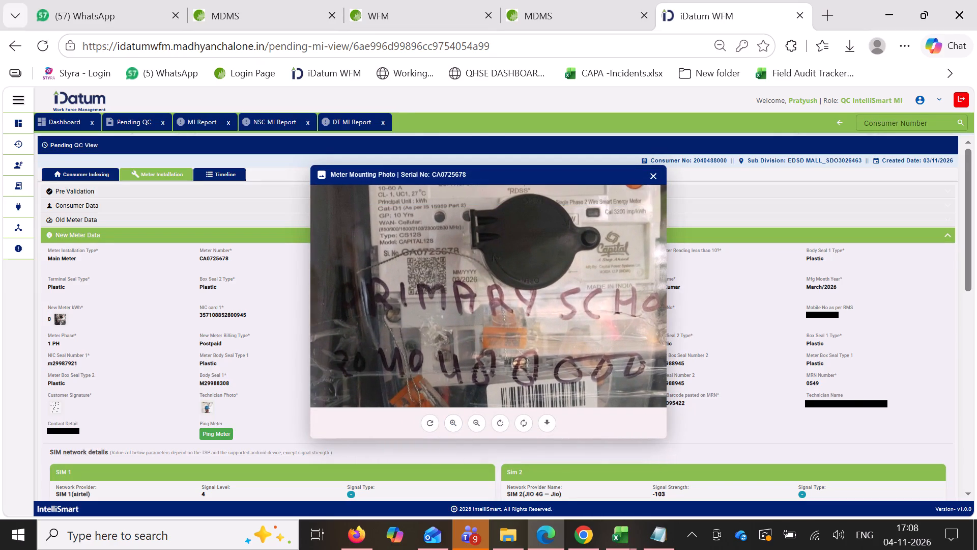
pyautogui.click(647, 179)
# Rotate this record's MRN challan upright and examine it enlarged, checking the old and new meter entries.
pyautogui.click(366, 283)
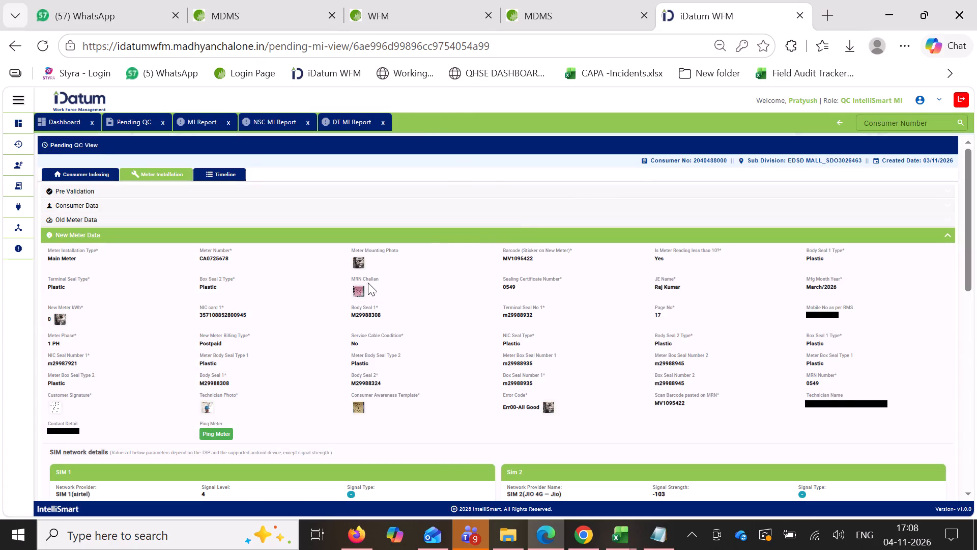
pyautogui.click(364, 291)
pyautogui.tripleClick(499, 436)
pyautogui.click(500, 433)
pyautogui.tripleClick(500, 430)
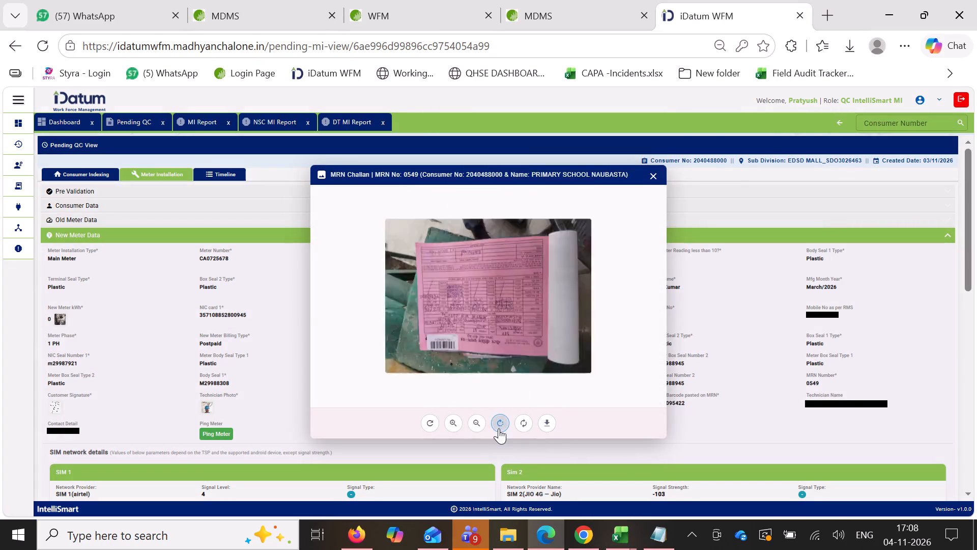
pyautogui.tripleClick(461, 419)
pyautogui.tripleClick(461, 419)
pyautogui.doubleClick(461, 419)
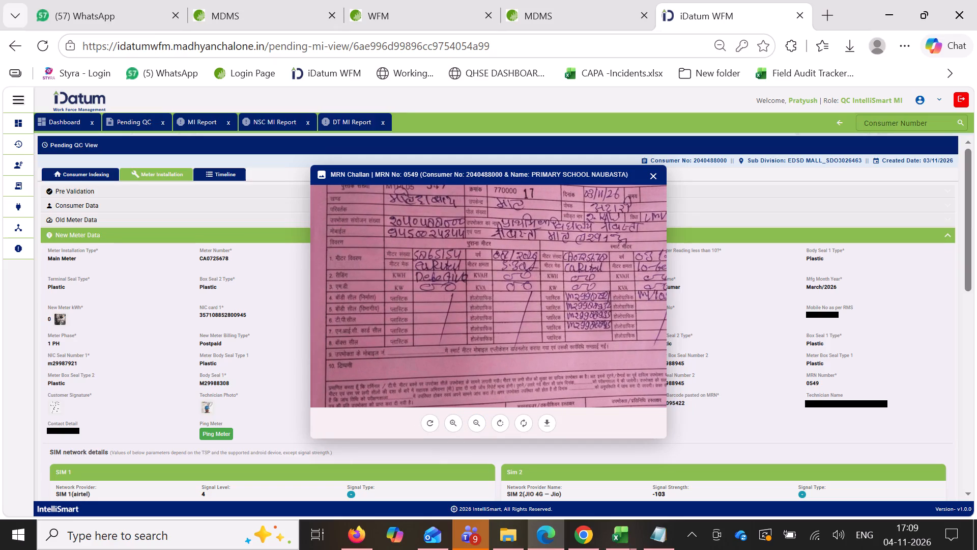
pyautogui.click(656, 173)
# Enter "new meter in communication" in this record's Additional Remarks and approve the record.
pyautogui.click(483, 248)
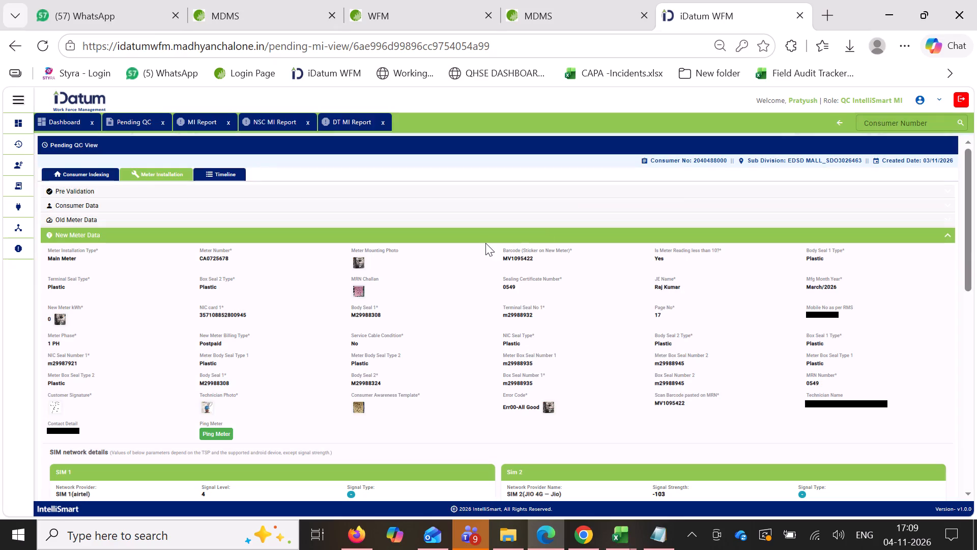
pyautogui.click(485, 243)
pyautogui.scroll(-4, 491, 249)
pyautogui.scroll(-5, 454, 399)
pyautogui.keyDown('ctrl'); pyautogui.click(389, 450); pyautogui.keyUp('ctrl')
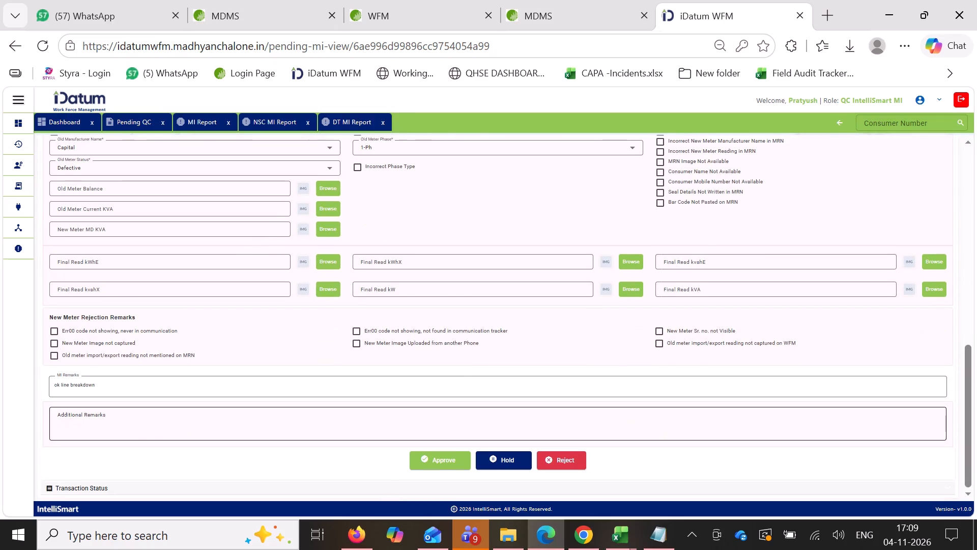
pyautogui.keyDown('ctrl'); pyautogui.click(388, 434); pyautogui.keyUp('ctrl')
pyautogui.hotkey('ctrl', 'v')
pyautogui.scroll(-5, 433, 412)
pyautogui.click(433, 450)
pyautogui.click(477, 320)
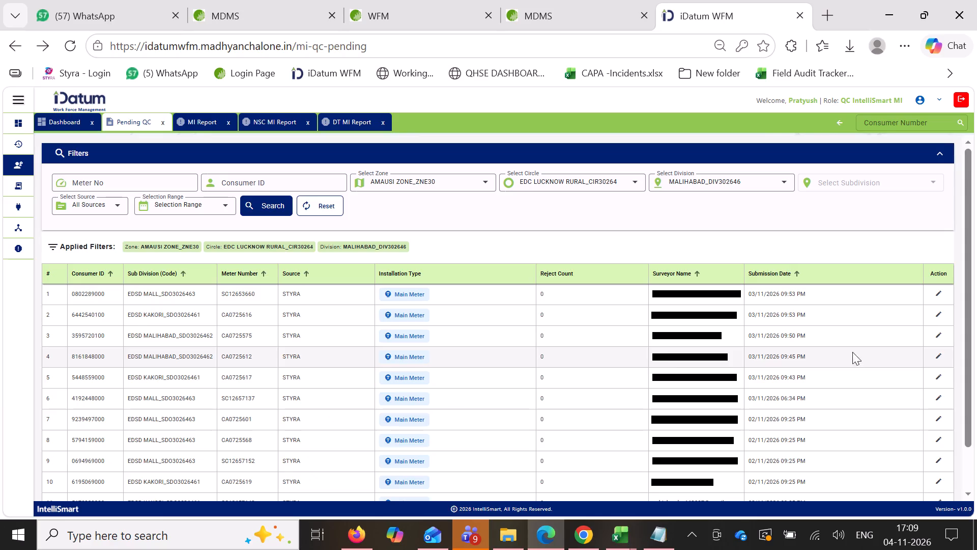
# Open the first remaining pending record and examine its old meter kWh photo enlarged, checking the display and serial number.
pyautogui.scroll(-7, 942, 284)
pyautogui.click(939, 236)
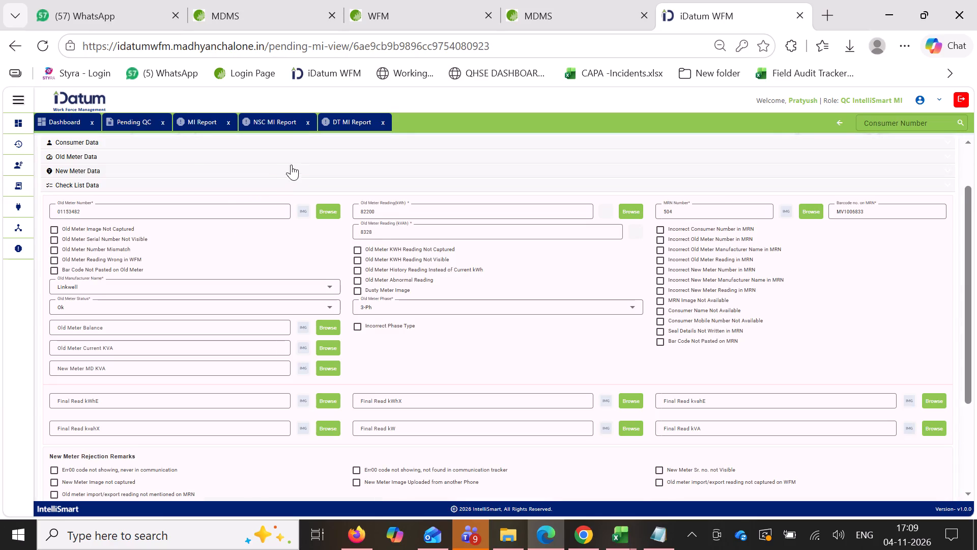
pyautogui.click(291, 163)
pyautogui.click(293, 155)
pyautogui.click(528, 234)
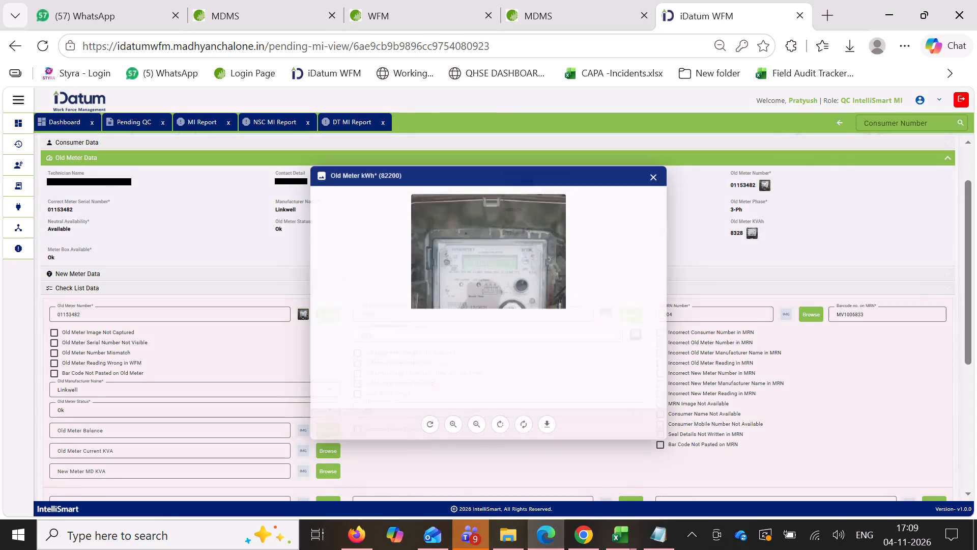
pyautogui.tripleClick(455, 420)
pyautogui.tripleClick(455, 420)
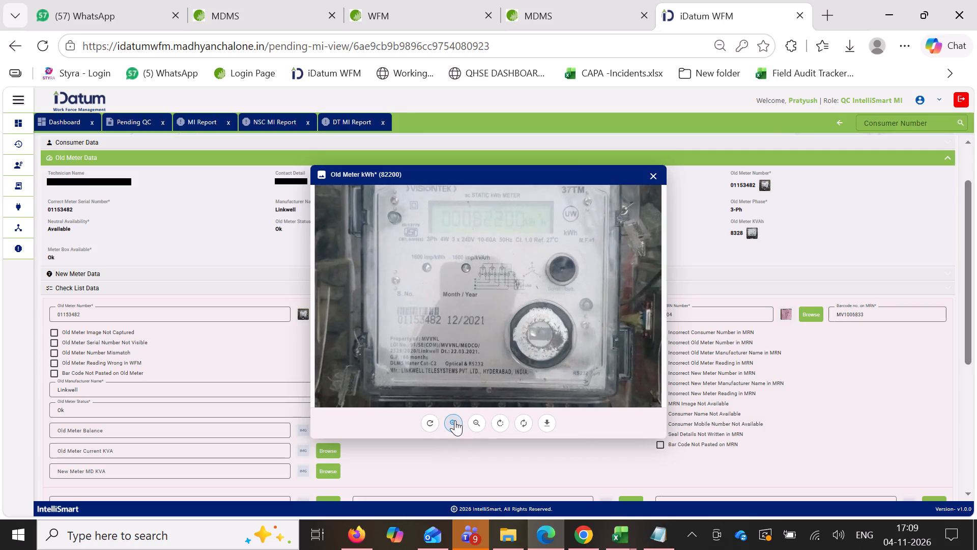
pyautogui.tripleClick(455, 420)
pyautogui.moveTo(464, 360); pyautogui.dragTo(468, 393)
pyautogui.click(651, 162)
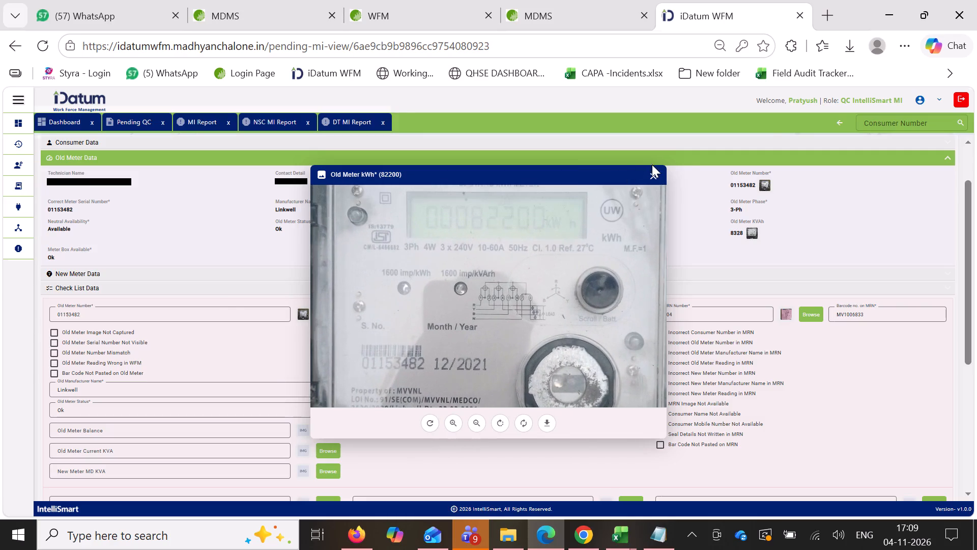
pyautogui.click(645, 171)
# Examine the enlarged meter mounting photo in this three-phase record's new meter data, checking the display and serial number.
pyautogui.click(635, 157)
pyautogui.click(548, 166)
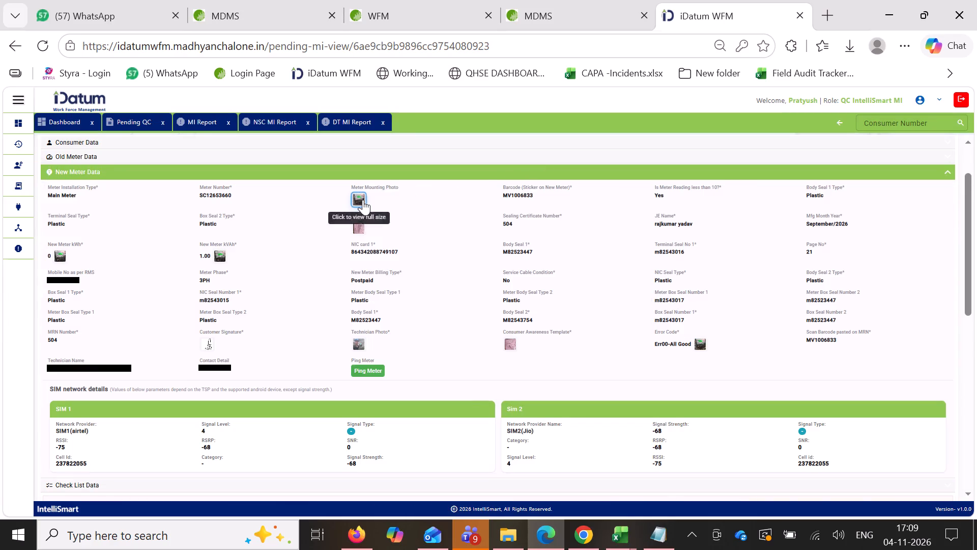
pyautogui.click(363, 200)
pyautogui.click(456, 429)
pyautogui.doubleClick(453, 424)
pyautogui.tripleClick(450, 422)
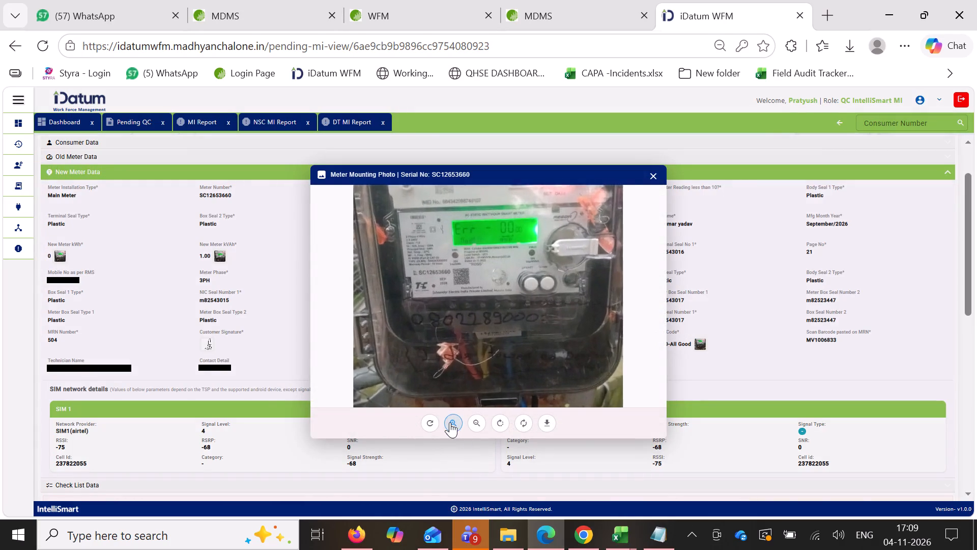
pyautogui.tripleClick(450, 422)
pyautogui.moveTo(482, 235); pyautogui.dragTo(462, 305)
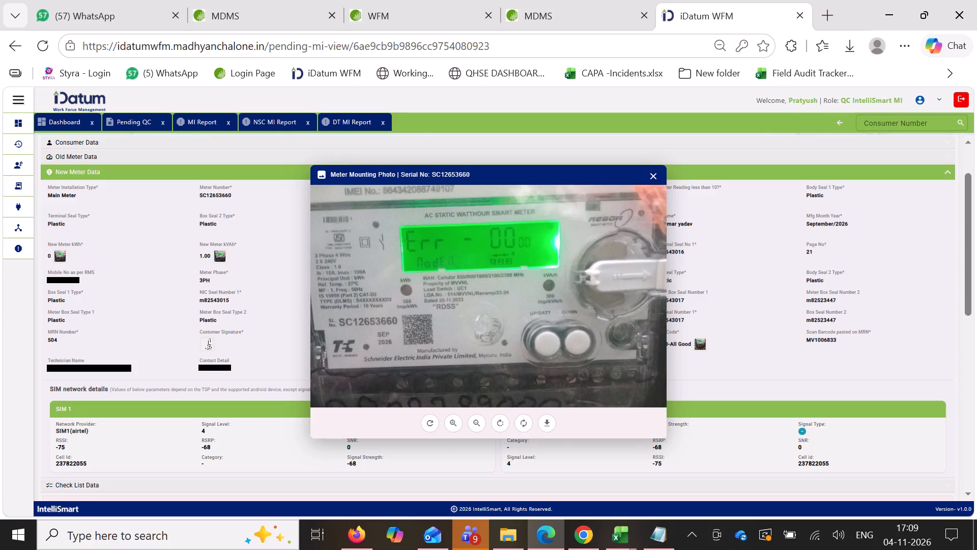
pyautogui.click(657, 186)
pyautogui.click(656, 184)
# Rotate this record's MRN challan upright and examine it enlarged, checking the consumer, meter, reading and seal entries.
pyautogui.click(352, 219)
pyautogui.click(362, 232)
pyautogui.click(502, 436)
pyautogui.doubleClick(500, 433)
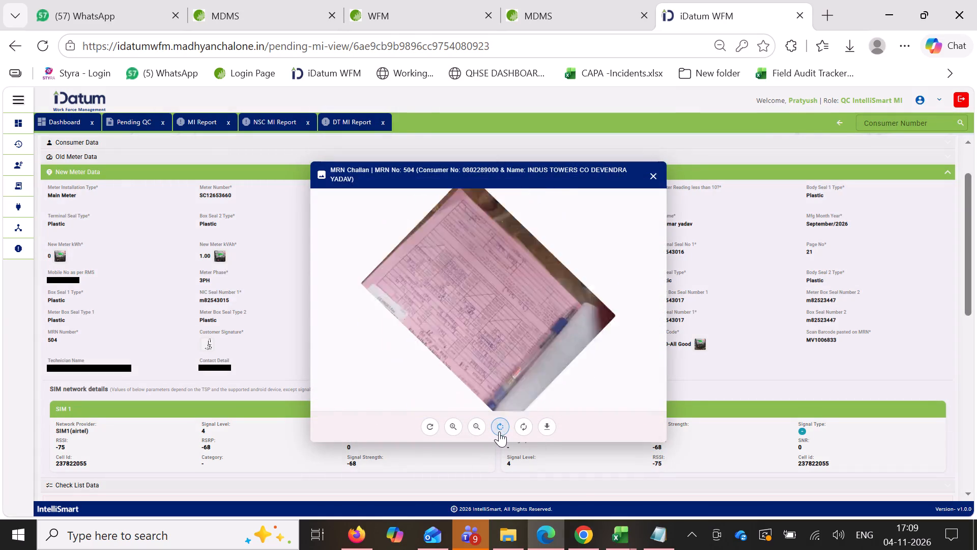
pyautogui.tripleClick(454, 428)
pyautogui.tripleClick(454, 428)
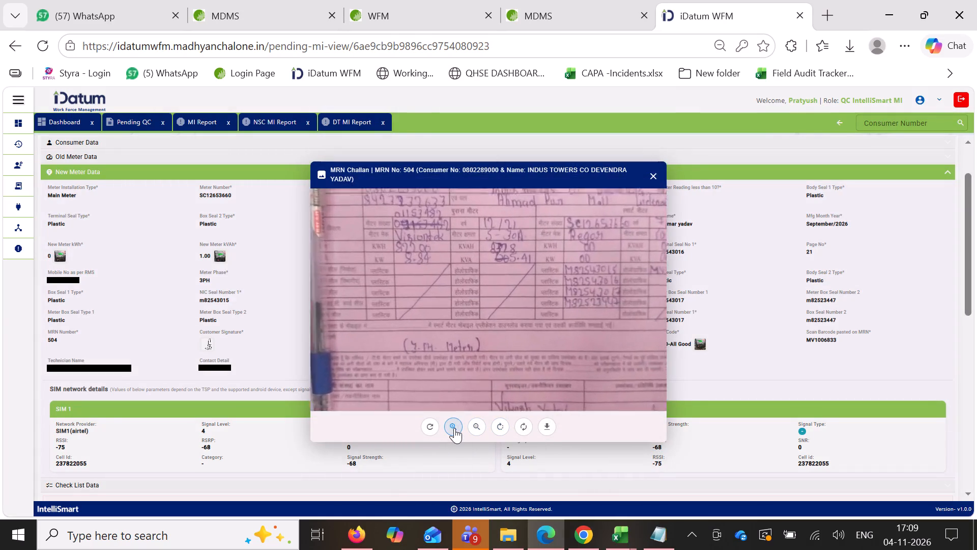
pyautogui.click(454, 428)
pyautogui.moveTo(510, 302); pyautogui.dragTo(506, 361)
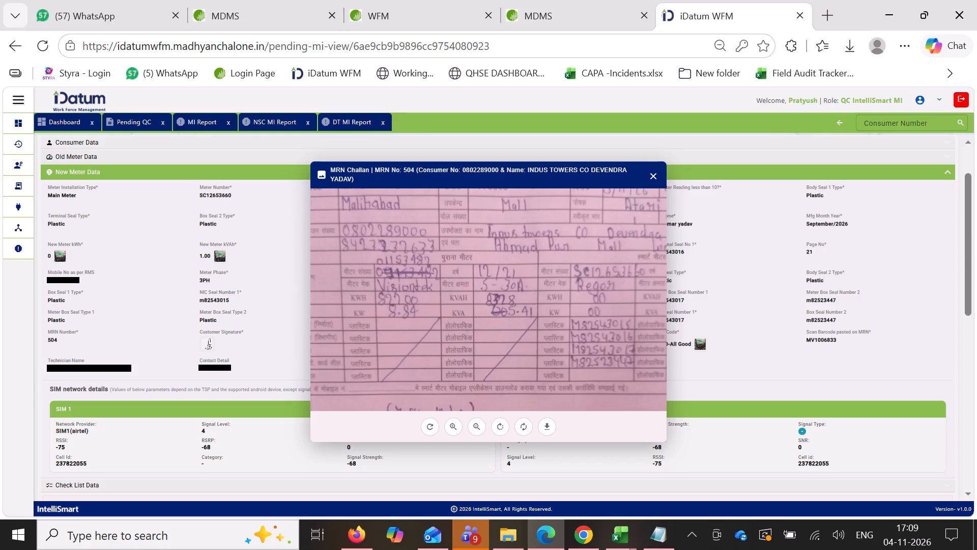
pyautogui.click(652, 176)
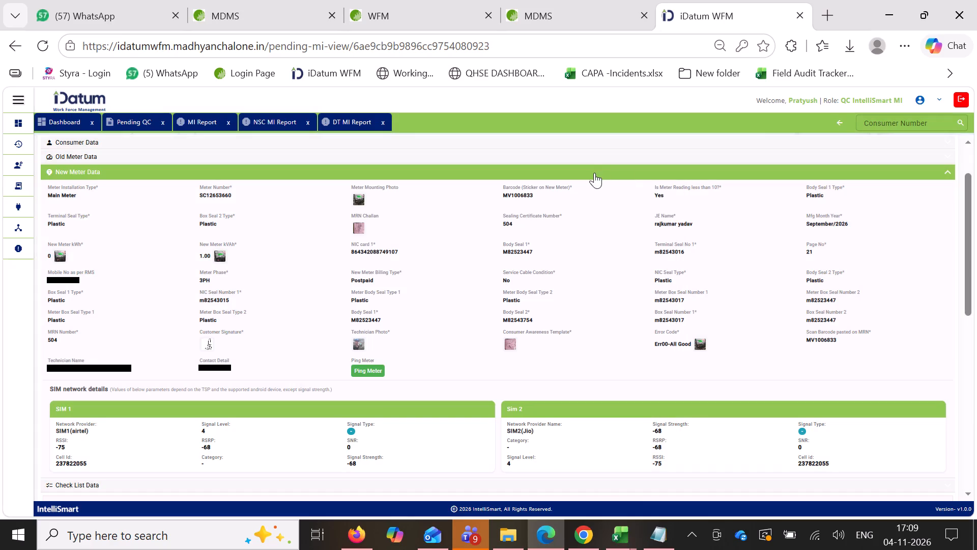
# Enter "new meter in communication" in this record's Additional Remarks and approve the record.
pyautogui.click(593, 171)
pyautogui.scroll(-5, 488, 255)
pyautogui.click(374, 411)
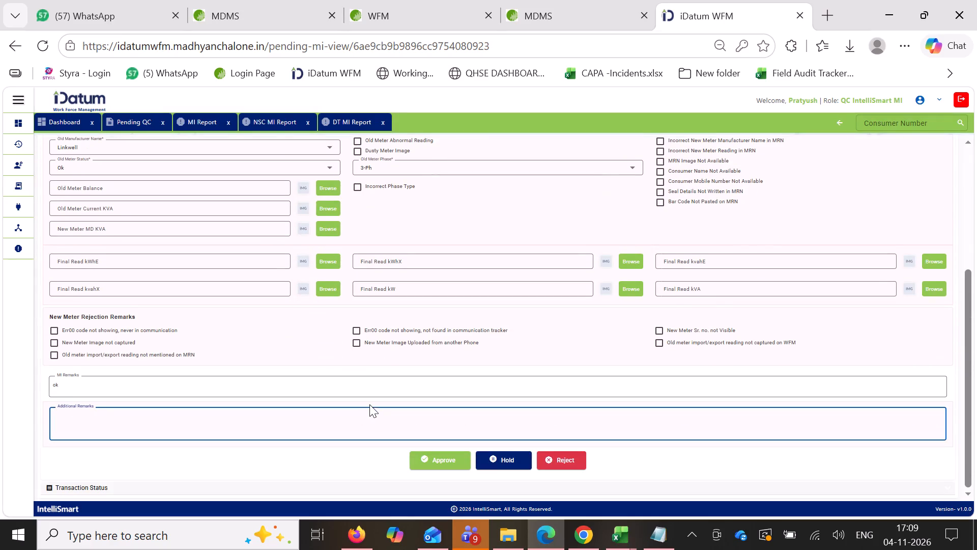
pyautogui.hotkey('ctrl', 'v')
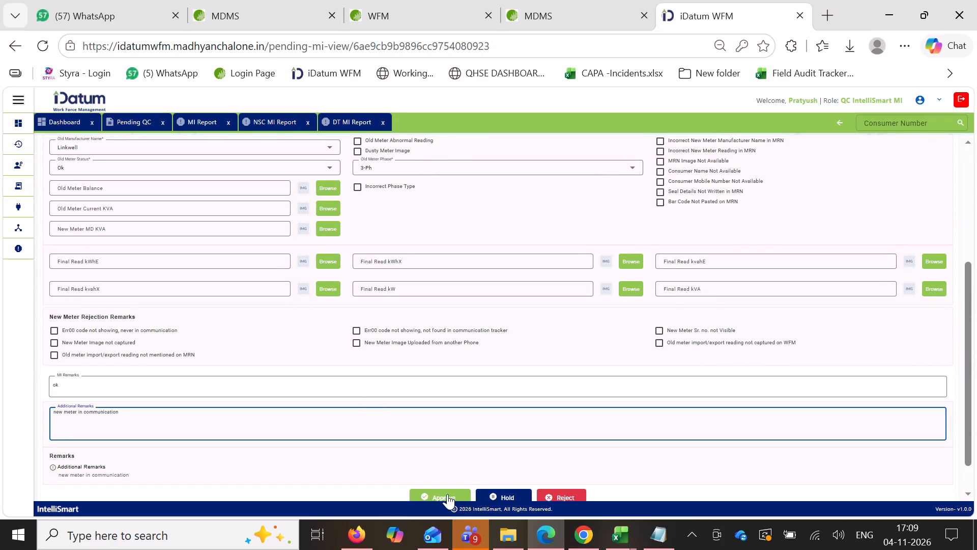
pyautogui.click(447, 493)
pyautogui.click(486, 323)
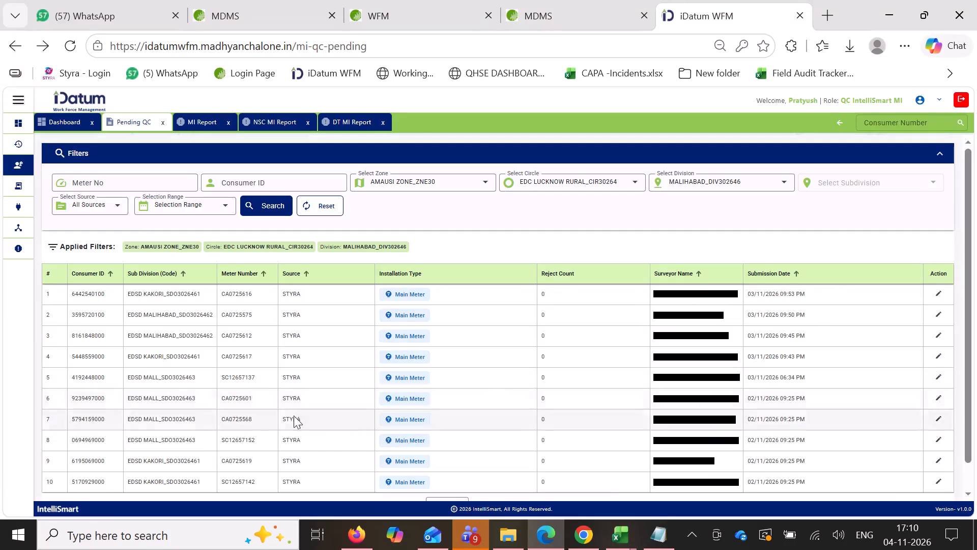
# Open the first remaining pending record, rotate its old meter kWh photo upright and examine the photographed slip enlarged.
pyautogui.click(943, 287)
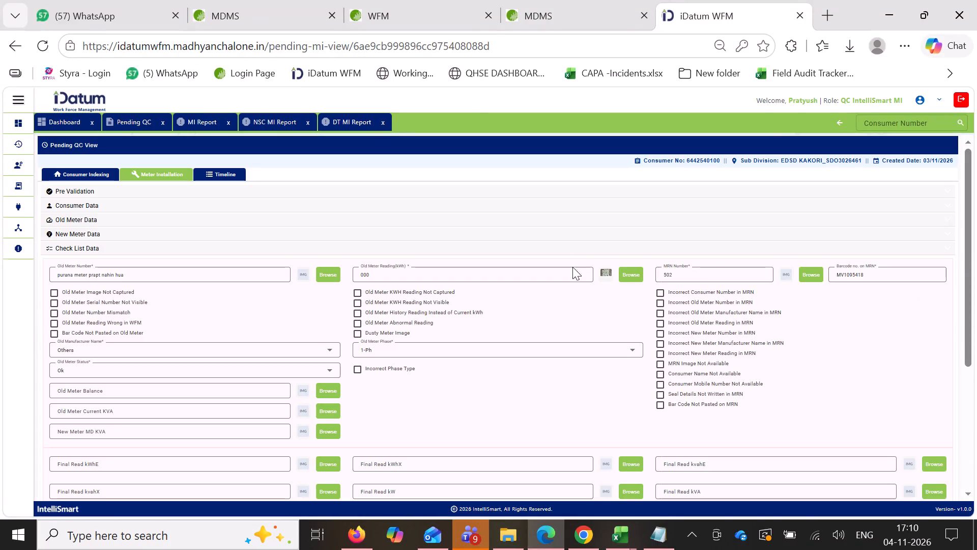
pyautogui.click(536, 215)
pyautogui.click(746, 296)
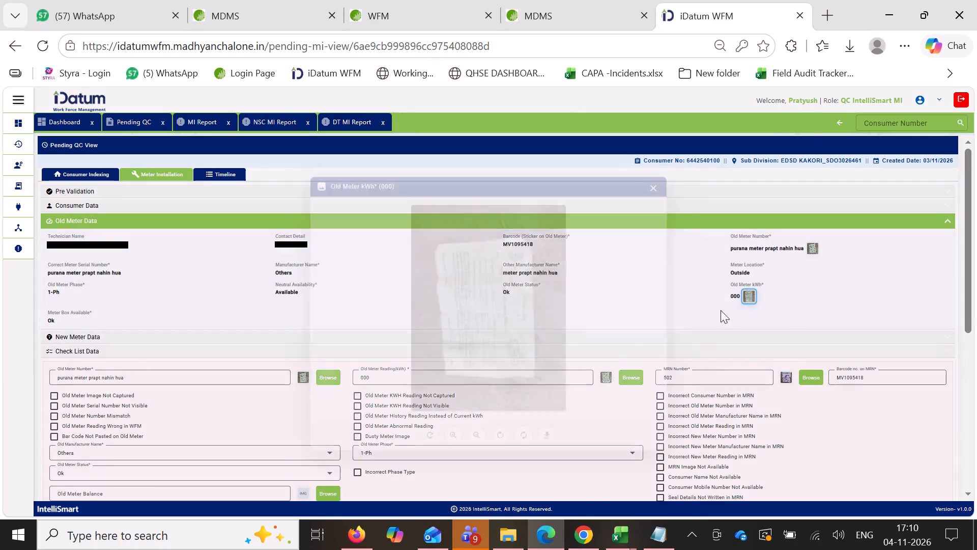
pyautogui.doubleClick(508, 421)
pyautogui.click(508, 422)
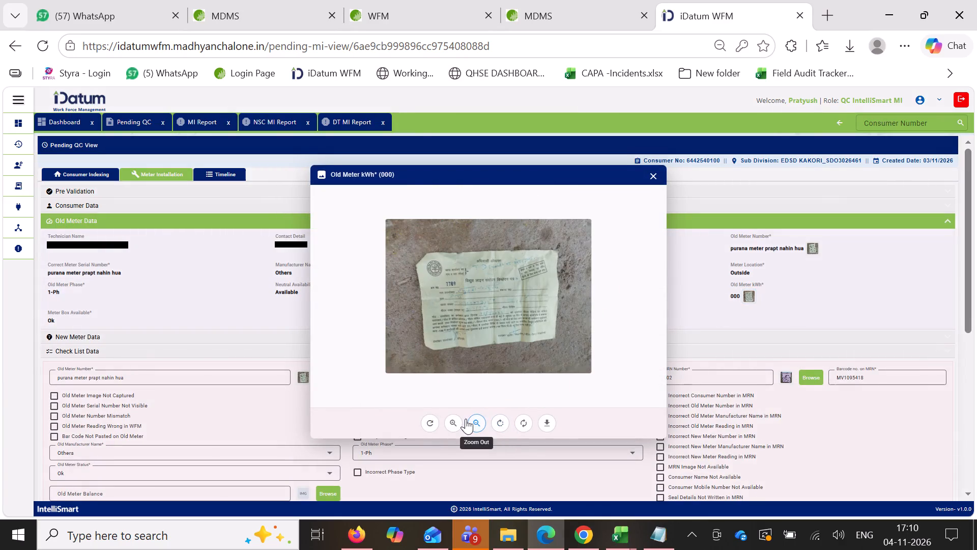
pyautogui.tripleClick(455, 420)
pyautogui.tripleClick(455, 420)
pyautogui.tripleClick(455, 420)
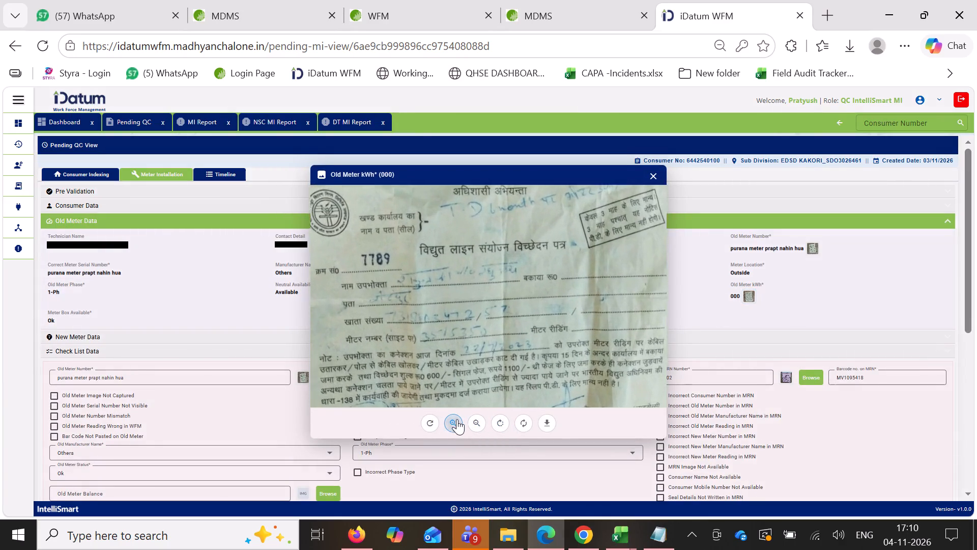
pyautogui.click(660, 180)
# Examine the enlarged meter mounting photo in this record's new meter data, checking the display and serial number.
pyautogui.click(598, 212)
pyautogui.click(519, 230)
pyautogui.click(441, 232)
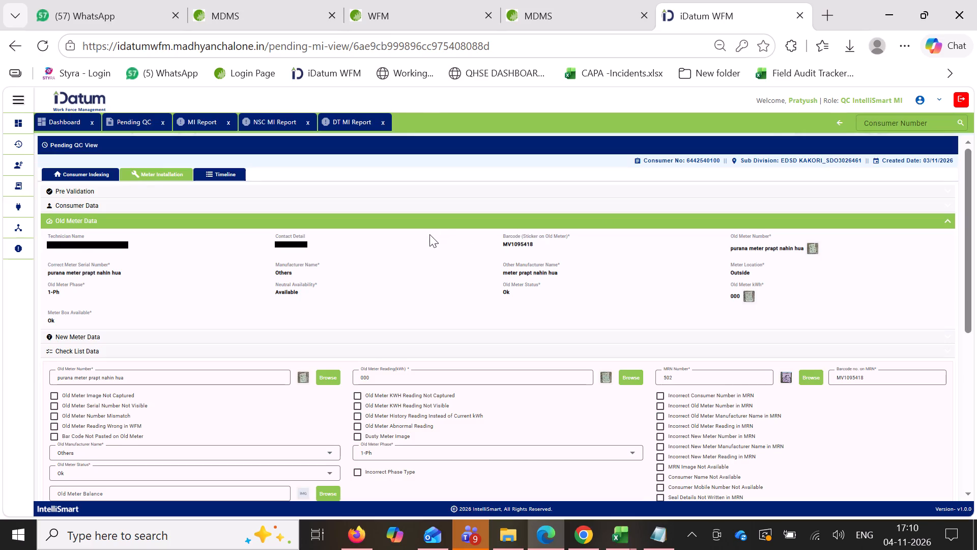
pyautogui.click(434, 221)
pyautogui.click(358, 253)
pyautogui.click(377, 230)
pyautogui.click(352, 261)
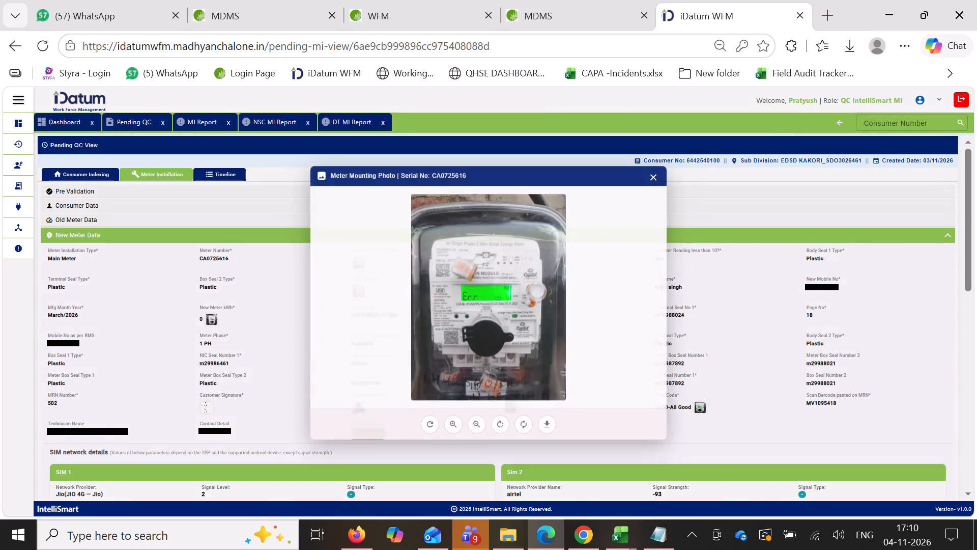
pyautogui.click(465, 417)
pyautogui.tripleClick(449, 418)
pyautogui.tripleClick(449, 418)
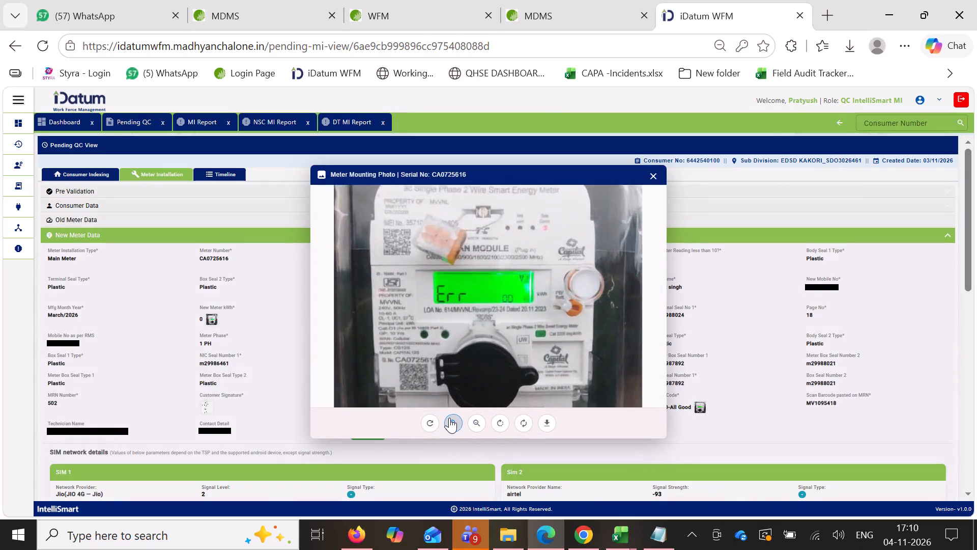
pyautogui.doubleClick(449, 418)
pyautogui.moveTo(467, 335); pyautogui.dragTo(466, 342)
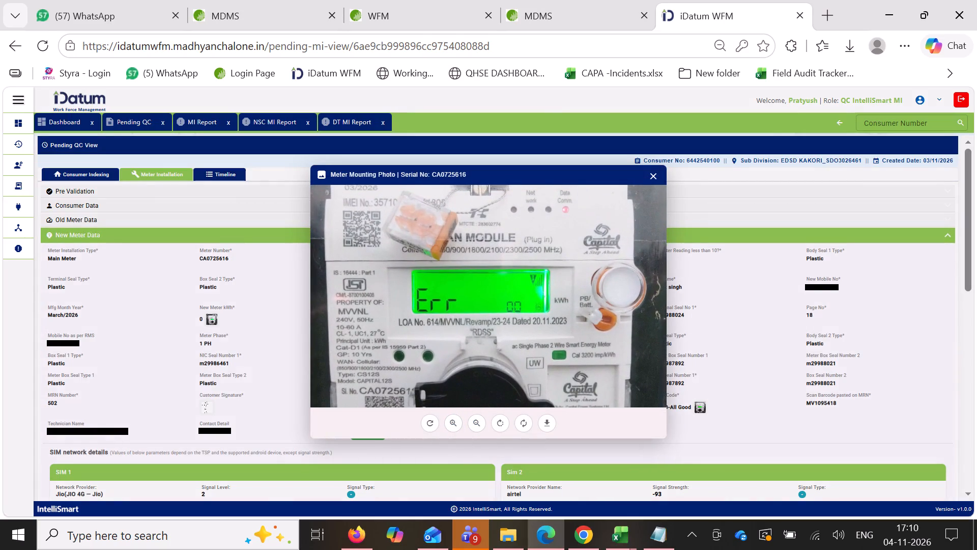
pyautogui.click(652, 183)
# Rotate this record's MRN challan upright and examine it enlarged, checking the consumer, meter, reading and seal entries.
pyautogui.click(353, 290)
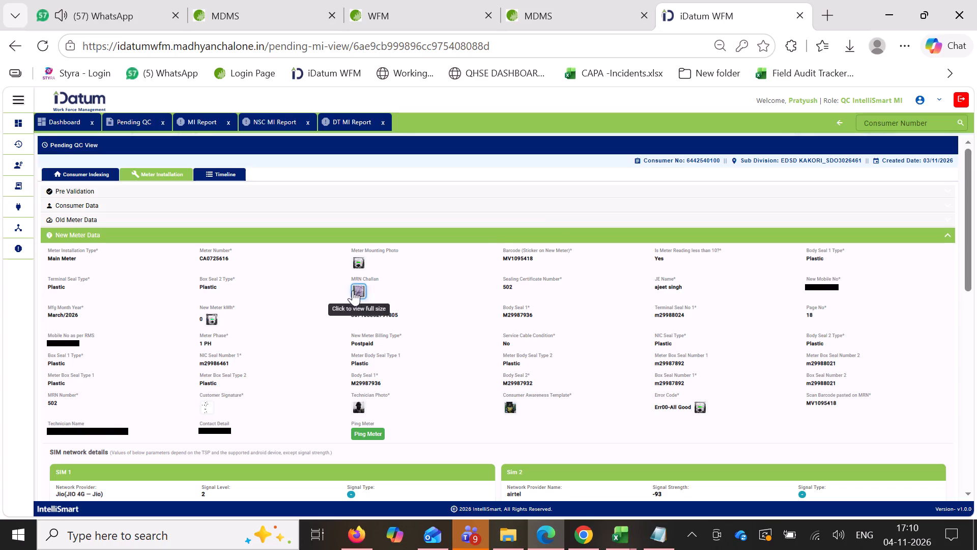
pyautogui.tripleClick(505, 422)
pyautogui.click(440, 422)
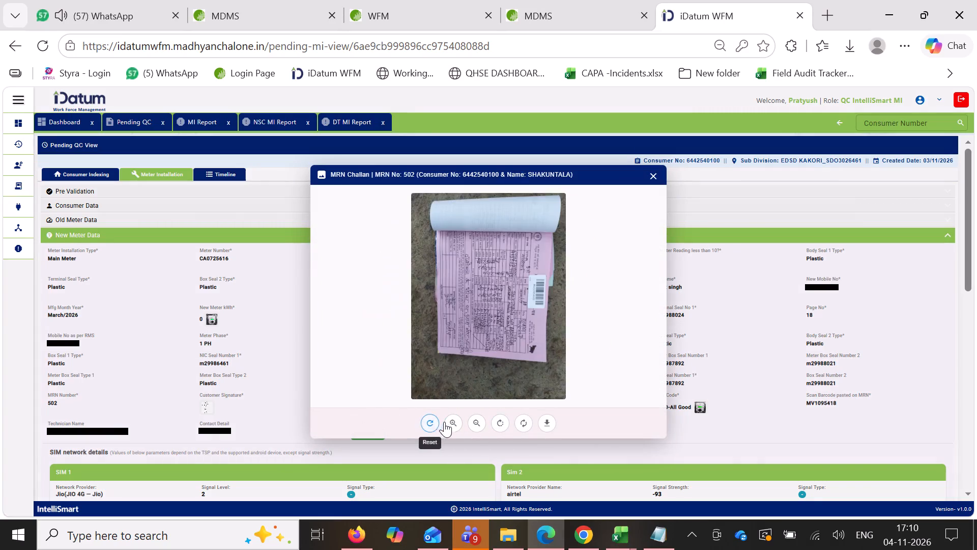
pyautogui.tripleClick(447, 422)
pyautogui.click(447, 422)
pyautogui.click(505, 419)
pyautogui.doubleClick(502, 419)
pyautogui.click(456, 422)
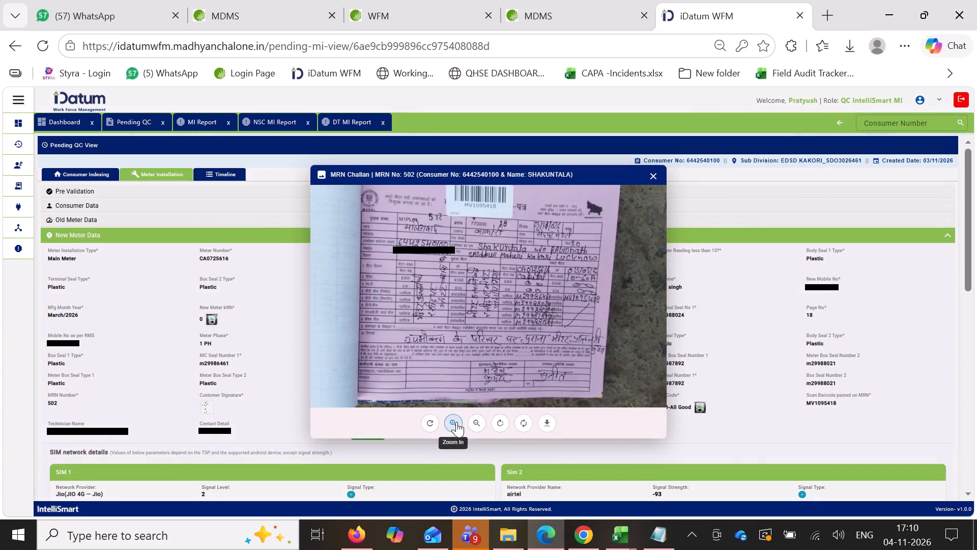
pyautogui.tripleClick(456, 422)
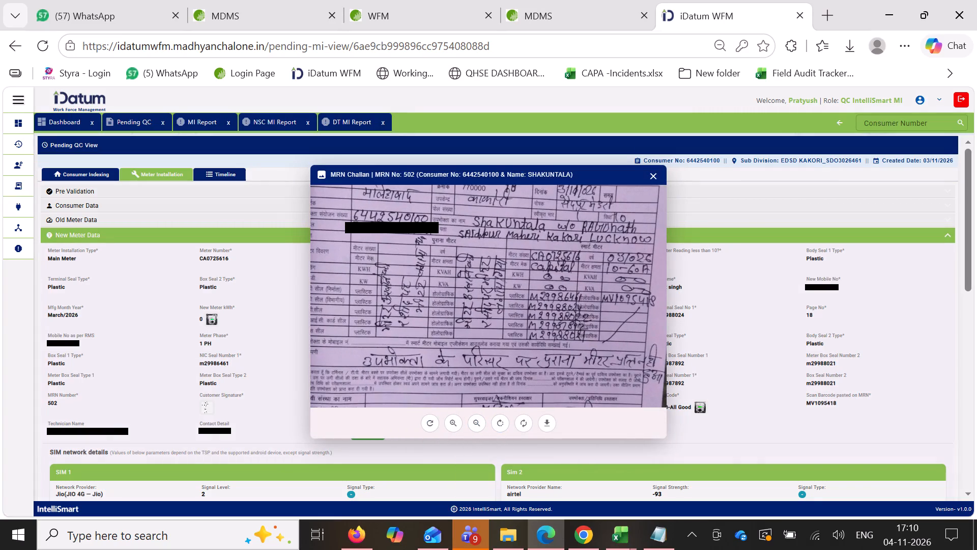
pyautogui.moveTo(666, 171); pyautogui.dragTo(661, 171)
pyautogui.click(668, 169)
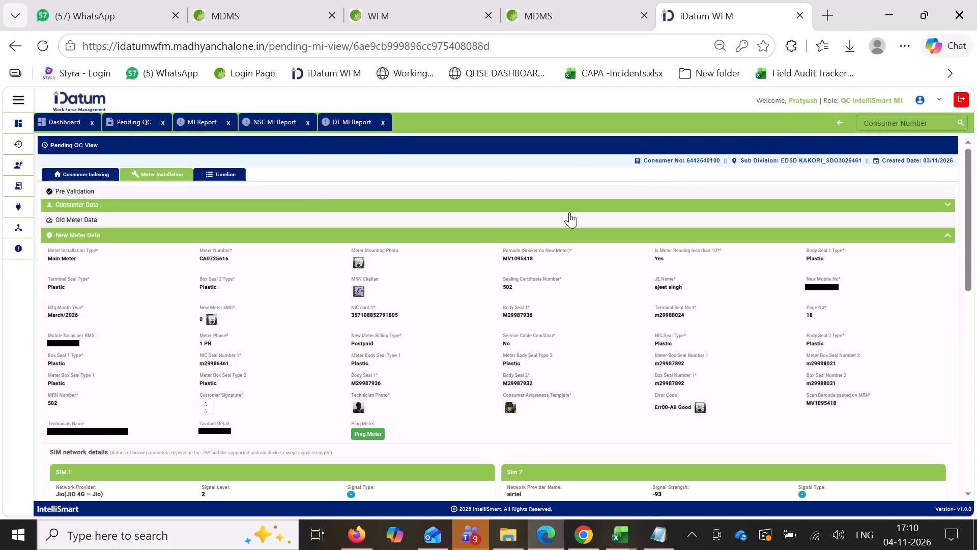
# Enter "new meter in communication" in this record's Additional Remarks and approve the record.
pyautogui.click(478, 233)
pyautogui.scroll(-4, 504, 305)
pyautogui.keyDown('ctrl'); pyautogui.click(462, 418); pyautogui.keyUp('ctrl')
pyautogui.hotkey('ctrl', 'v')
pyautogui.scroll(-4, 513, 376)
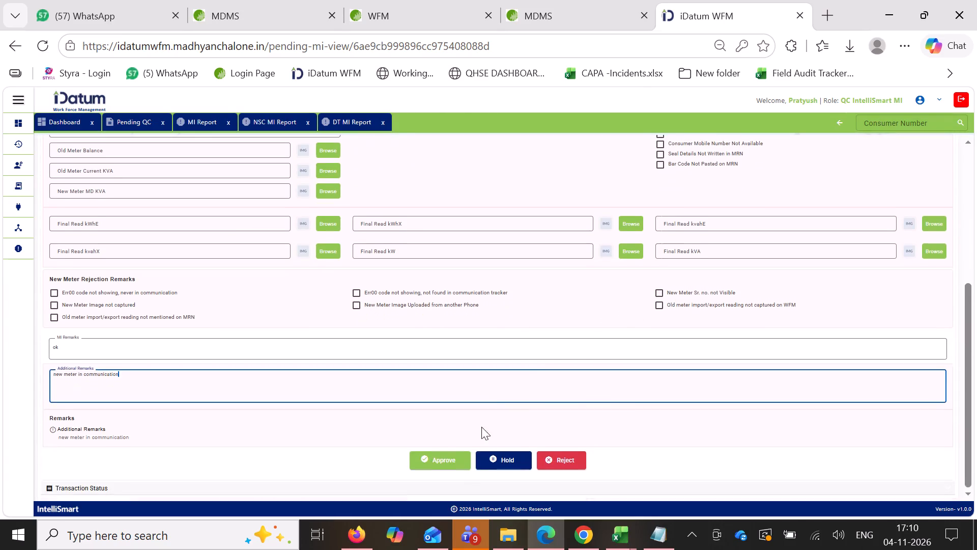
pyautogui.click(451, 462)
pyautogui.click(476, 321)
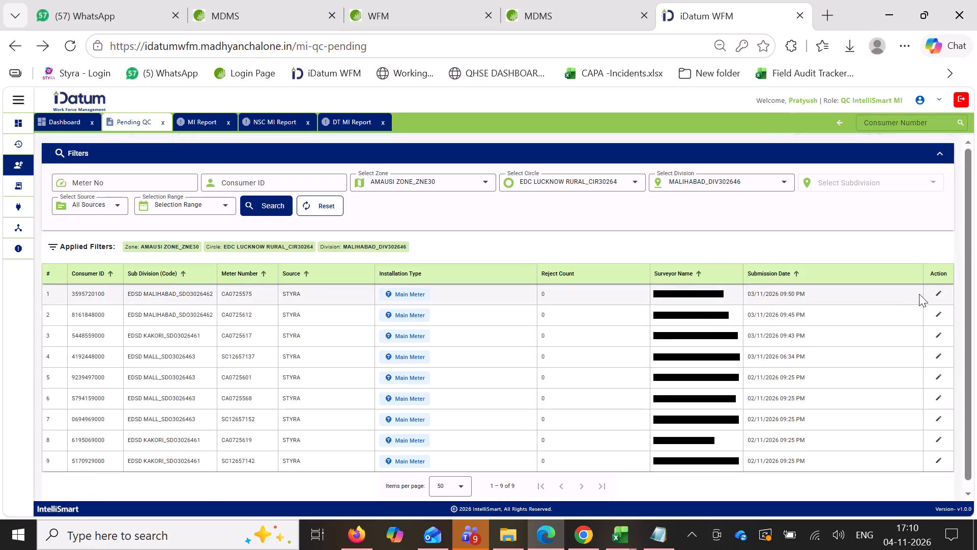
# Open the first remaining pending record and examine its old meter kWh photo enlarged, checking the display and serial number.
pyautogui.click(930, 291)
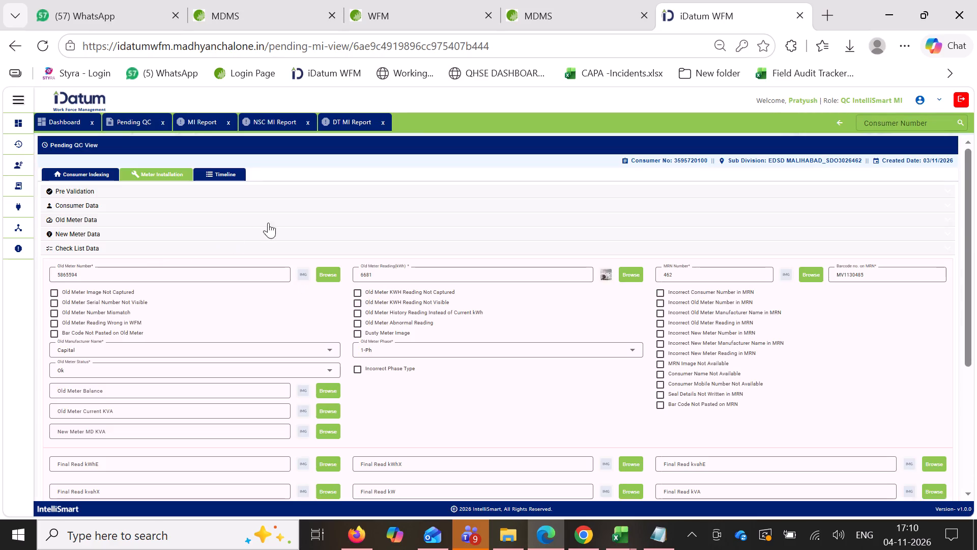
pyautogui.click(268, 223)
pyautogui.click(532, 293)
pyautogui.click(436, 403)
pyautogui.tripleClick(453, 413)
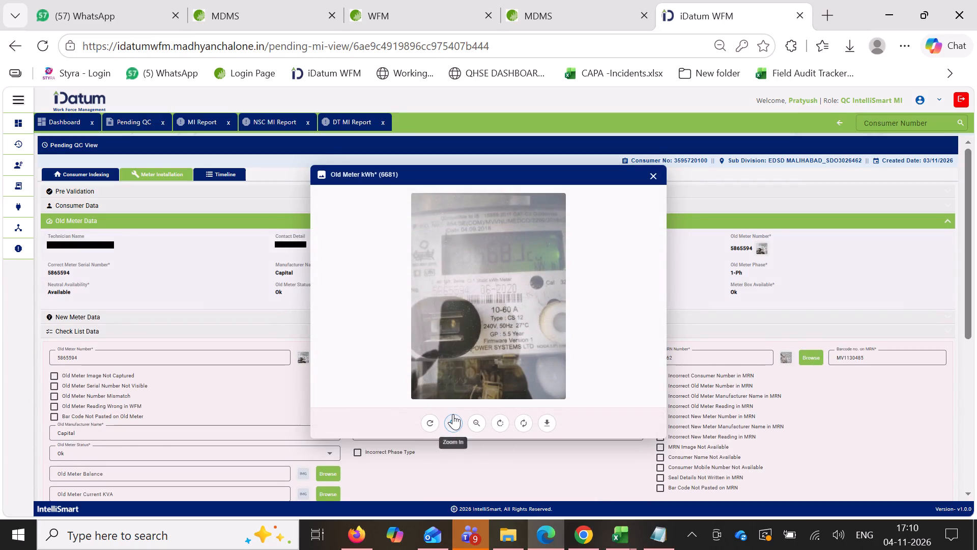
pyautogui.doubleClick(453, 415)
pyautogui.moveTo(487, 330); pyautogui.dragTo(489, 345)
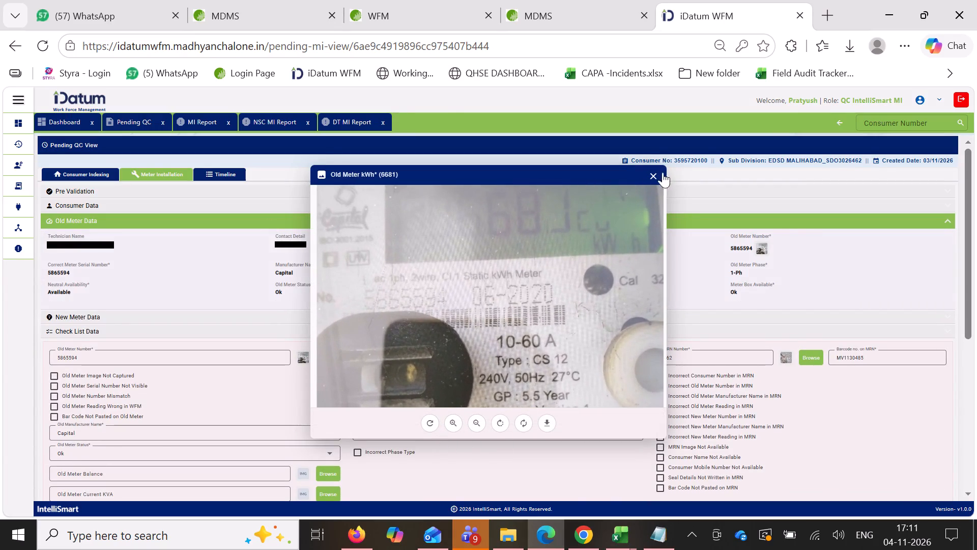
pyautogui.click(662, 169)
# Examine the enlarged meter mounting photo in this record's new meter data, checking the display and serial number.
pyautogui.click(569, 216)
pyautogui.click(493, 233)
pyautogui.click(361, 264)
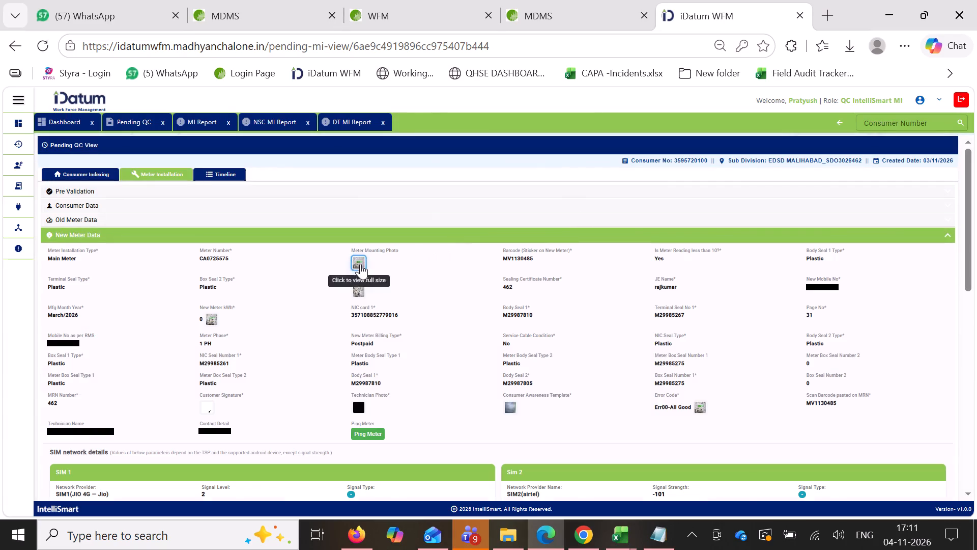
pyautogui.tripleClick(461, 418)
pyautogui.tripleClick(461, 418)
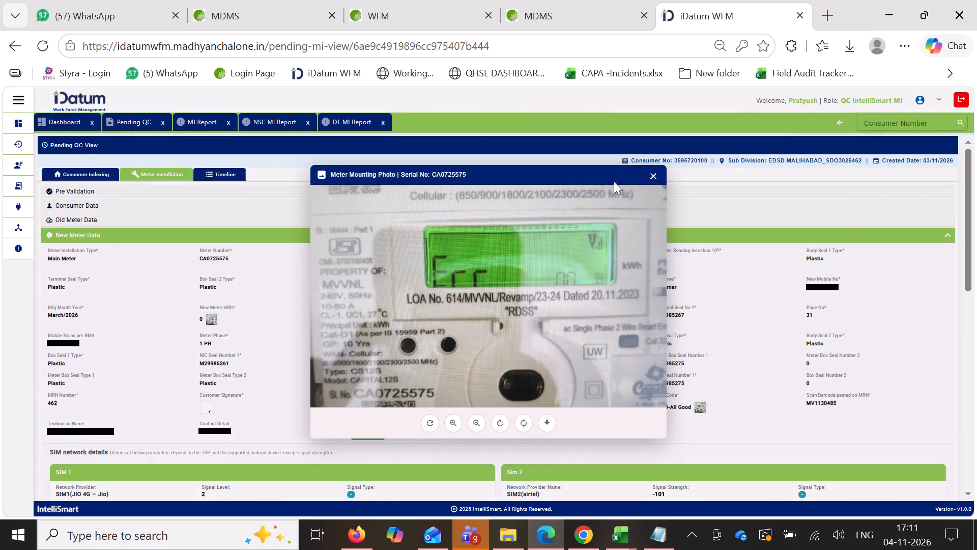
pyautogui.click(650, 167)
# Rotate this record's MRN challan upright and examine it enlarged, checking the consumer, old and new meter, reading and seal entries.
pyautogui.click(363, 281)
pyautogui.click(362, 290)
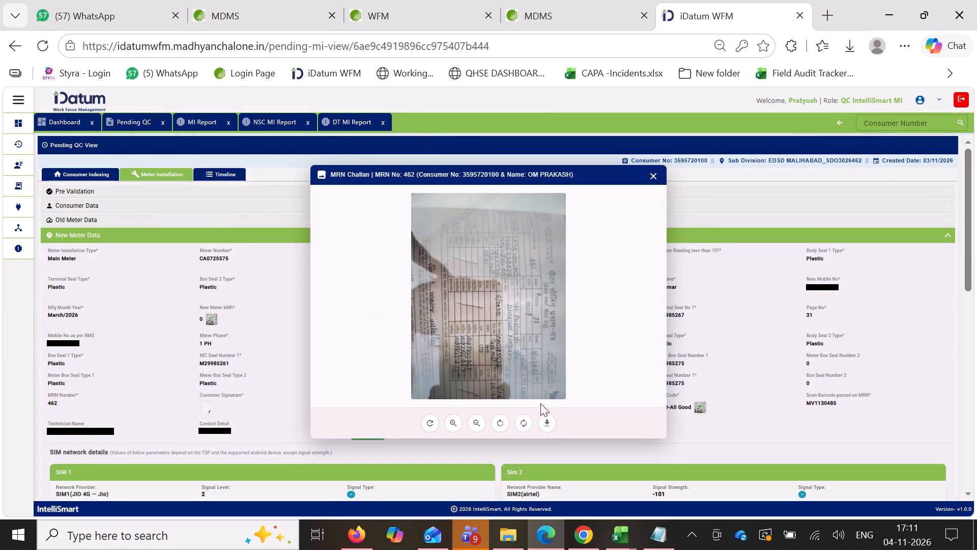
pyautogui.tripleClick(504, 419)
pyautogui.tripleClick(444, 427)
pyautogui.tripleClick(444, 427)
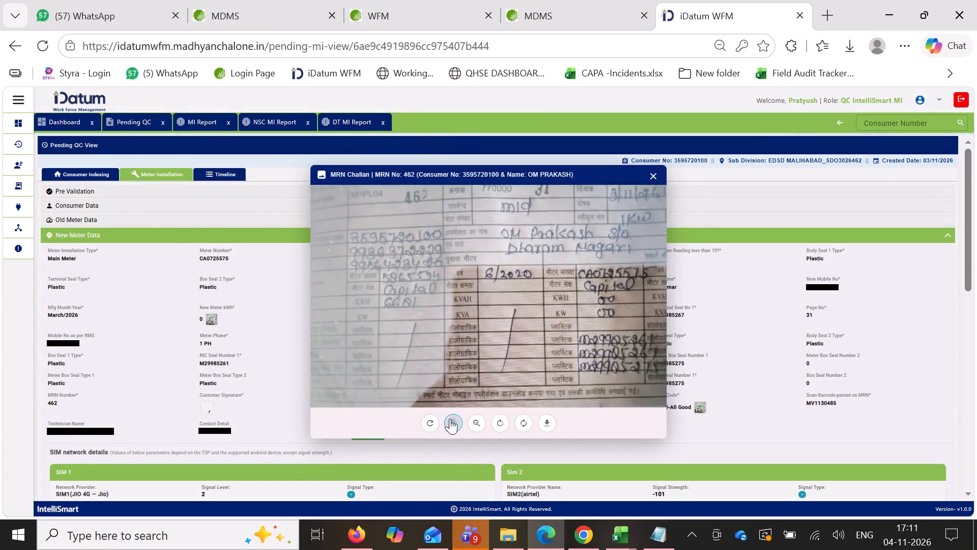
pyautogui.moveTo(431, 301); pyautogui.dragTo(444, 314)
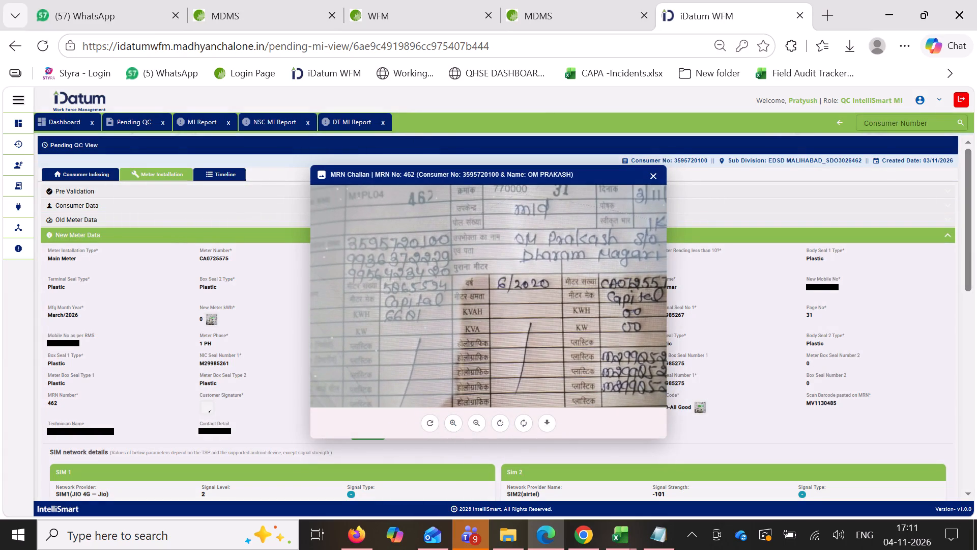
pyautogui.click(660, 181)
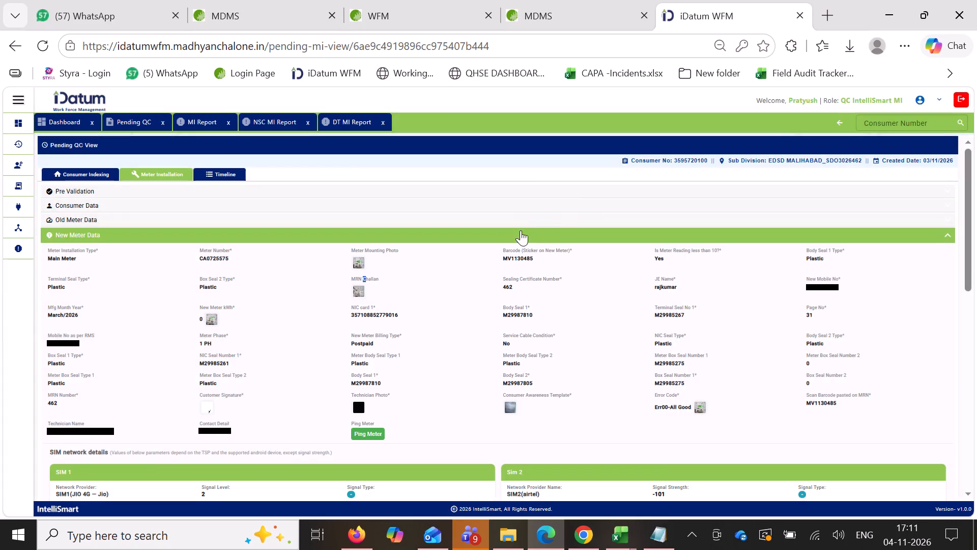
# Enter "new meter in communication" in this record's Additional Remarks and approve the record.
pyautogui.click(521, 230)
pyautogui.scroll(-4, 518, 242)
pyautogui.keyDown('ctrl'); pyautogui.click(461, 441); pyautogui.keyUp('ctrl')
pyautogui.hotkey('ctrl', 'v')
pyautogui.scroll(-5, 494, 381)
pyautogui.moveTo(426, 447); pyautogui.dragTo(426, 454)
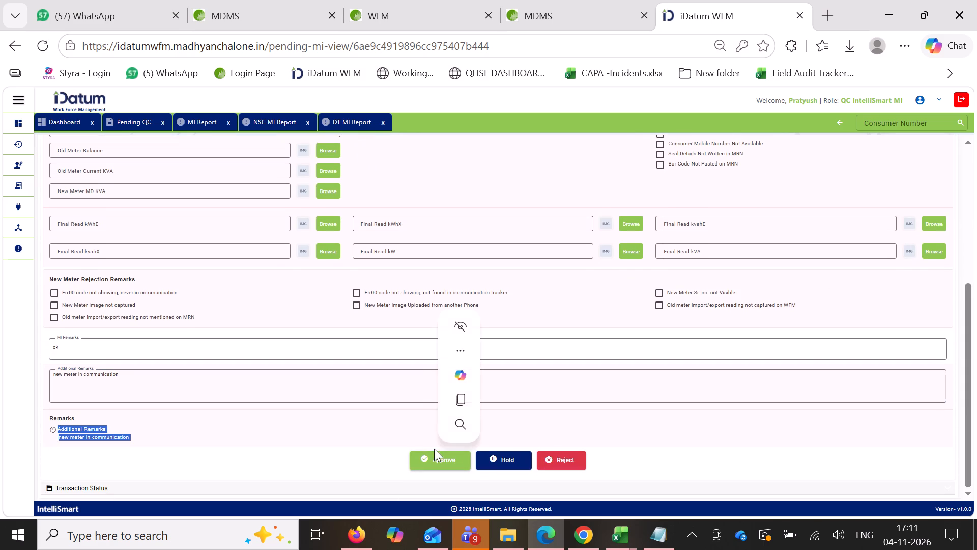
pyautogui.click(443, 453)
pyautogui.click(452, 459)
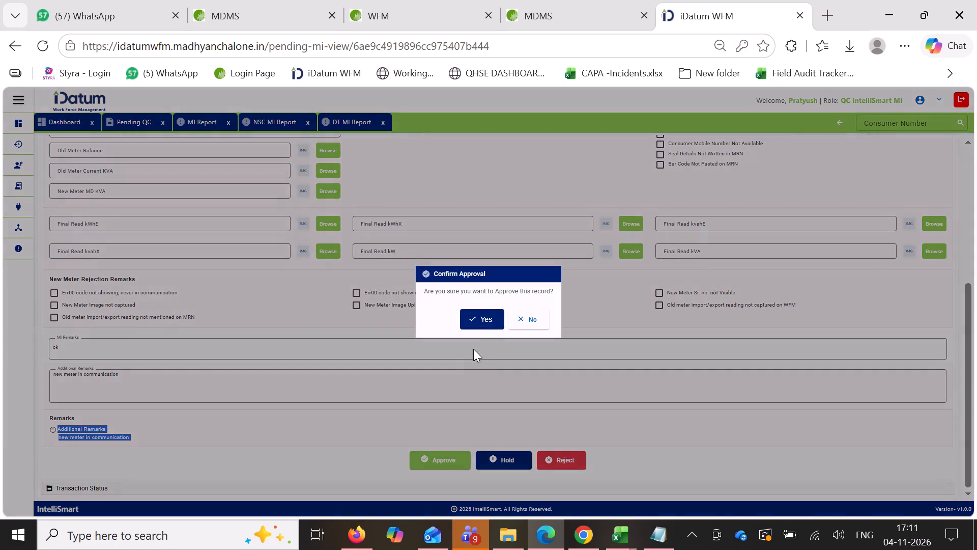
pyautogui.click(487, 312)
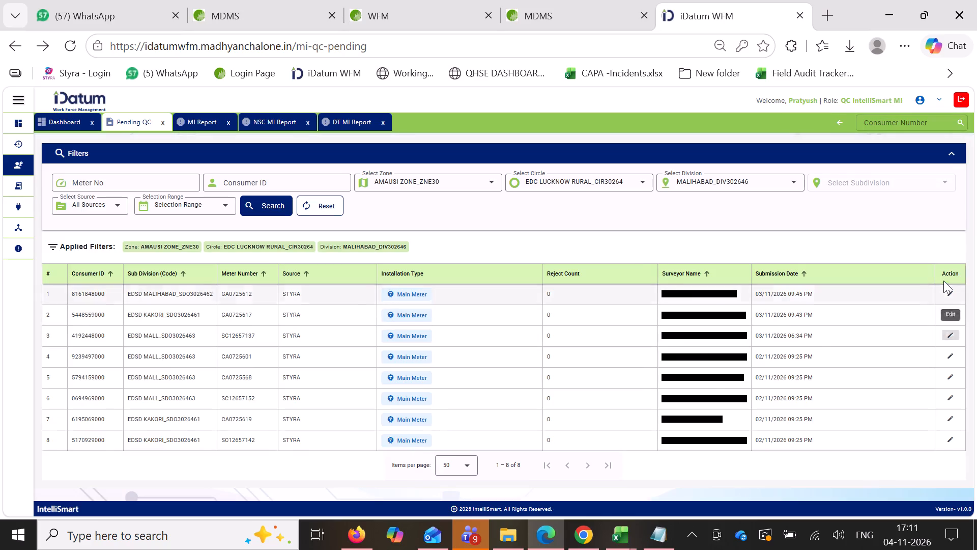
# Open the first remaining pending record and examine its old meter number photo enlarged, checking the defective meter's display, serial number and barcode.
pyautogui.click(942, 280)
pyautogui.click(954, 291)
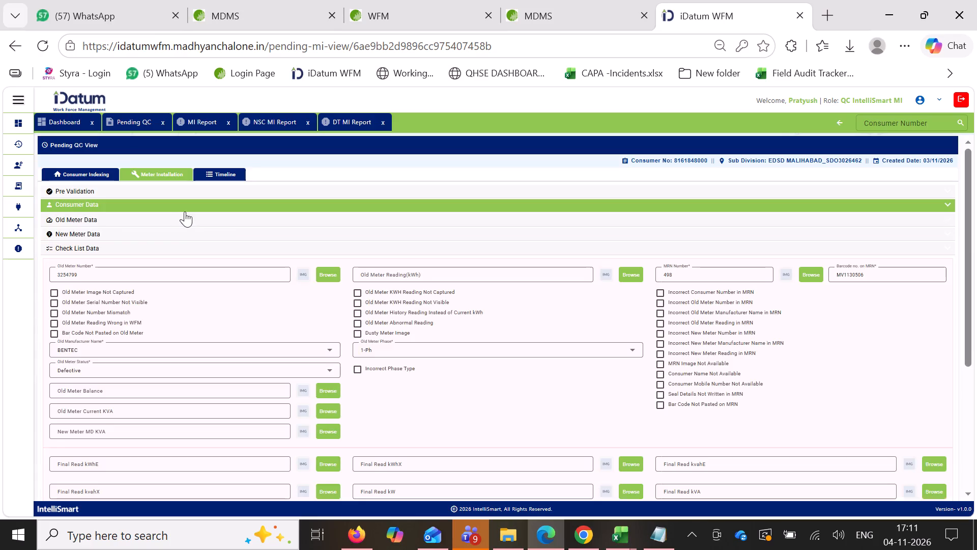
pyautogui.click(185, 211)
pyautogui.click(192, 211)
pyautogui.click(189, 223)
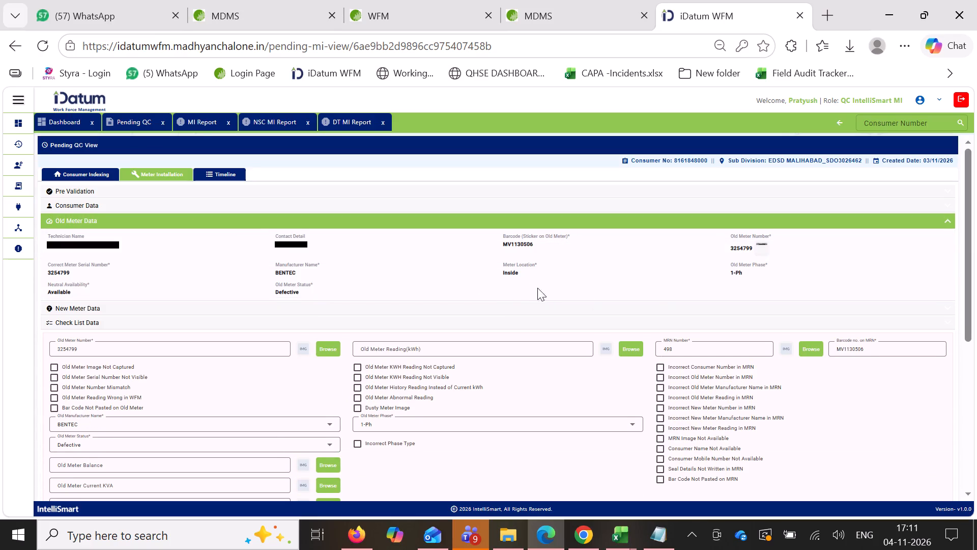
pyautogui.click(763, 256)
pyautogui.tripleClick(467, 426)
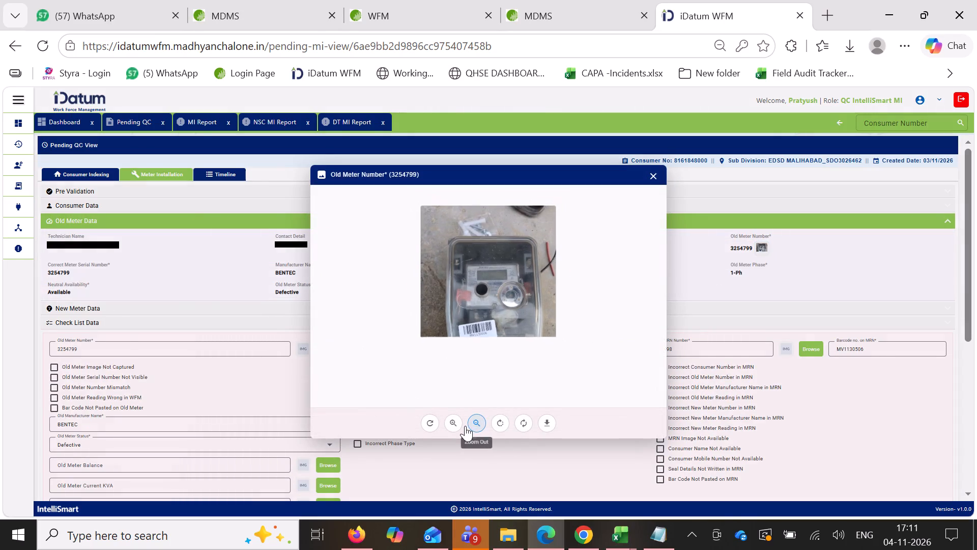
pyautogui.tripleClick(457, 426)
pyautogui.tripleClick(457, 426)
pyautogui.tripleClick(457, 426)
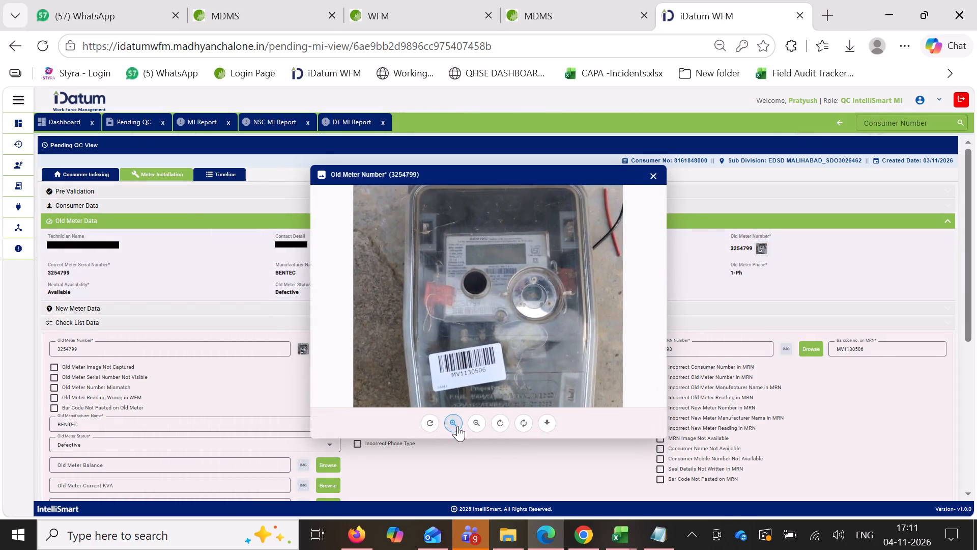
pyautogui.click(457, 426)
pyautogui.click(666, 177)
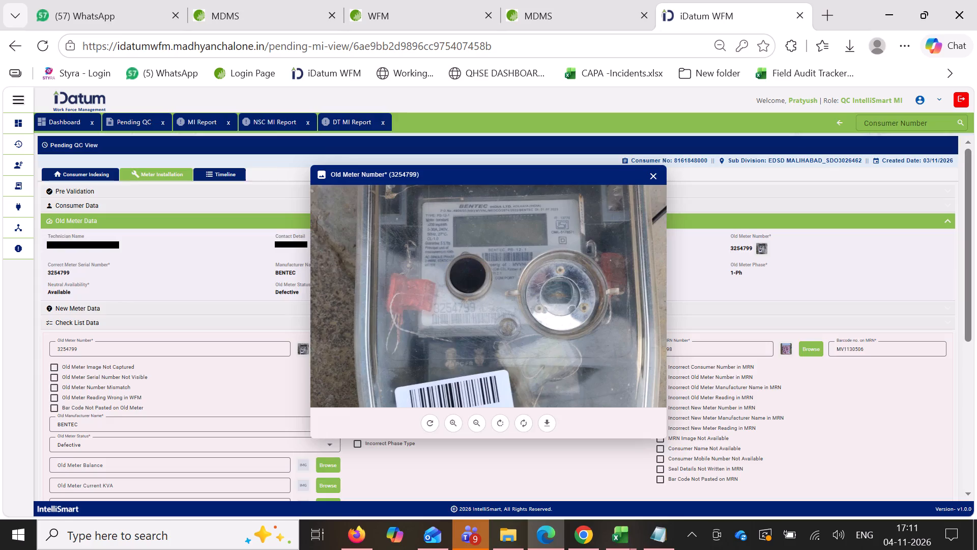
pyautogui.click(670, 177)
# Examine the enlarged meter mounting photo in this record's new meter data, checking the display and serial number.
pyautogui.click(473, 213)
pyautogui.click(386, 244)
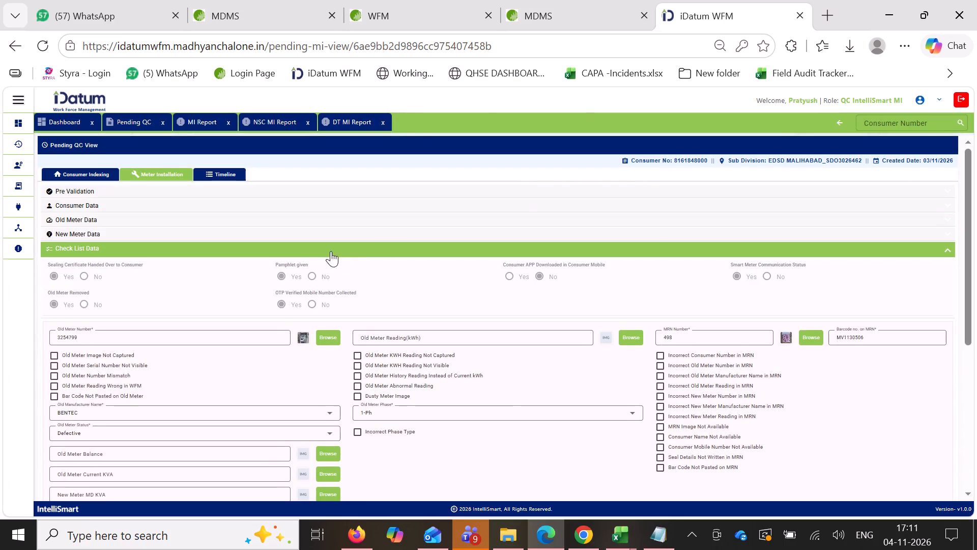
pyautogui.click(340, 231)
pyautogui.click(360, 258)
pyautogui.tripleClick(448, 425)
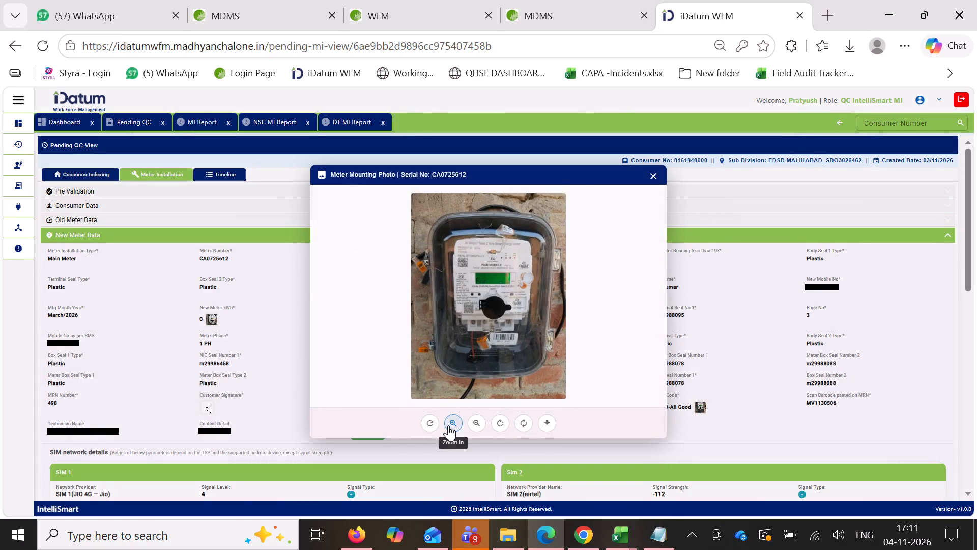
pyautogui.tripleClick(449, 425)
pyautogui.tripleClick(449, 425)
pyautogui.doubleClick(449, 422)
pyautogui.moveTo(492, 314); pyautogui.dragTo(491, 328)
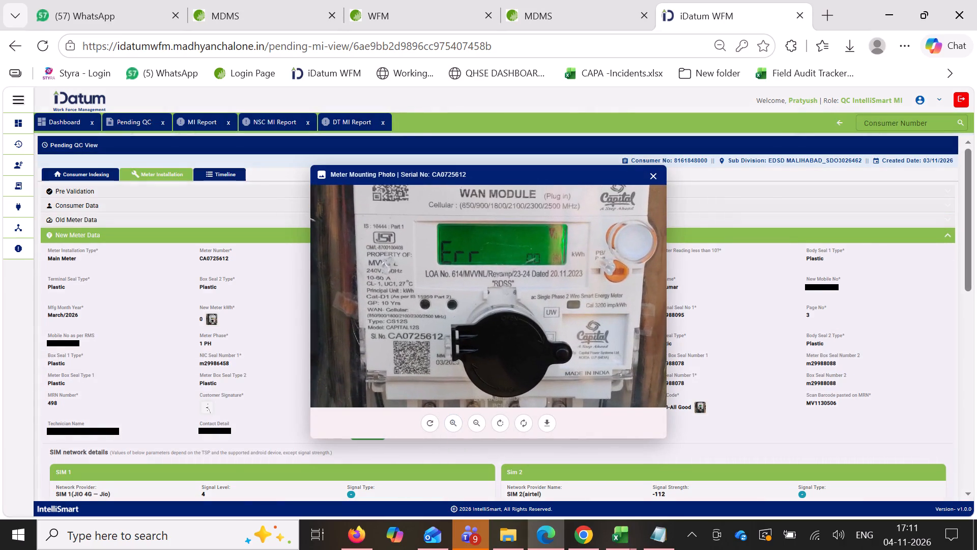
# Rotate this record's MRN challan upright and examine it enlarged, checking the consumer, old and new meter, reading and seal entries.
pyautogui.moveTo(645, 182); pyautogui.dragTo(653, 180)
pyautogui.click(362, 291)
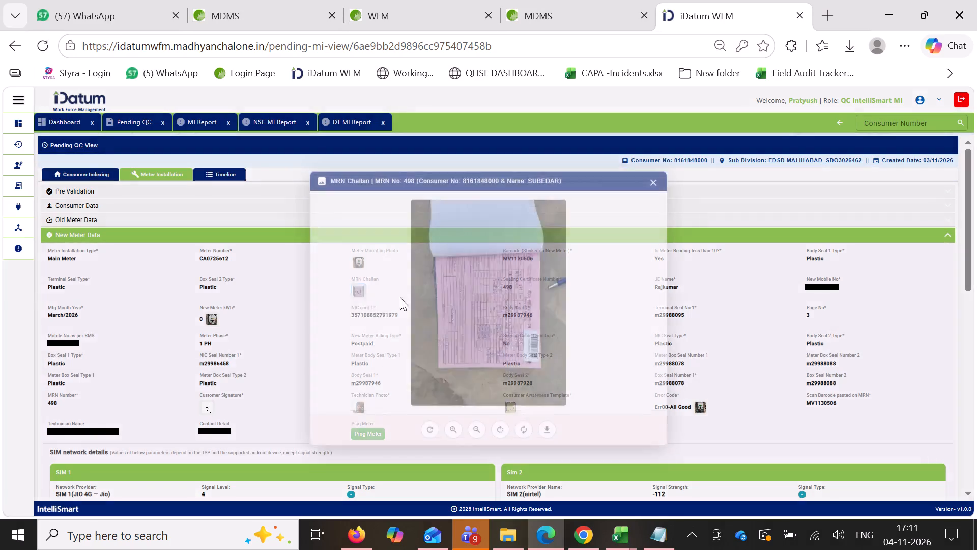
pyautogui.tripleClick(496, 416)
pyautogui.tripleClick(447, 426)
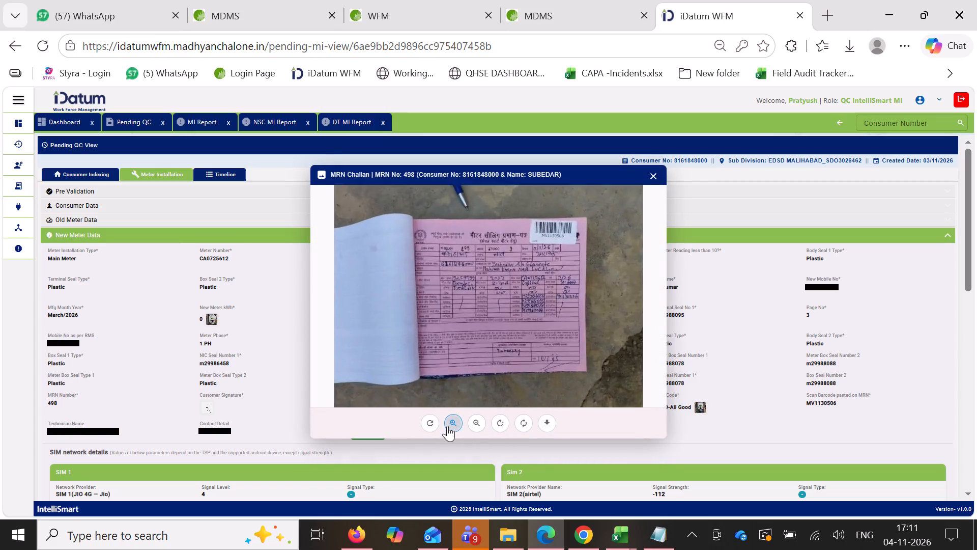
pyautogui.tripleClick(447, 426)
pyautogui.tripleClick(447, 426)
pyautogui.click(461, 318)
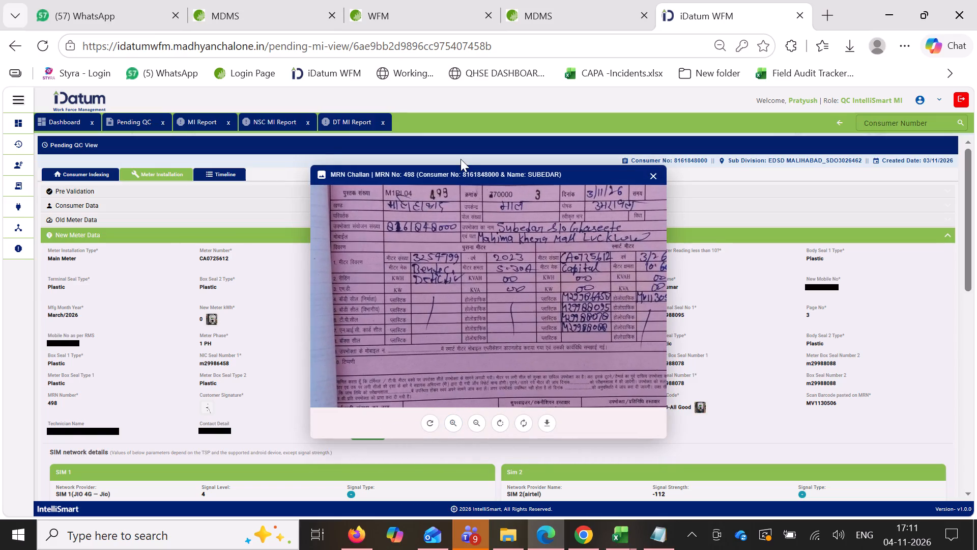
pyautogui.click(655, 177)
# Enter "new meter in communication" in this record's Additional Remarks and approve the record.
pyautogui.click(497, 237)
pyautogui.scroll(-4, 499, 264)
pyautogui.keyDown('ctrl'); pyautogui.click(450, 410); pyautogui.keyUp('ctrl')
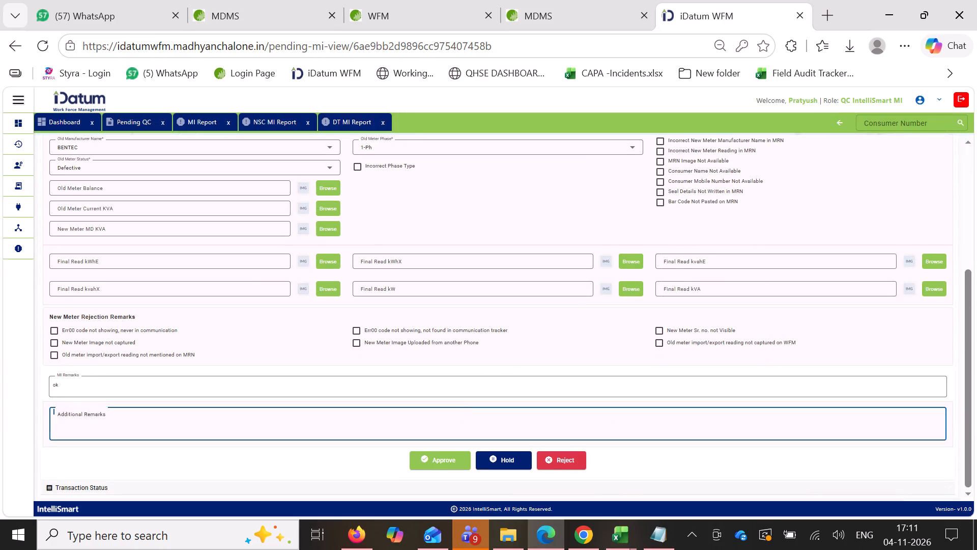
pyautogui.hotkey('ctrl', 'v')
pyautogui.scroll(-4, 526, 342)
pyautogui.click(449, 470)
pyautogui.click(480, 321)
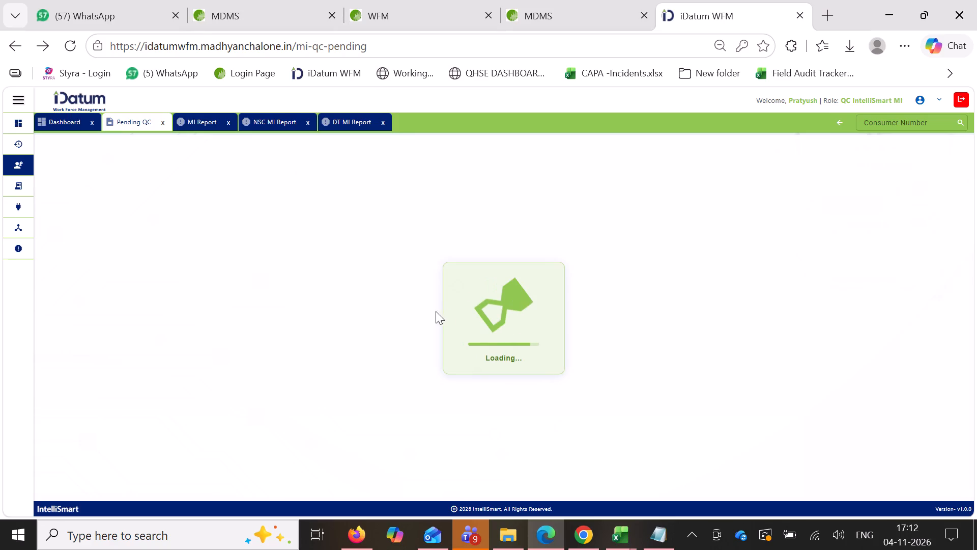
# Open the first remaining pending record and examine its old meter kWh photo enlarged, checking the display reading and serial number.
pyautogui.click(956, 299)
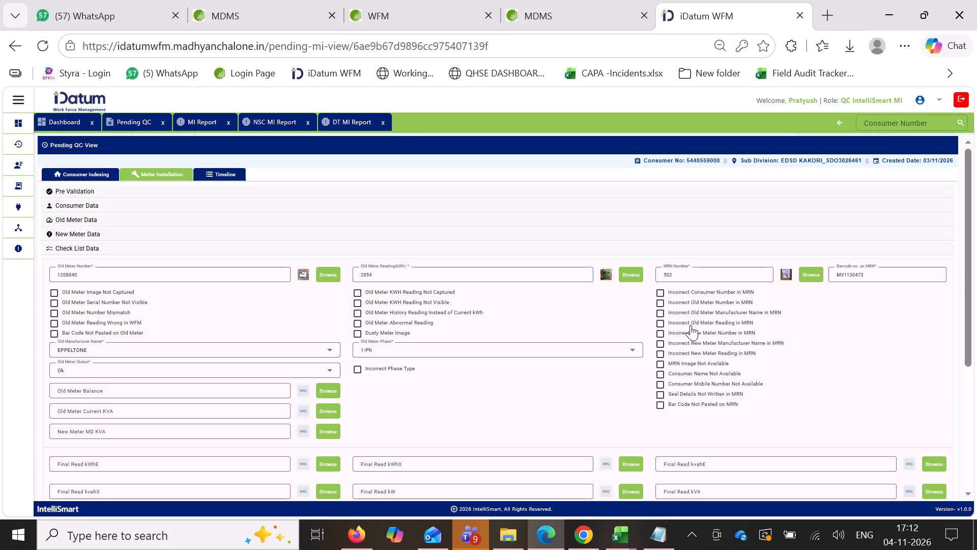
pyautogui.click(326, 219)
pyautogui.click(518, 302)
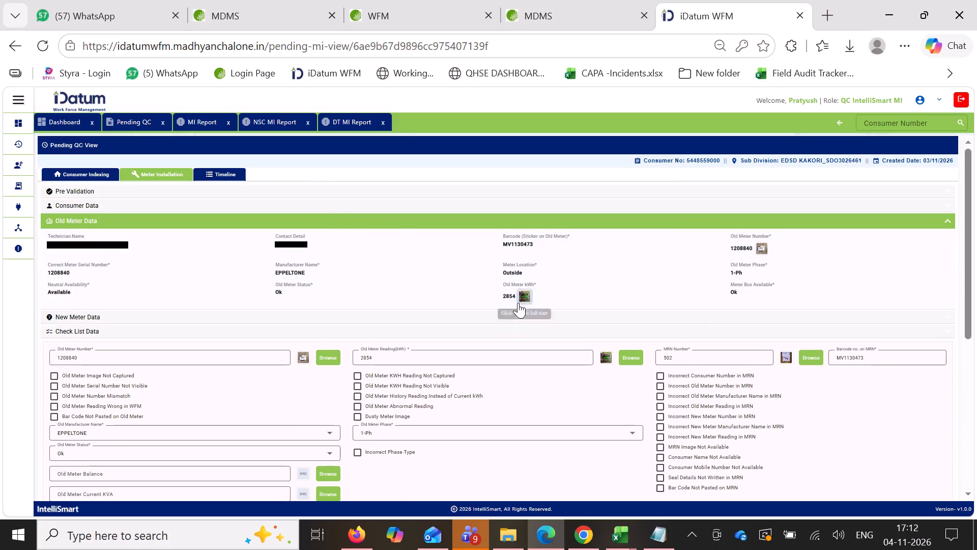
pyautogui.click(524, 295)
pyautogui.tripleClick(457, 424)
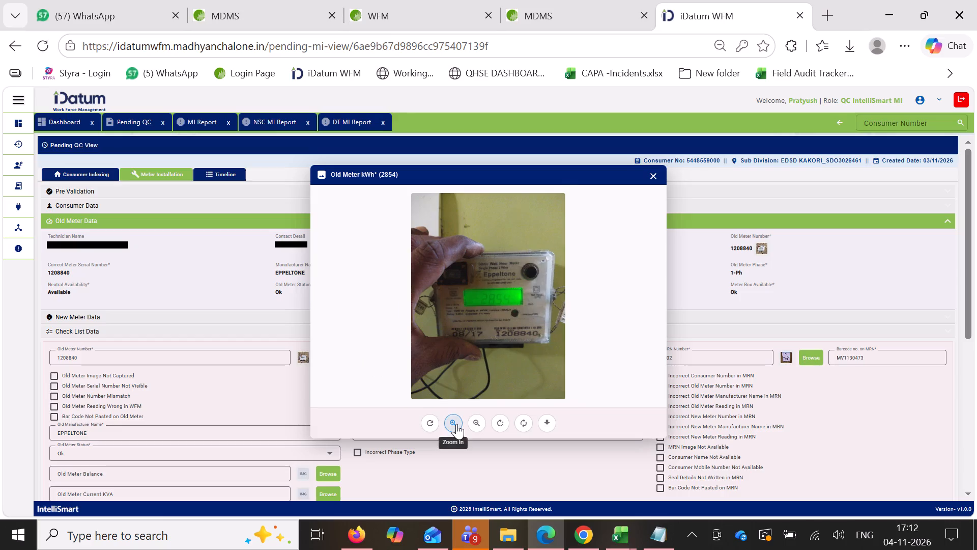
pyautogui.tripleClick(456, 424)
pyautogui.tripleClick(456, 424)
pyautogui.tripleClick(456, 424)
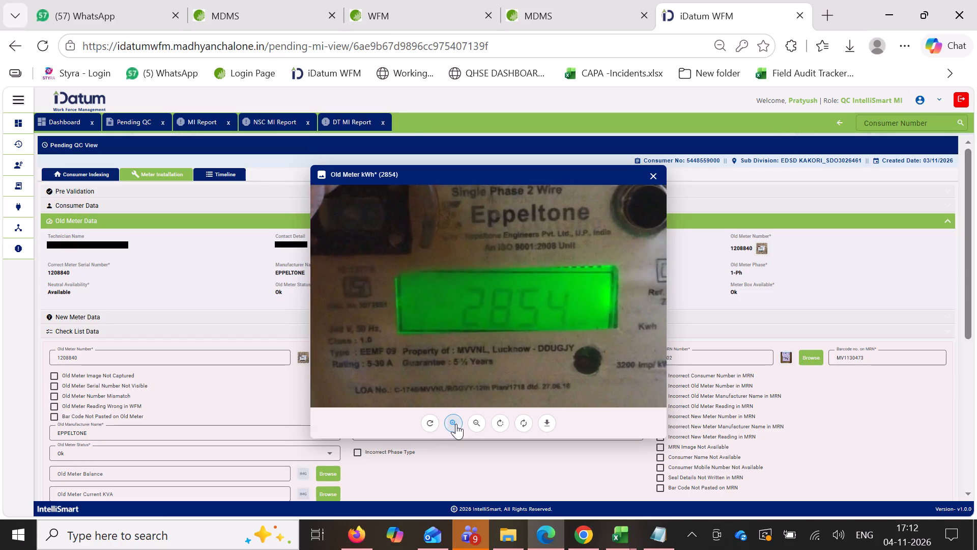
pyautogui.click(456, 424)
pyautogui.moveTo(520, 329); pyautogui.dragTo(556, 228)
pyautogui.moveTo(538, 225); pyautogui.dragTo(390, 217)
pyautogui.click(653, 168)
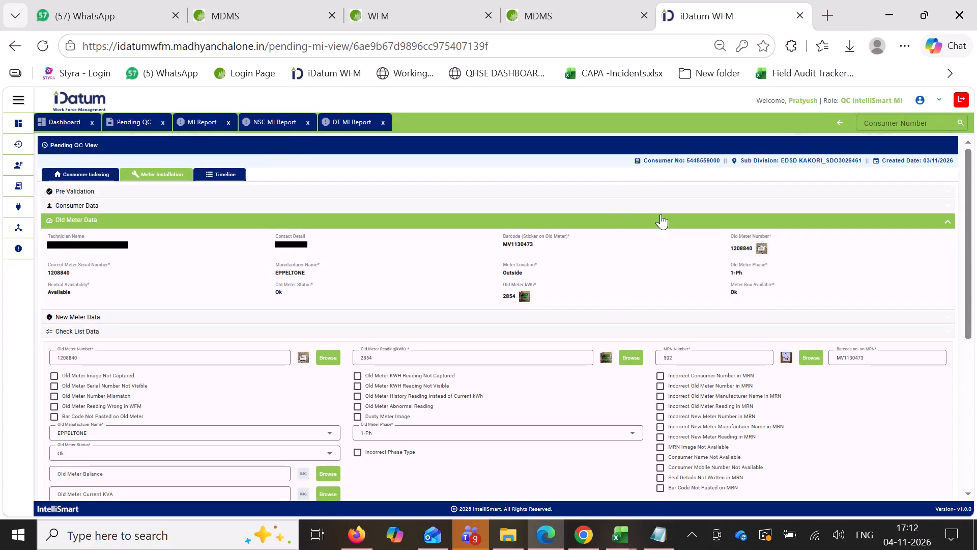
# Examine the enlarged meter mounting photo in this record's new meter data, checking the display and serial number.
pyautogui.click(648, 211)
pyautogui.click(483, 208)
pyautogui.click(395, 237)
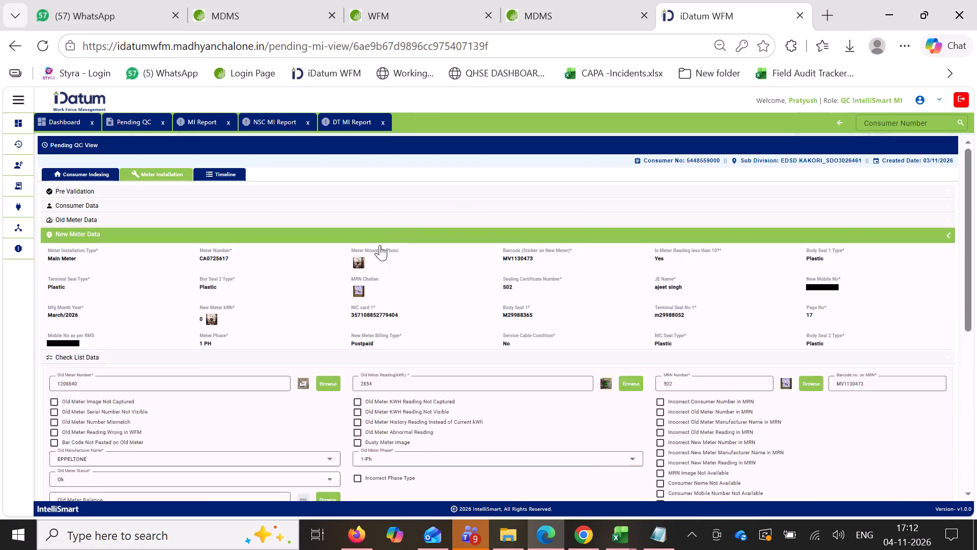
pyautogui.click(364, 265)
pyautogui.tripleClick(462, 420)
pyautogui.doubleClick(459, 421)
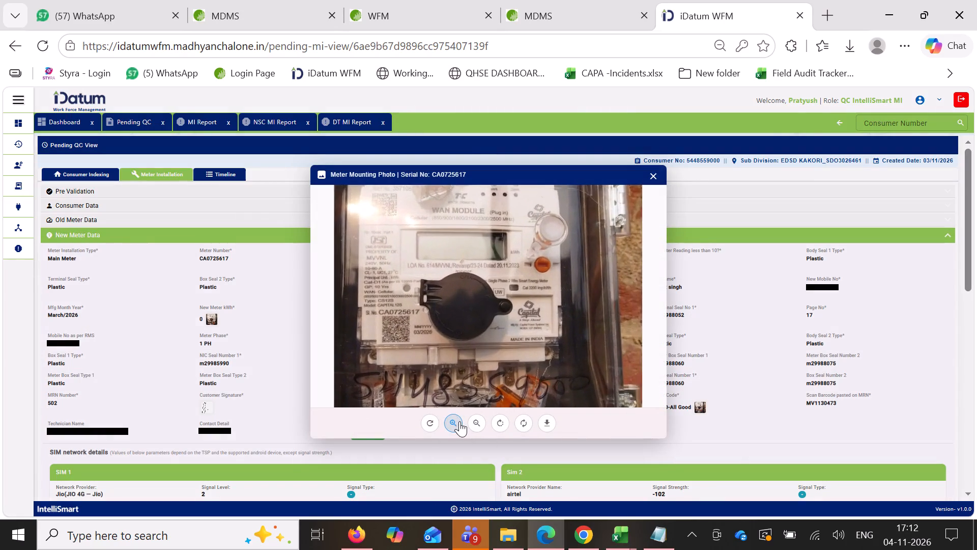
pyautogui.doubleClick(459, 421)
pyautogui.click(655, 186)
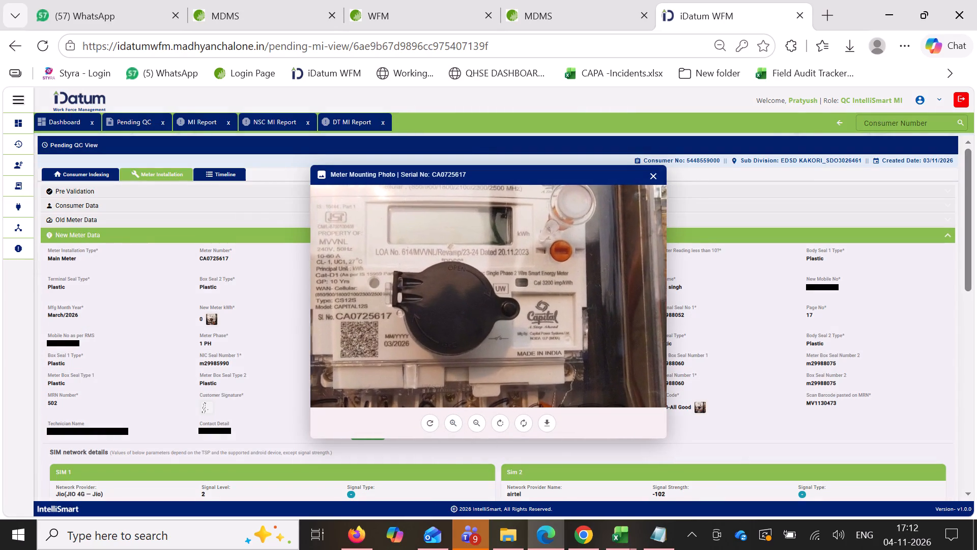
pyautogui.click(661, 176)
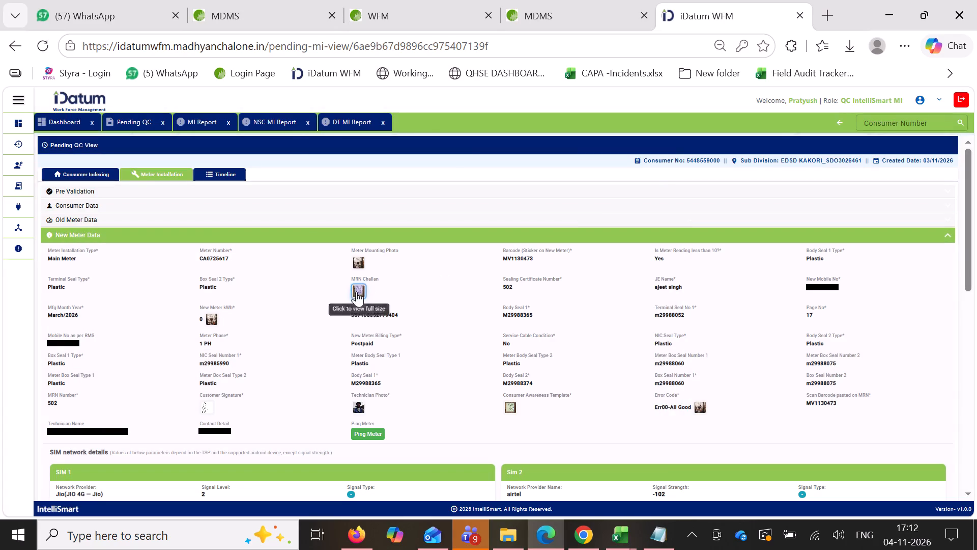
# Rotate this record's MRN challan upright and examine it enlarged, checking the consumer, meter, reading, seal and barcode entries.
pyautogui.click(356, 291)
pyautogui.tripleClick(497, 421)
pyautogui.tripleClick(446, 426)
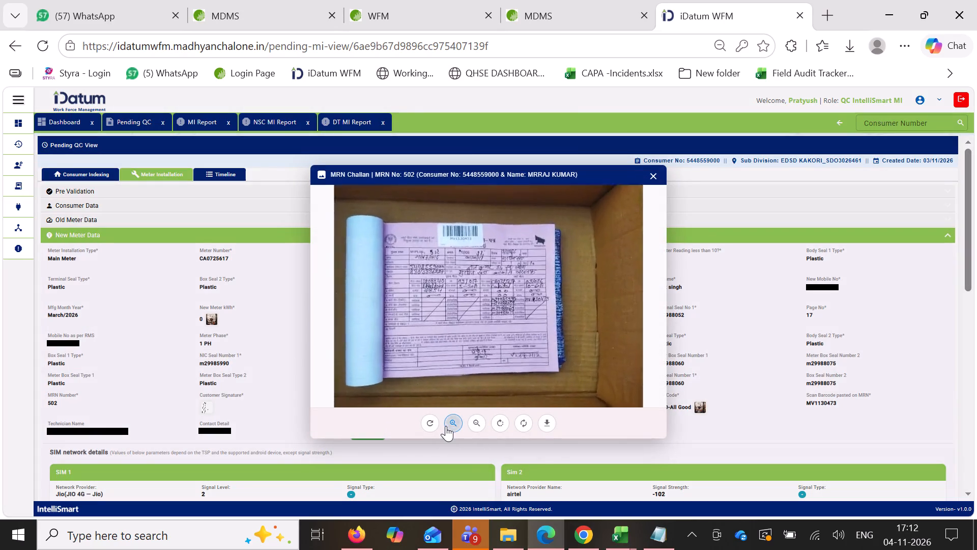
pyautogui.tripleClick(446, 426)
pyautogui.tripleClick(446, 426)
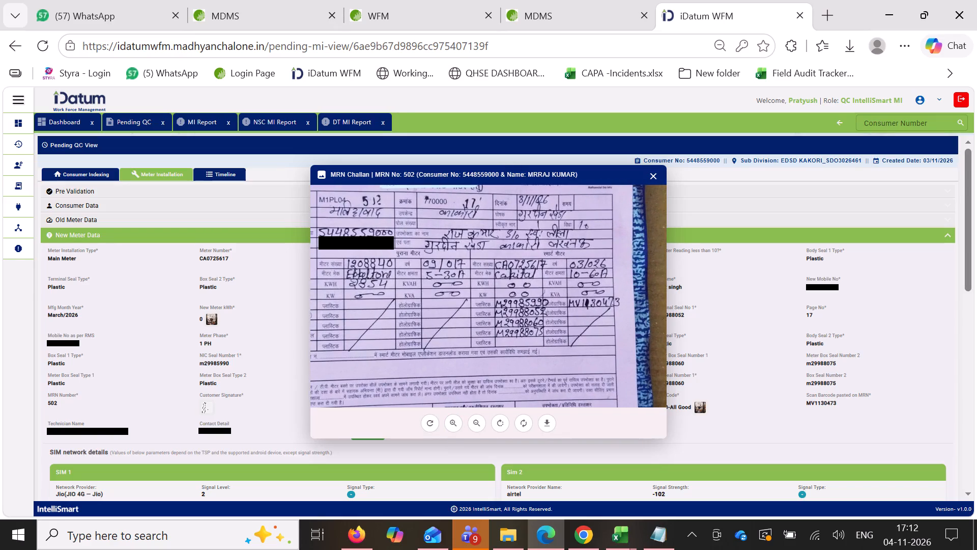
pyautogui.click(656, 182)
# Enter "new meter in communication" in this record's Additional Remarks and approve the record.
pyautogui.click(473, 248)
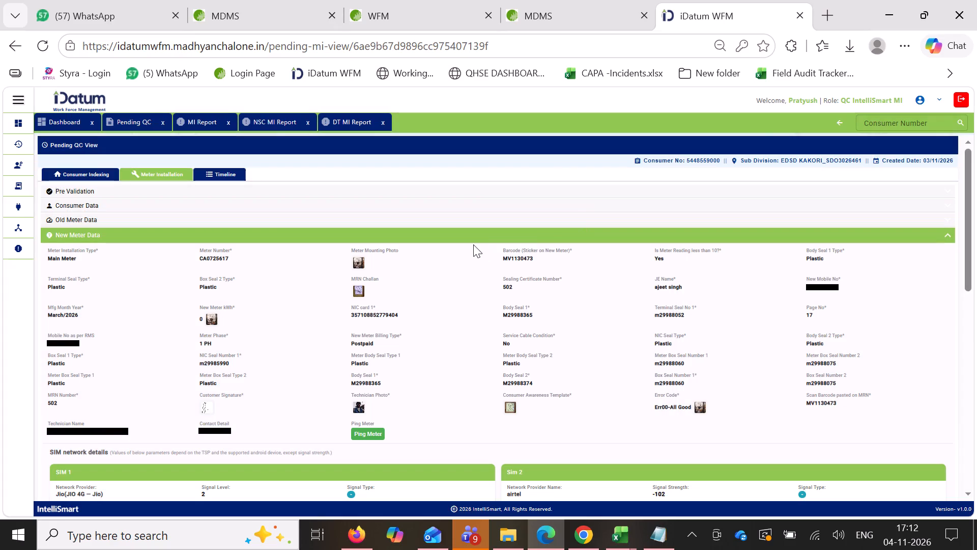
pyautogui.click(479, 239)
pyautogui.scroll(-5, 490, 257)
pyautogui.keyDown('ctrl'); pyautogui.click(450, 418); pyautogui.keyUp('ctrl')
pyautogui.hotkey('ctrl', 'v')
pyautogui.scroll(-5, 492, 373)
pyautogui.click(449, 452)
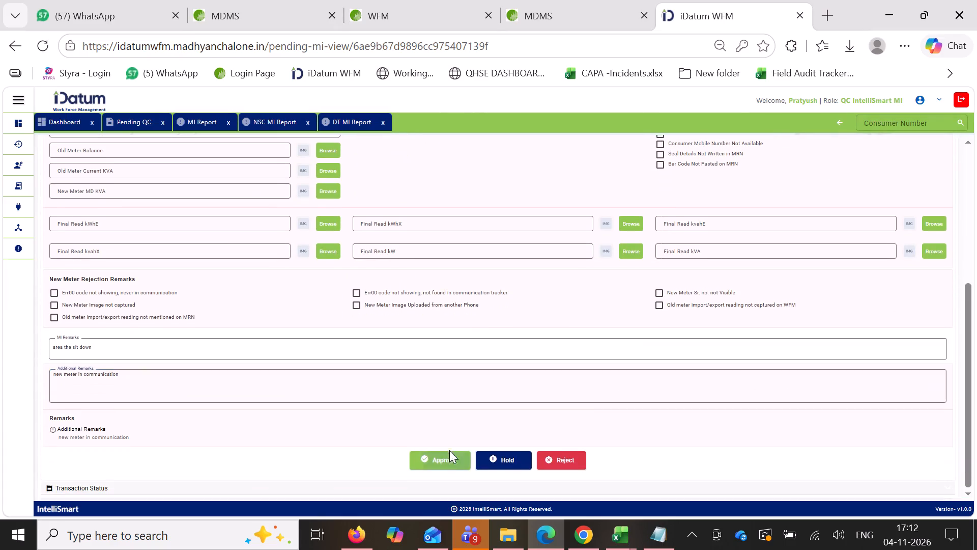
pyautogui.click(475, 319)
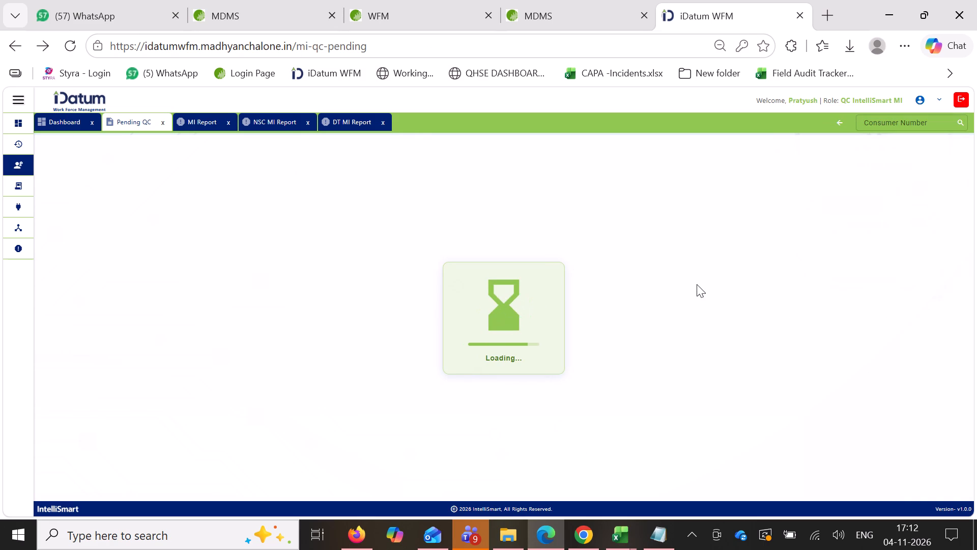
# Open the first remaining pending record and examine its three-phase old meter's kWh photo enlarged, checking the reading and serial number.
pyautogui.click(950, 295)
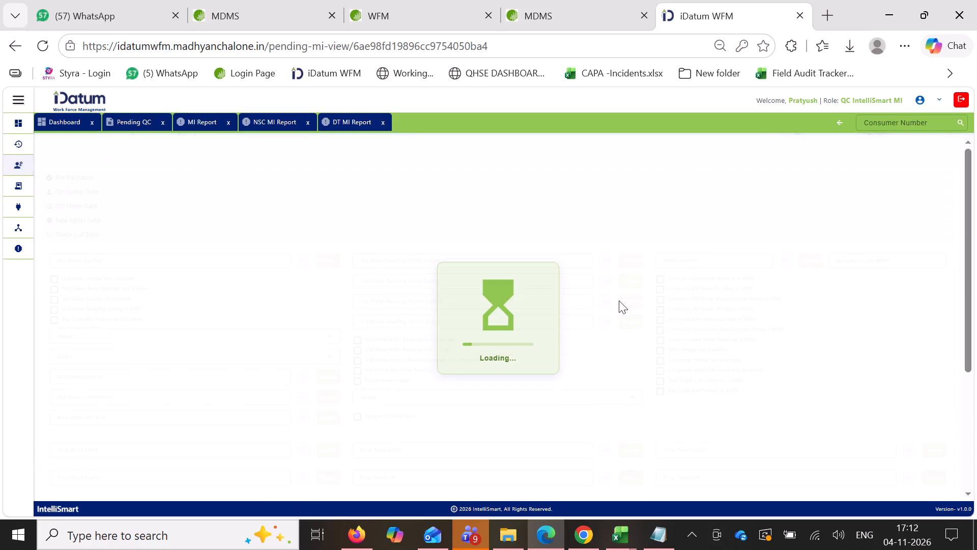
pyautogui.click(340, 222)
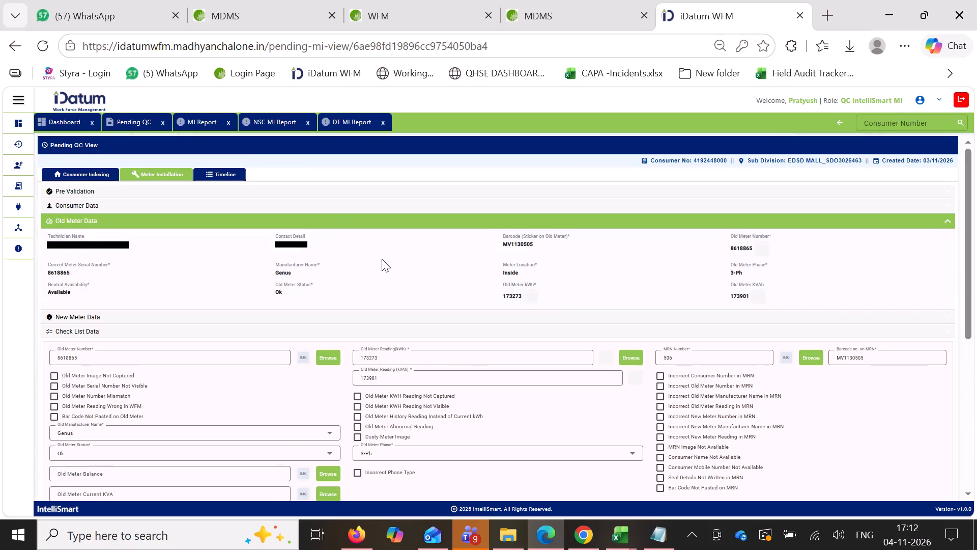
pyautogui.click(530, 297)
pyautogui.tripleClick(459, 416)
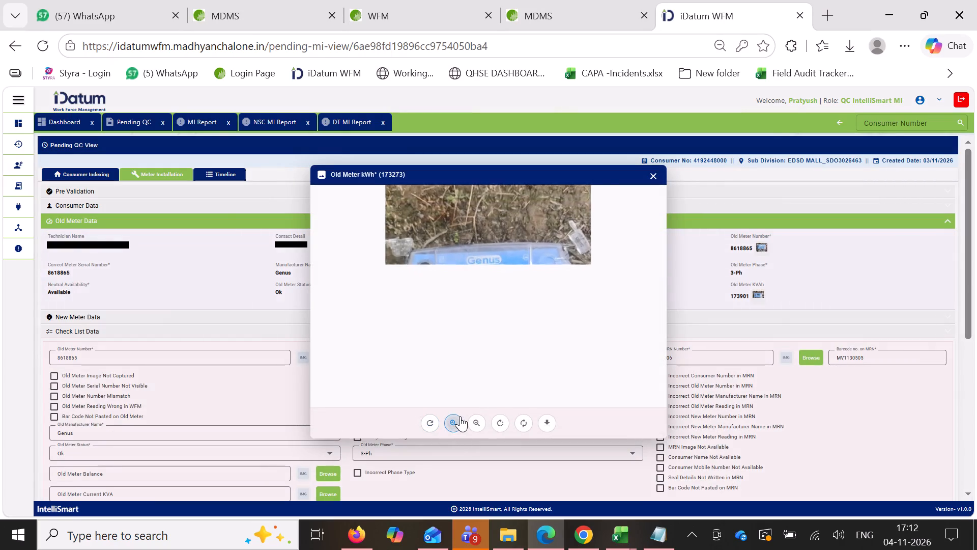
pyautogui.tripleClick(460, 416)
pyautogui.click(458, 416)
pyautogui.click(653, 185)
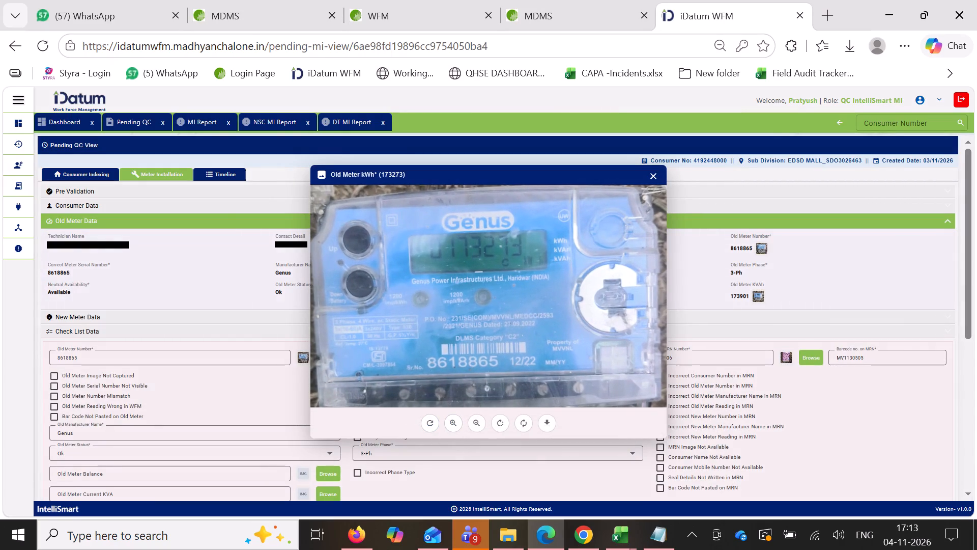
pyautogui.moveTo(673, 180); pyautogui.dragTo(656, 186)
# Examine the enlarged mounting photo of this record's new three-phase meter, checking the display and serial number.
pyautogui.click(551, 214)
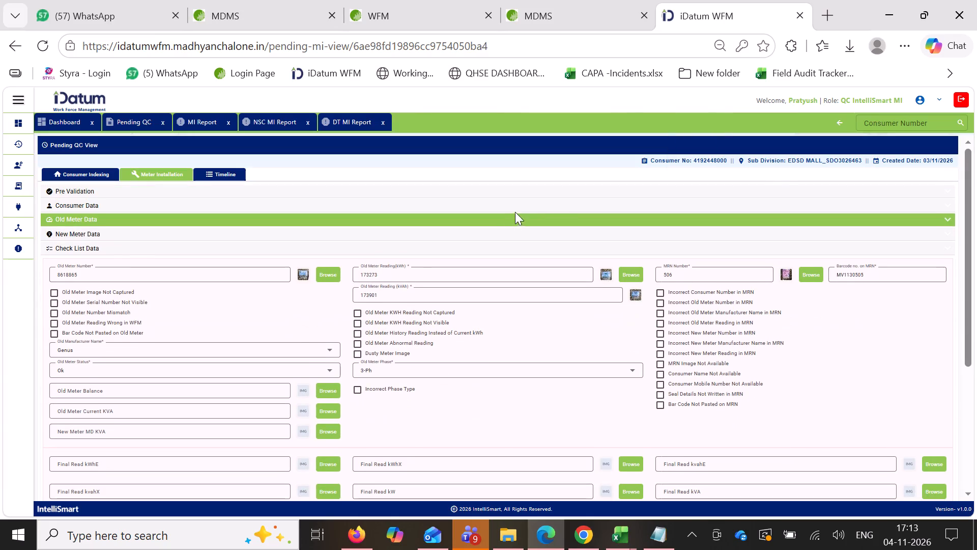
pyautogui.click(415, 237)
pyautogui.click(362, 260)
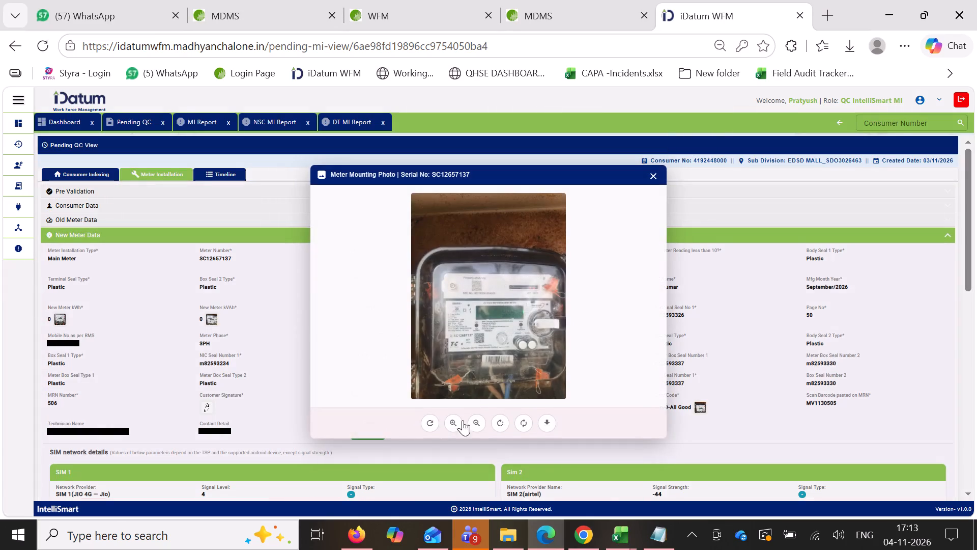
pyautogui.tripleClick(458, 427)
pyautogui.tripleClick(458, 427)
pyautogui.doubleClick(458, 427)
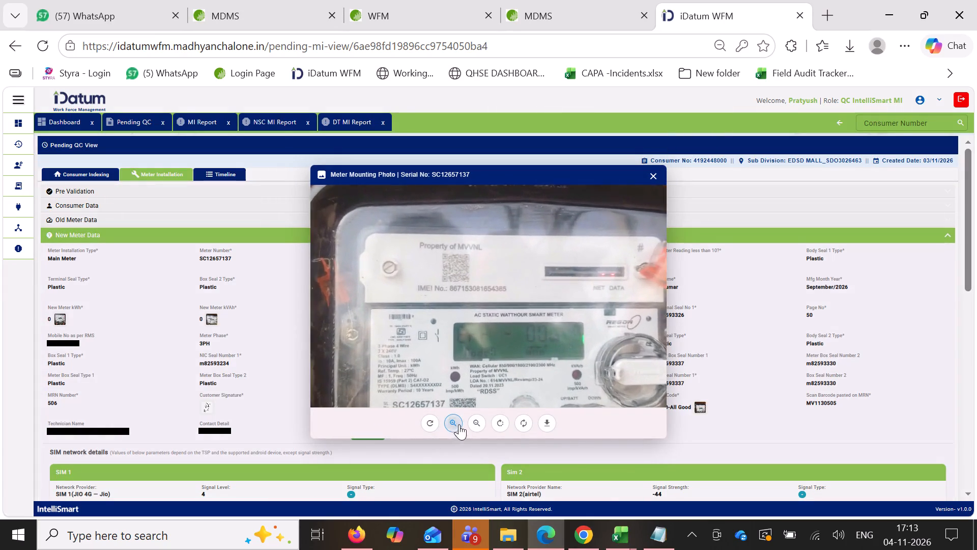
pyautogui.moveTo(502, 326); pyautogui.dragTo(514, 254)
pyautogui.click(670, 179)
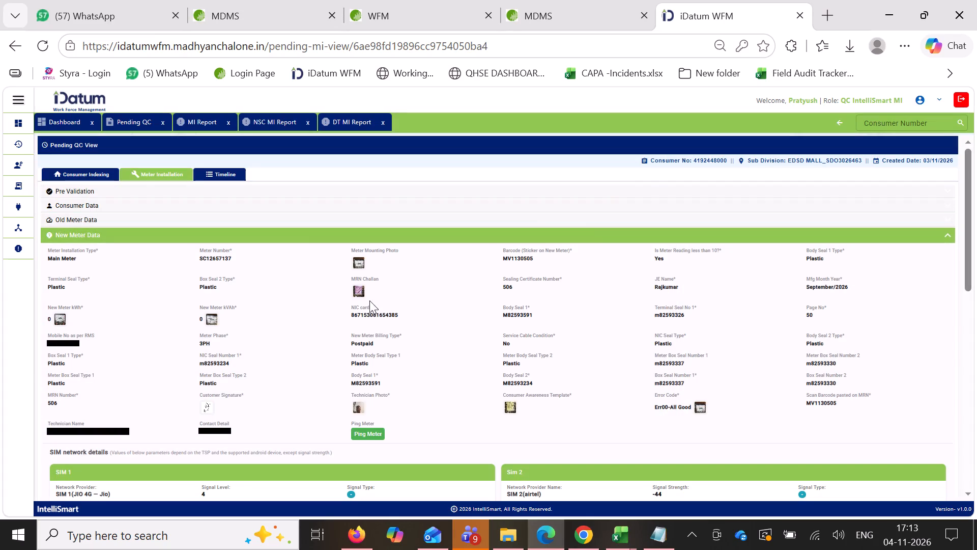
# Rotate the Indus Tower record's MRN challan upright and examine it enlarged, checking the consumer, meter, reading and seal entries.
pyautogui.click(365, 297)
pyautogui.click(518, 426)
pyautogui.tripleClick(499, 426)
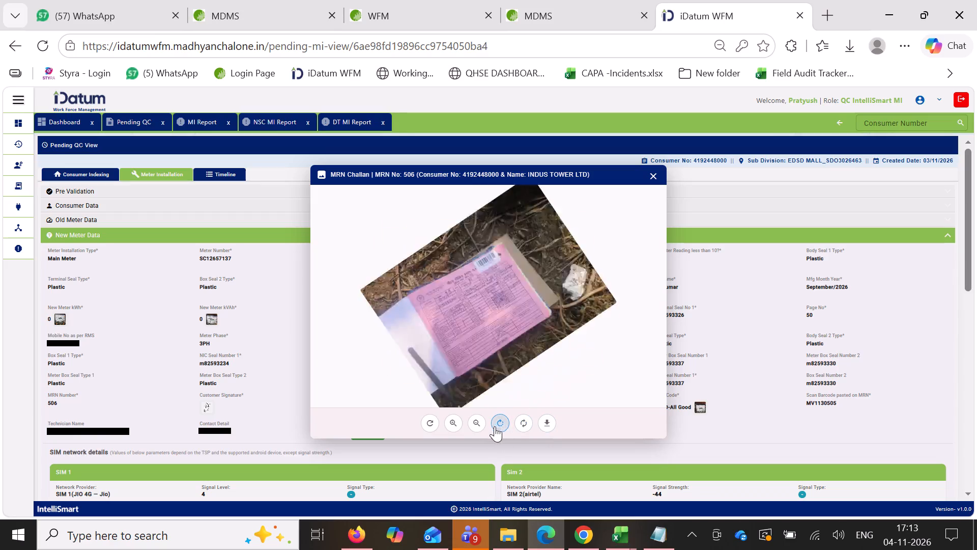
pyautogui.tripleClick(459, 429)
pyautogui.tripleClick(459, 429)
pyautogui.tripleClick(459, 429)
pyautogui.click(459, 429)
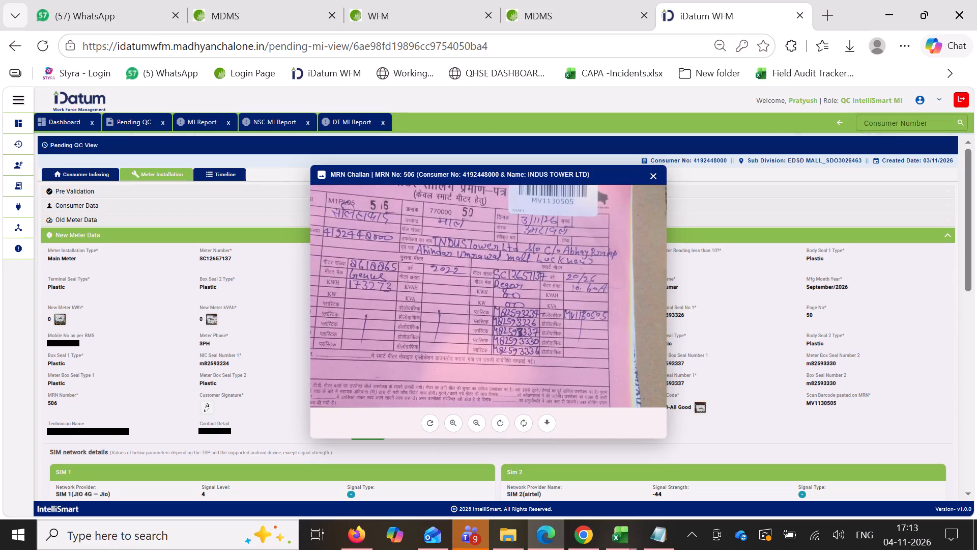
pyautogui.click(648, 184)
# Enter "new meter in communication" in this record's Additional Remarks and approve the record.
pyautogui.moveTo(452, 239); pyautogui.dragTo(452, 231)
pyautogui.scroll(-1, 450, 232)
pyautogui.scroll(-5, 442, 278)
pyautogui.keyDown('ctrl'); pyautogui.click(380, 420); pyautogui.keyUp('ctrl')
pyautogui.hotkey('ctrl', 'v')
pyautogui.scroll(-6, 463, 375)
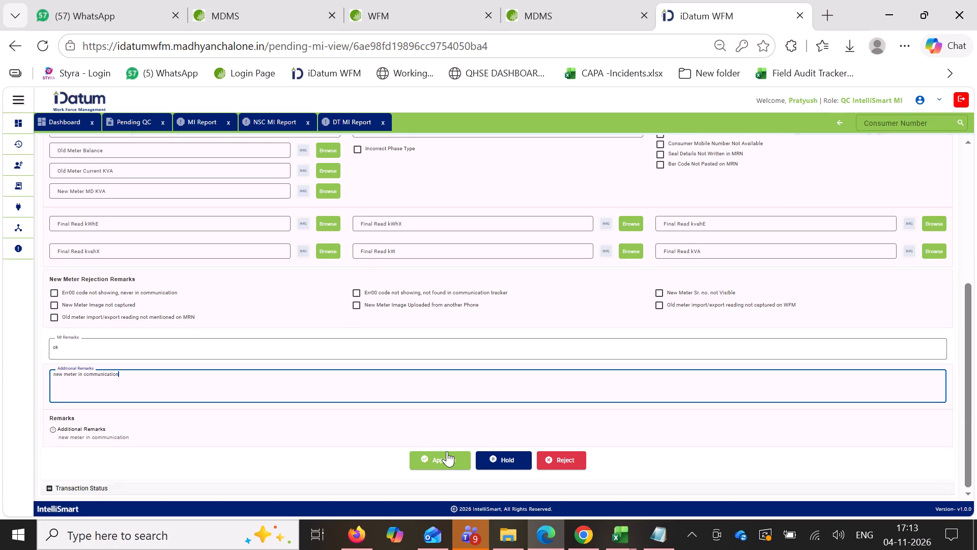
pyautogui.click(447, 453)
pyautogui.click(473, 316)
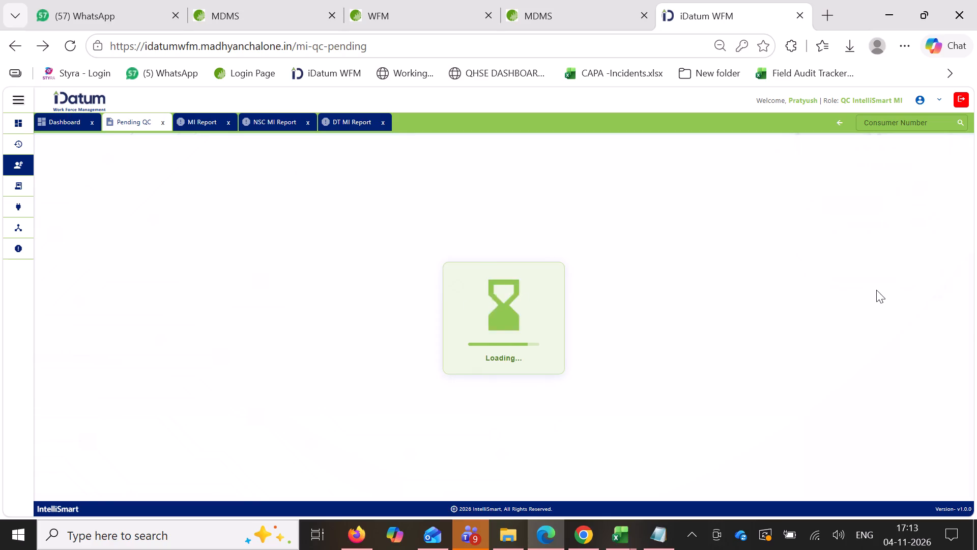
# Open the first remaining pending record and examine its defective BENTEC old meter's number photo enlarged, checking the serial number.
pyautogui.click(970, 295)
pyautogui.click(950, 294)
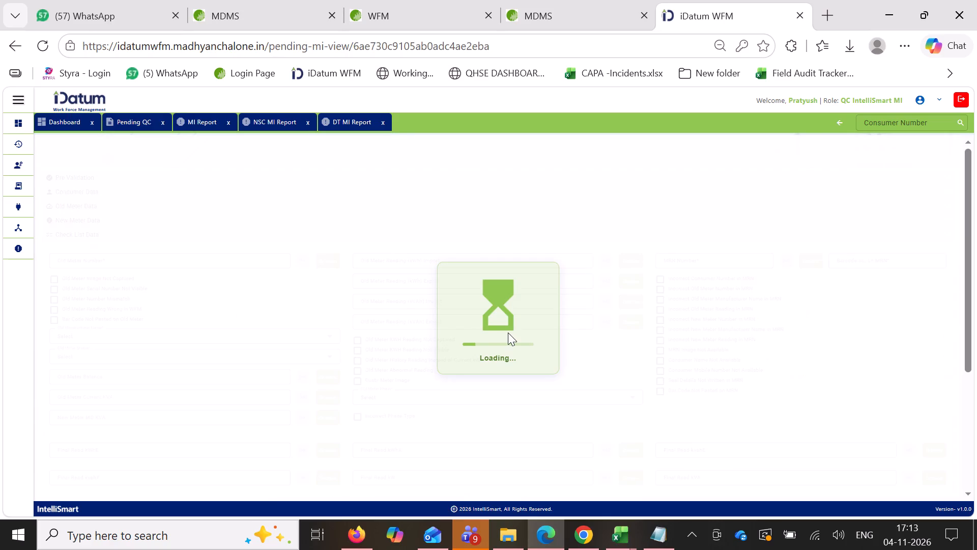
pyautogui.click(358, 219)
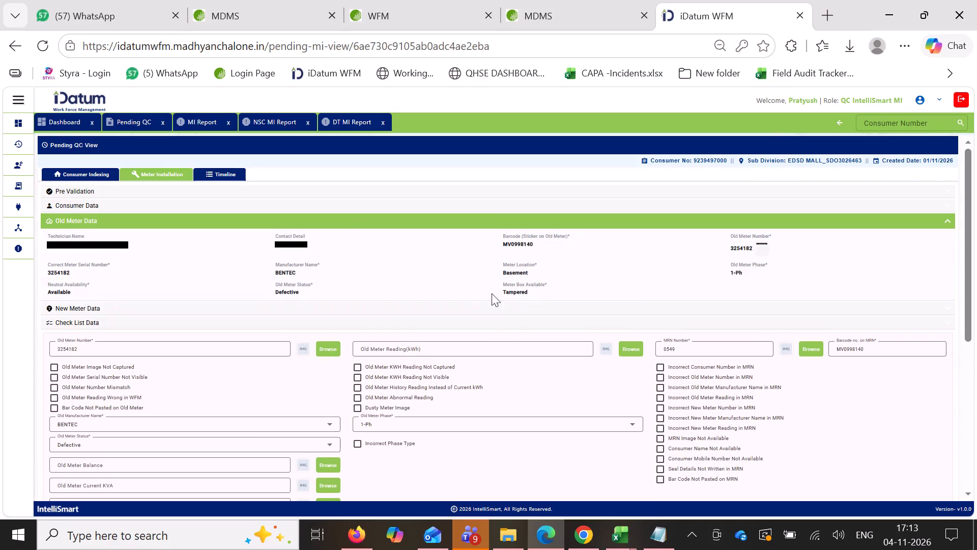
pyautogui.click(773, 243)
pyautogui.click(766, 244)
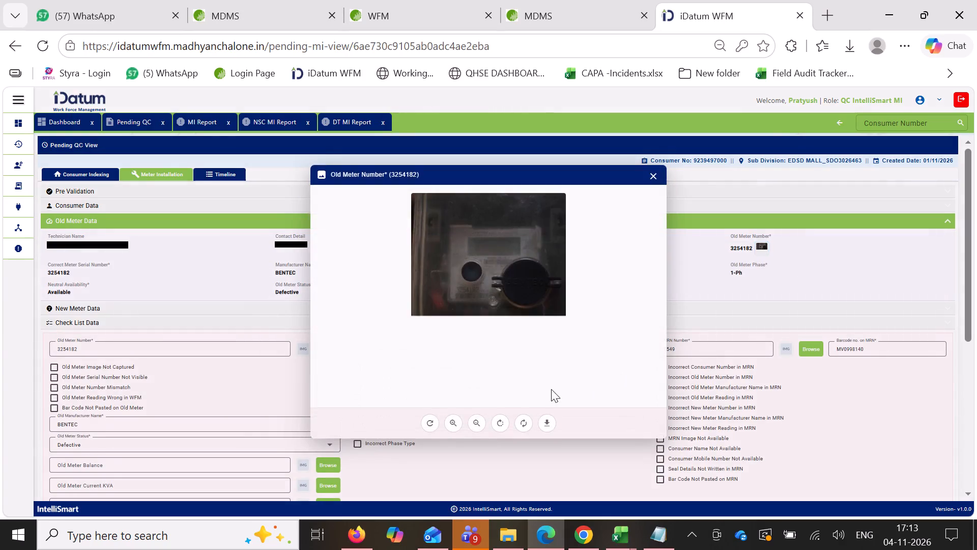
pyautogui.tripleClick(455, 421)
pyautogui.tripleClick(455, 421)
pyautogui.doubleClick(455, 421)
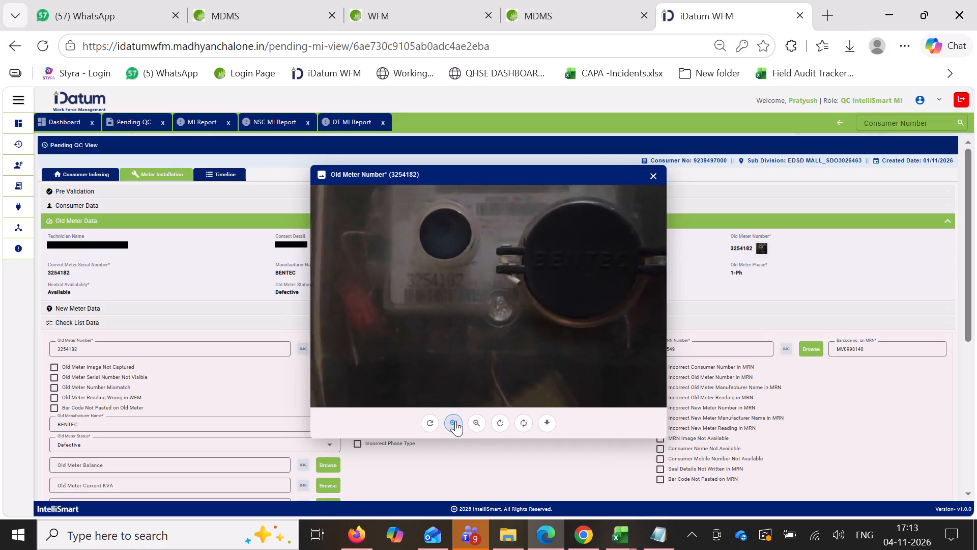
pyautogui.click(651, 181)
# Examine the enlarged mounting photo of the new meter replacing the BENTEC meter, checking its display and serial number.
pyautogui.click(529, 222)
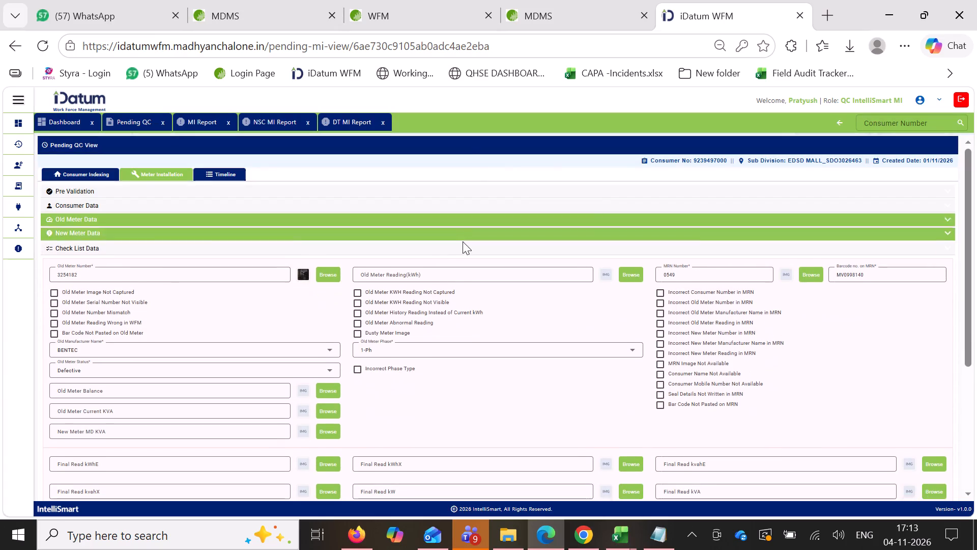
pyautogui.click(463, 241)
pyautogui.click(437, 233)
pyautogui.click(362, 269)
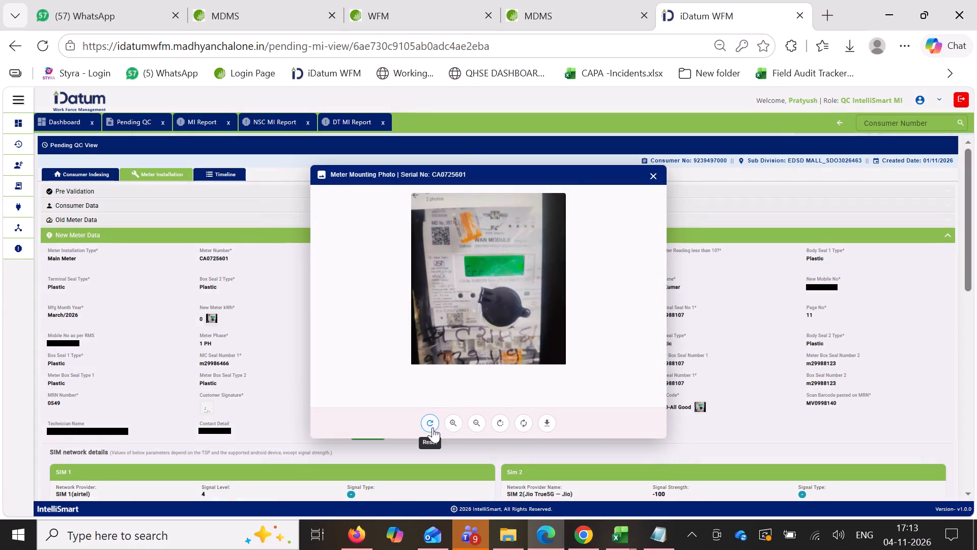
pyautogui.tripleClick(453, 425)
pyautogui.tripleClick(453, 425)
pyautogui.doubleClick(453, 424)
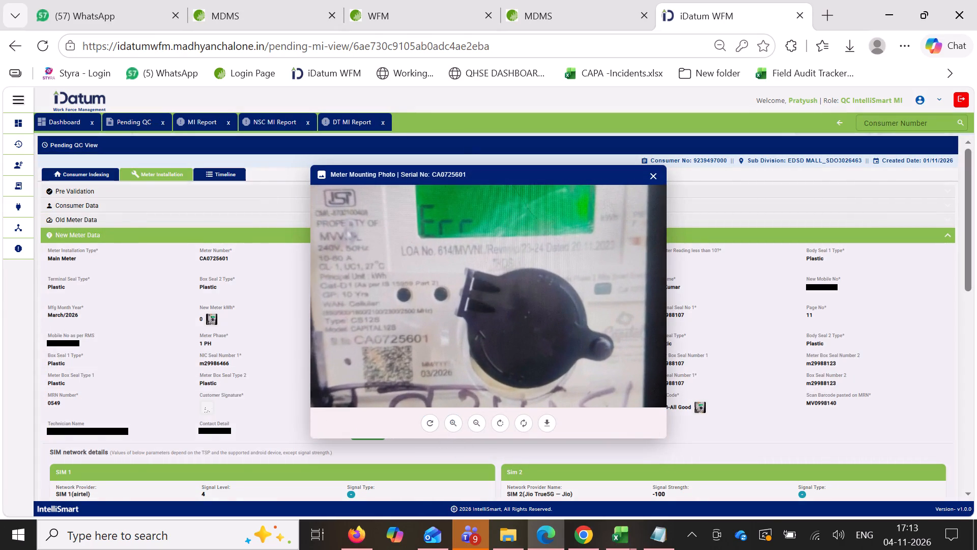
pyautogui.click(662, 169)
# Rotate this record's MRN challan upright and examine it enlarged, checking the consumer, old and new meter, and seal entries.
pyautogui.click(356, 291)
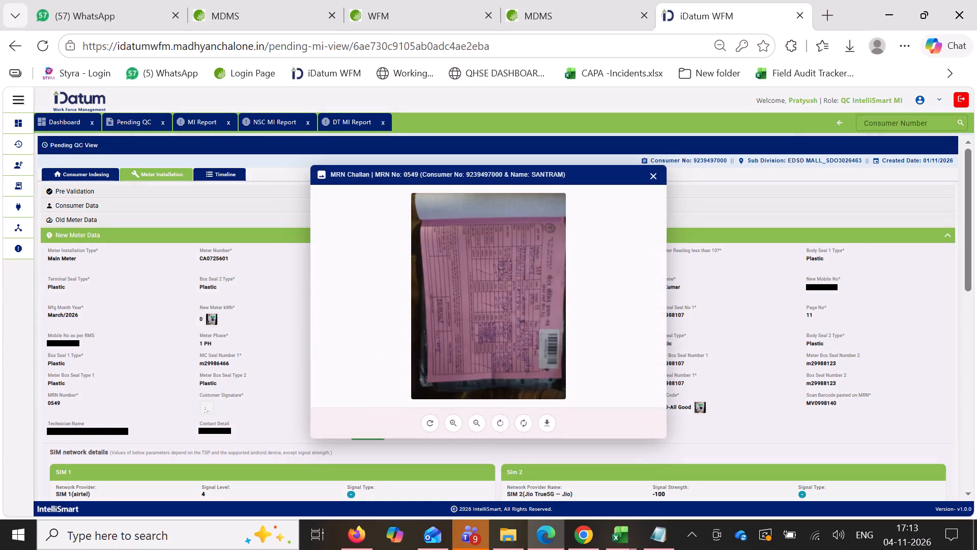
pyautogui.tripleClick(498, 418)
pyautogui.tripleClick(445, 425)
pyautogui.tripleClick(445, 425)
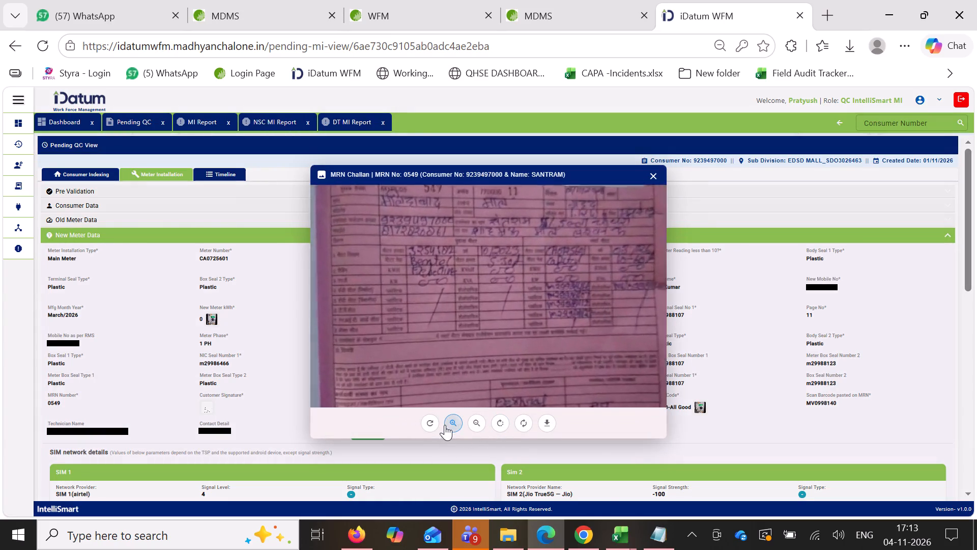
pyautogui.doubleClick(445, 425)
pyautogui.moveTo(484, 329); pyautogui.dragTo(487, 337)
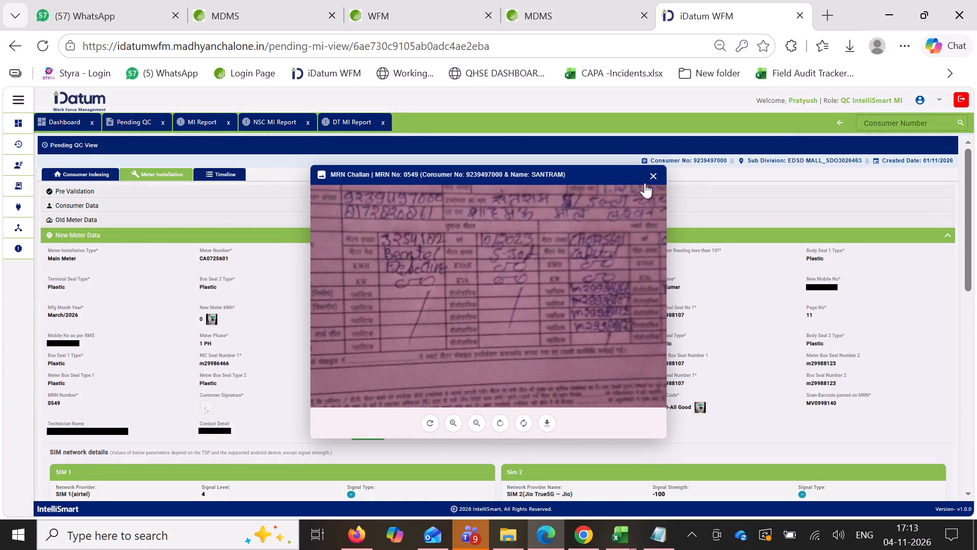
pyautogui.click(647, 169)
# Enter "new meter in communication" in the BENTEC meter record's Additional Remarks and approve the record.
pyautogui.click(499, 230)
pyautogui.scroll(-3, 505, 254)
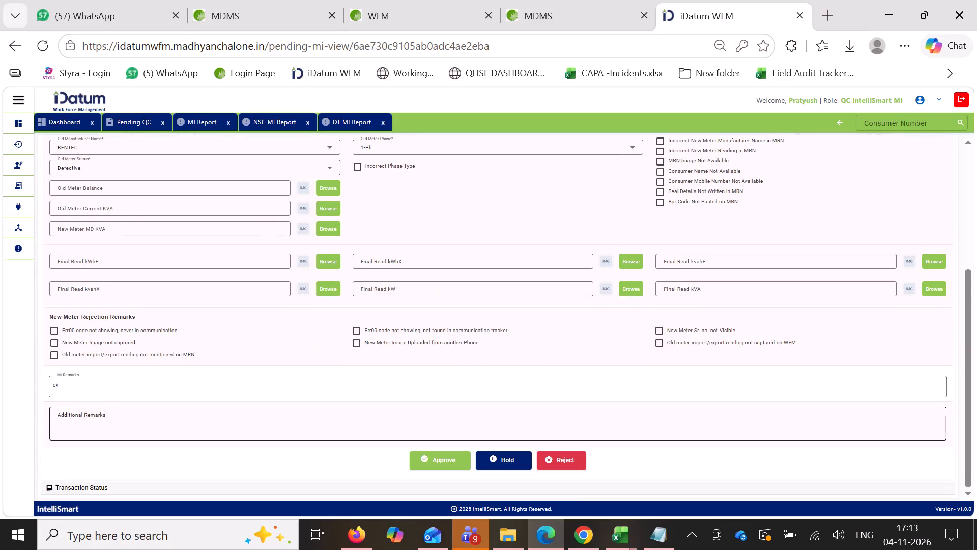
pyautogui.keyDown('ctrl'); pyautogui.click(422, 435); pyautogui.keyUp('ctrl')
pyautogui.hotkey('ctrl', 'v')
pyautogui.scroll(-4, 457, 390)
pyautogui.click(443, 458)
pyautogui.click(492, 309)
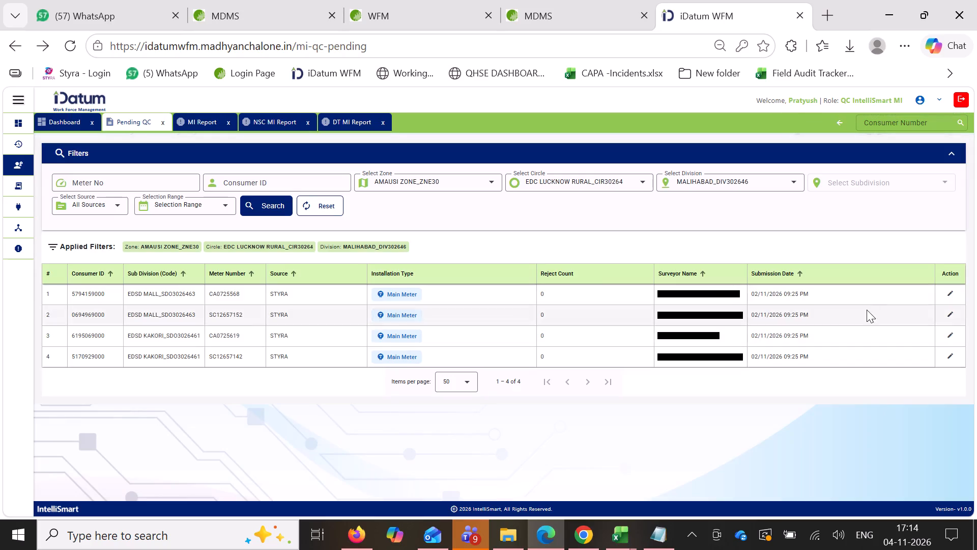
# Open the first record left in the pending list and examine its HPL old meter's kWh photo enlarged, checking reading and serial number.
pyautogui.click(962, 292)
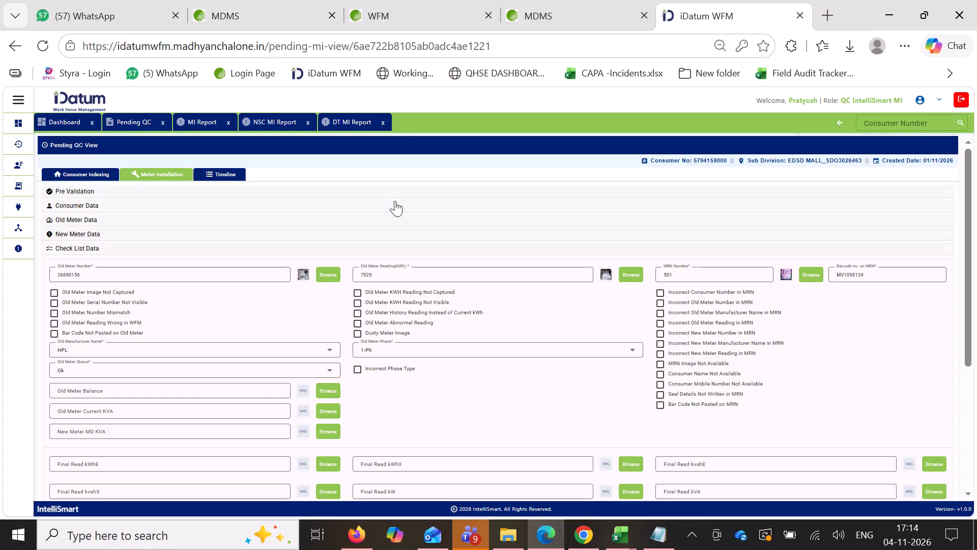
pyautogui.click(372, 217)
pyautogui.click(516, 294)
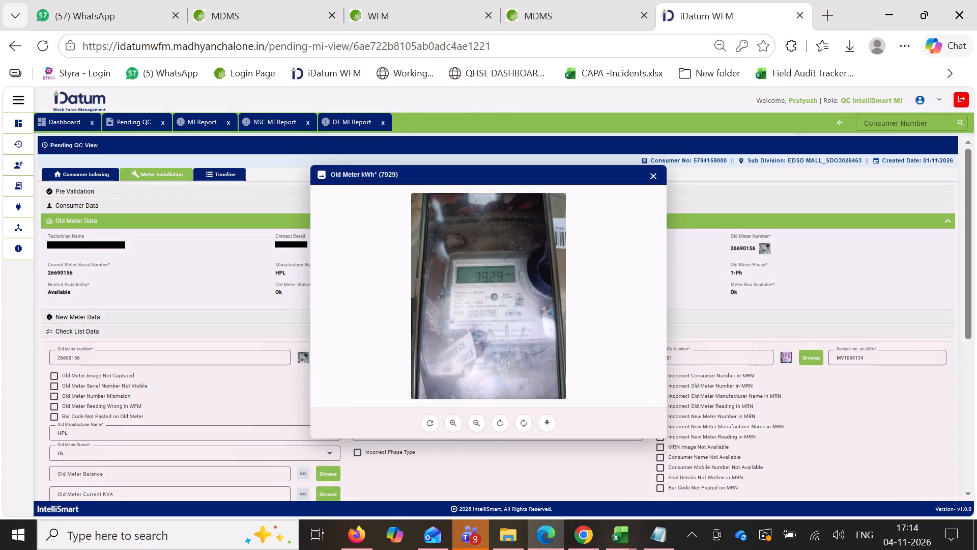
pyautogui.tripleClick(457, 418)
pyautogui.tripleClick(457, 418)
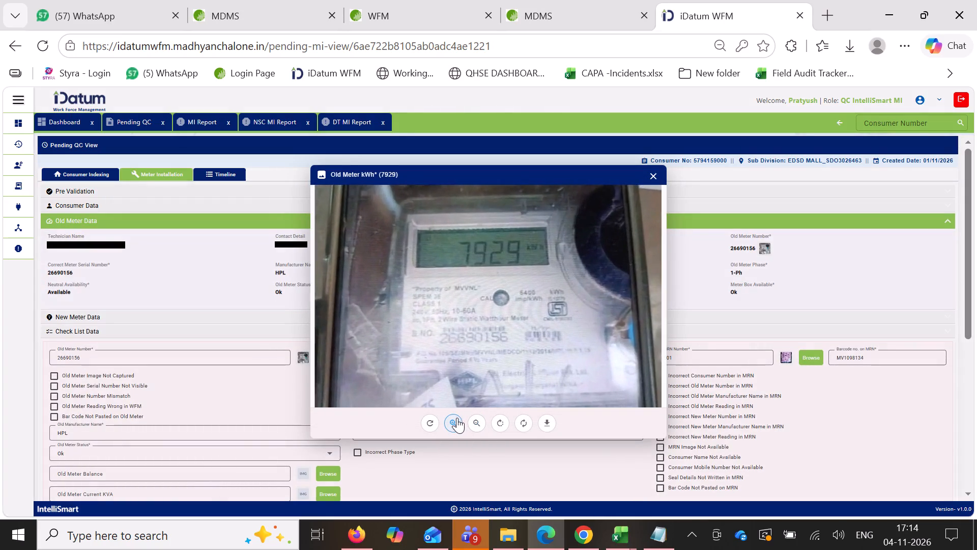
pyautogui.click(456, 418)
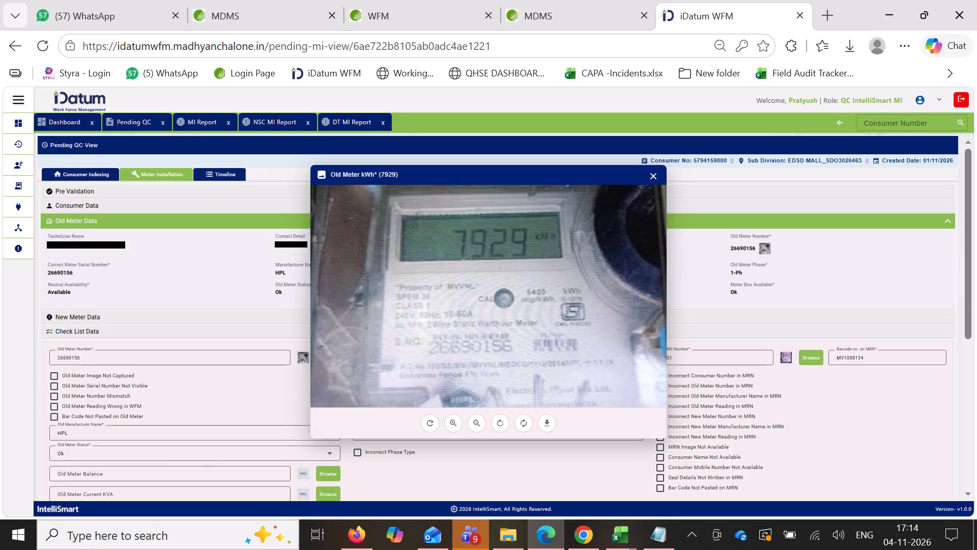
pyautogui.click(656, 174)
# Examine the enlarged mounting photo of the new meter replacing the HPL meter, checking its display and serial number.
pyautogui.click(529, 221)
pyautogui.click(442, 248)
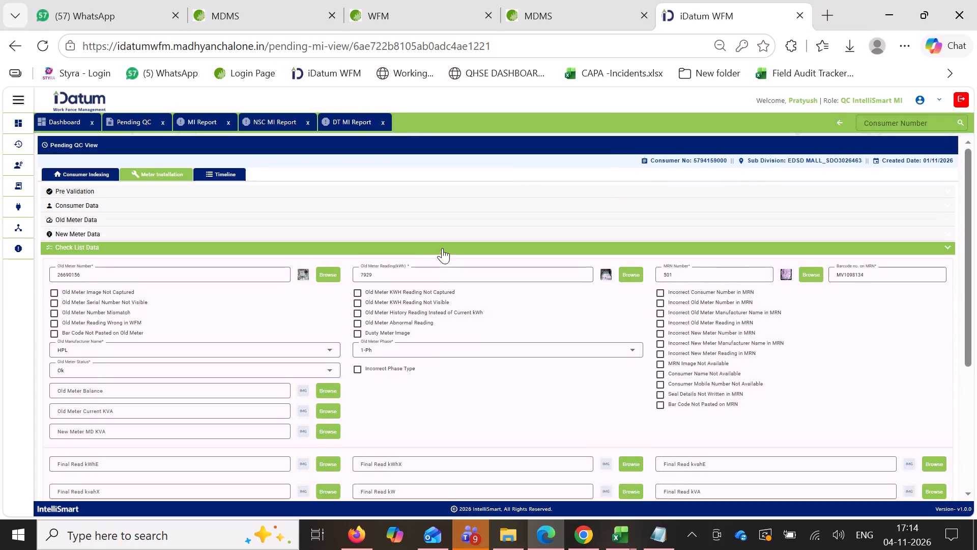
pyautogui.click(418, 234)
pyautogui.click(359, 266)
pyautogui.tripleClick(454, 413)
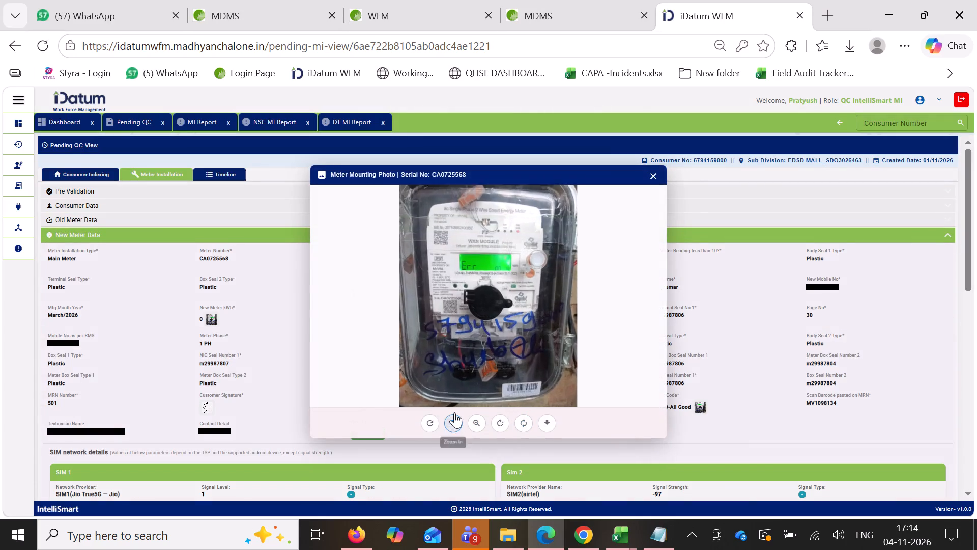
pyautogui.tripleClick(454, 413)
pyautogui.doubleClick(454, 413)
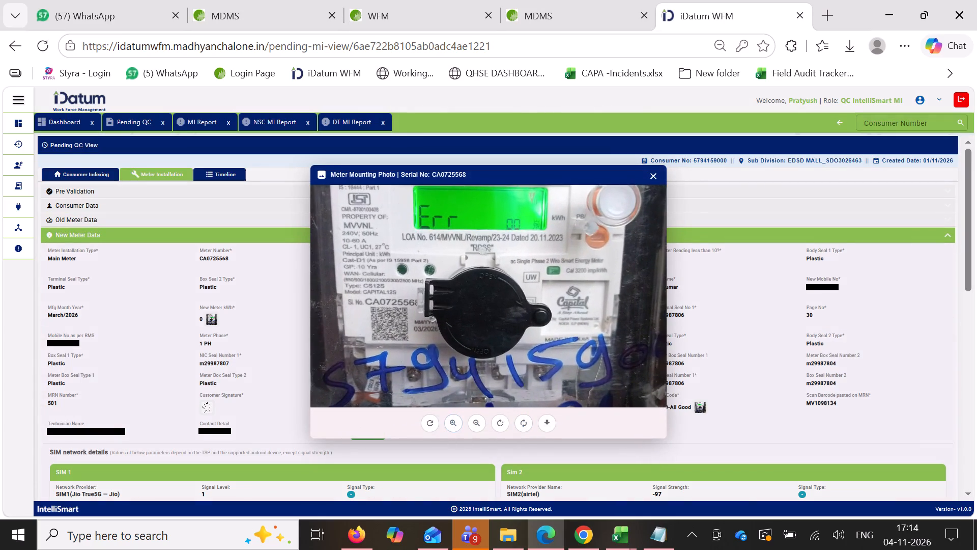
pyautogui.click(658, 164)
# Rotate this record's MRN challan upright and examine it enlarged, checking the consumer, meter, reading and seal entries.
pyautogui.click(355, 287)
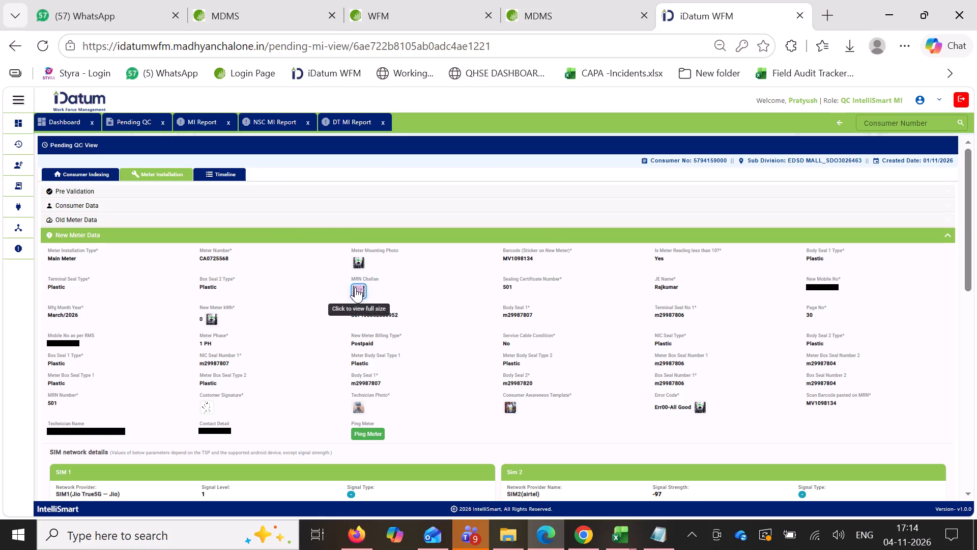
pyautogui.doubleClick(504, 423)
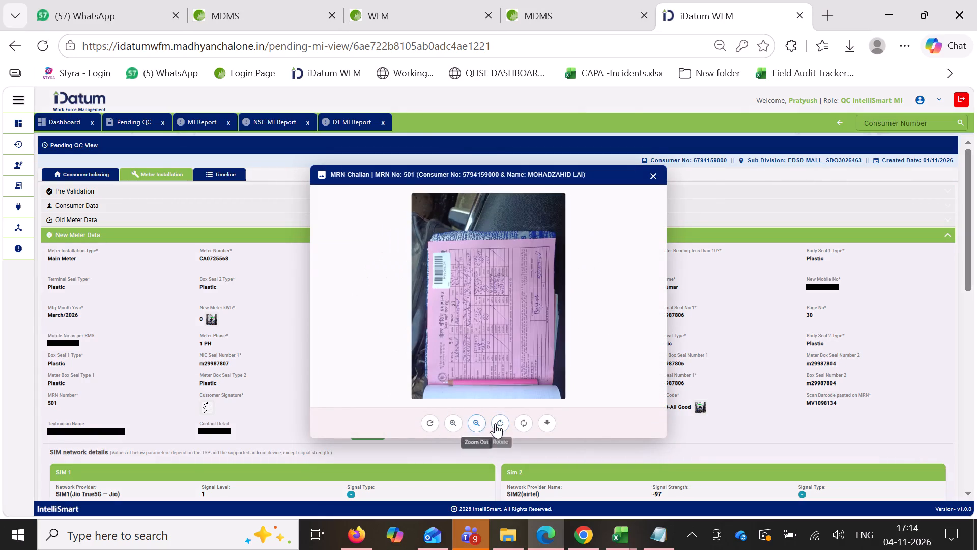
pyautogui.click(500, 423)
pyautogui.tripleClick(451, 423)
pyautogui.tripleClick(450, 424)
pyautogui.tripleClick(450, 424)
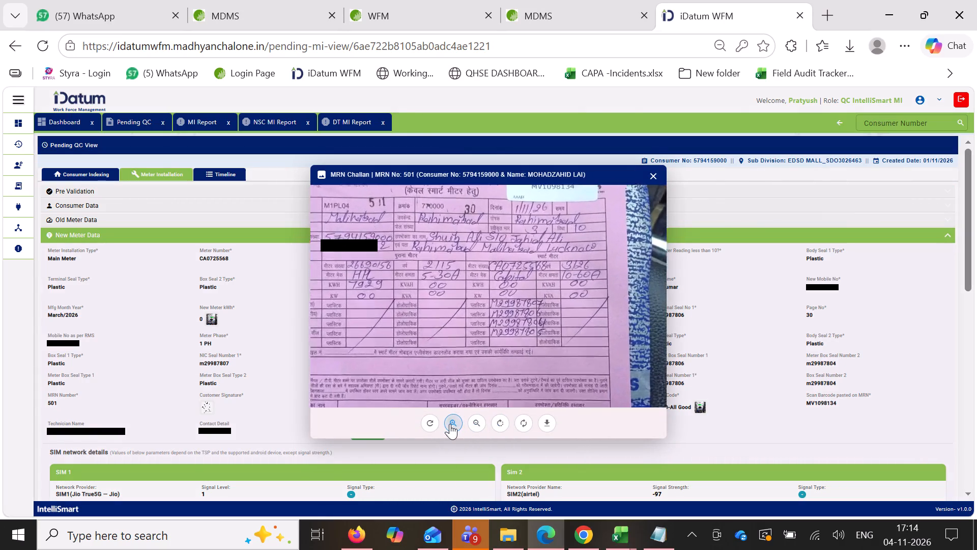
pyautogui.doubleClick(450, 424)
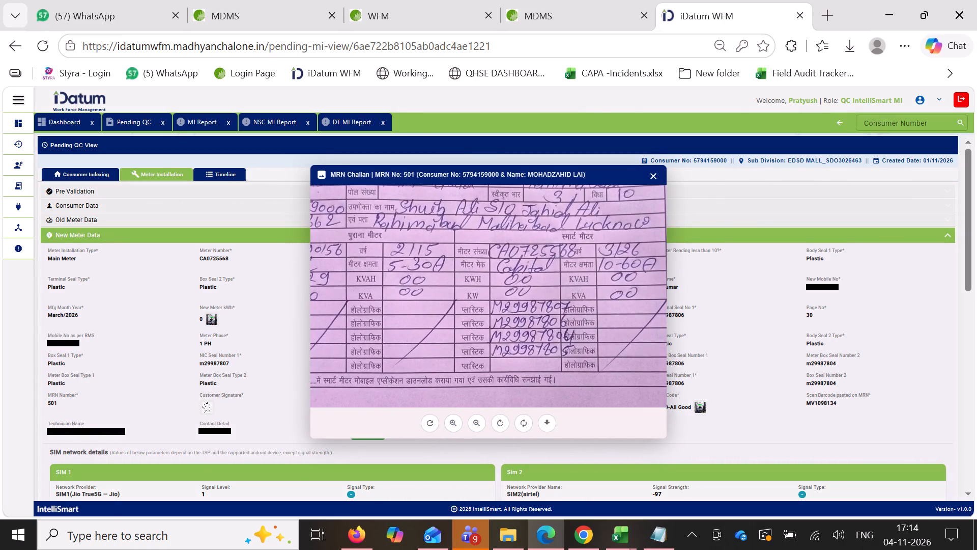
pyautogui.moveTo(388, 263); pyautogui.dragTo(466, 273)
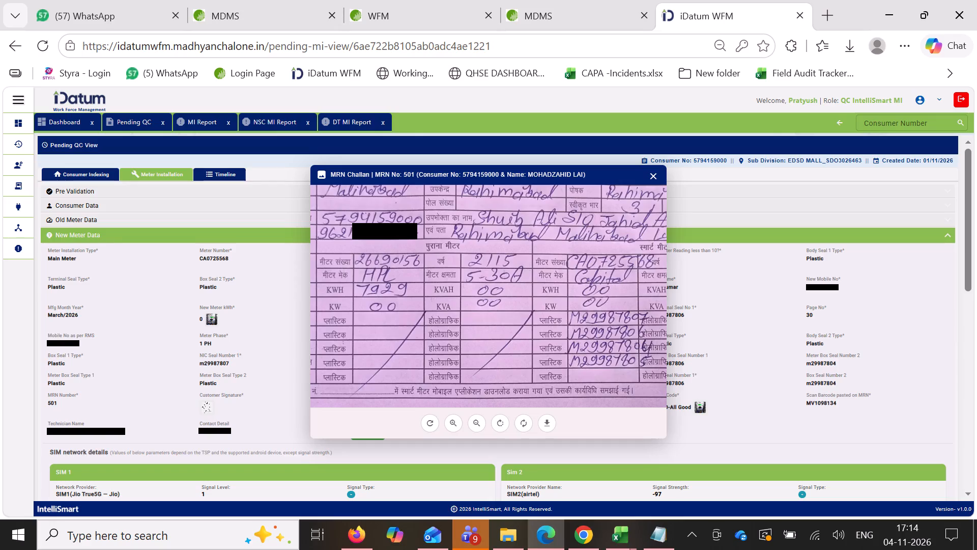
pyautogui.click(651, 171)
# Enter "new meter in communication" in the HPL meter record's Additional Remarks and approve the record.
pyautogui.click(461, 232)
pyautogui.scroll(-4, 469, 248)
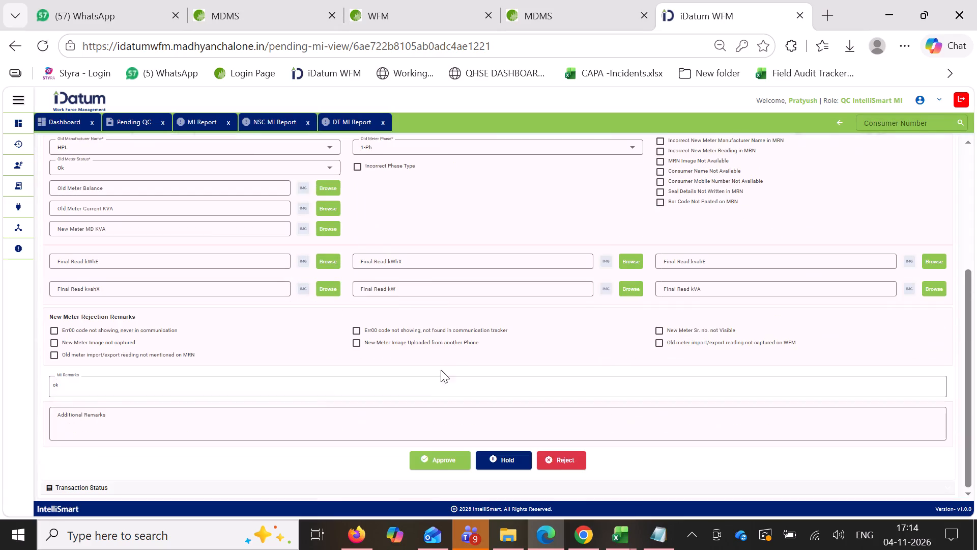
pyautogui.keyDown('ctrl'); pyautogui.click(408, 413); pyautogui.keyUp('ctrl')
pyautogui.hotkey('ctrl', 'v')
pyautogui.scroll(-4, 494, 342)
pyautogui.click(459, 458)
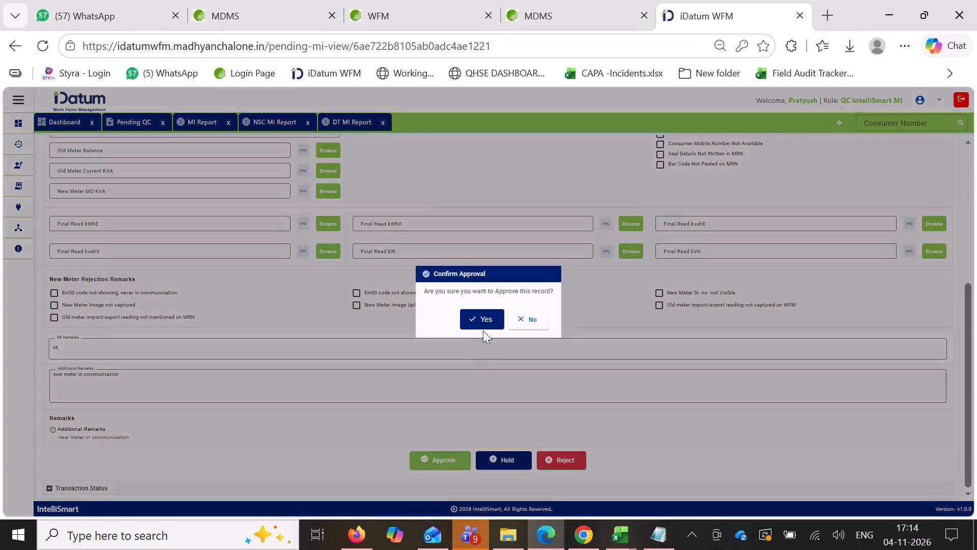
pyautogui.click(485, 306)
pyautogui.click(472, 323)
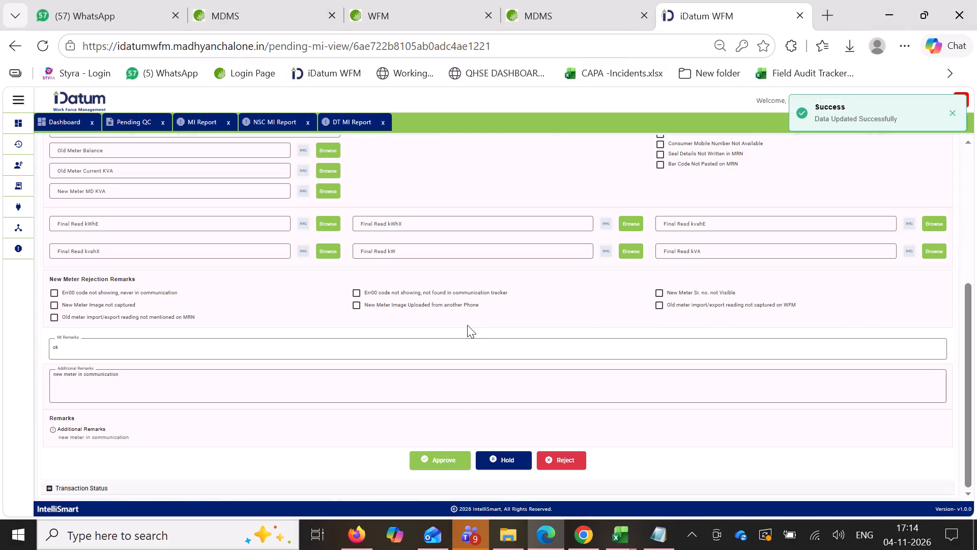
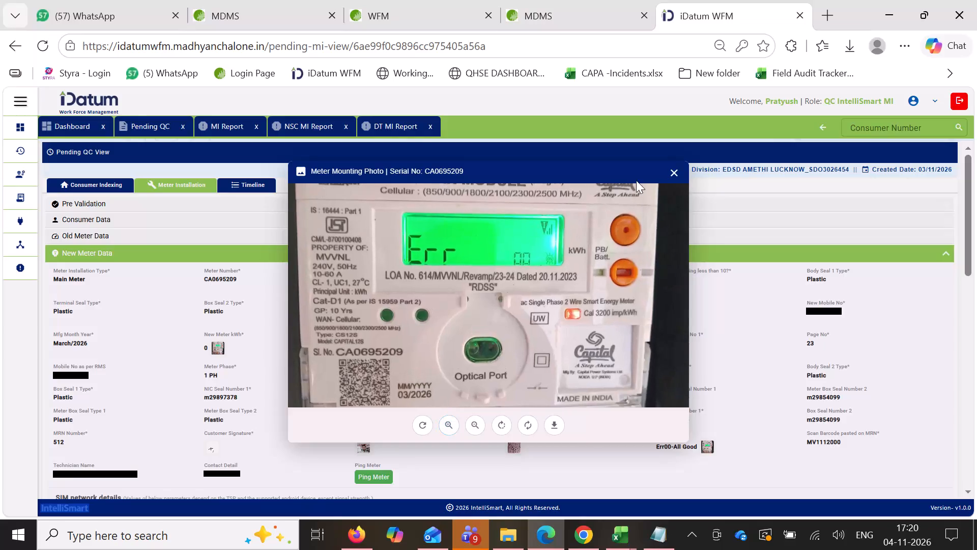
# Rotate MRN challan 512 upright and examine it enlarged, checking the consumer, old and new meter, reading and seal entries.
pyautogui.click(660, 171)
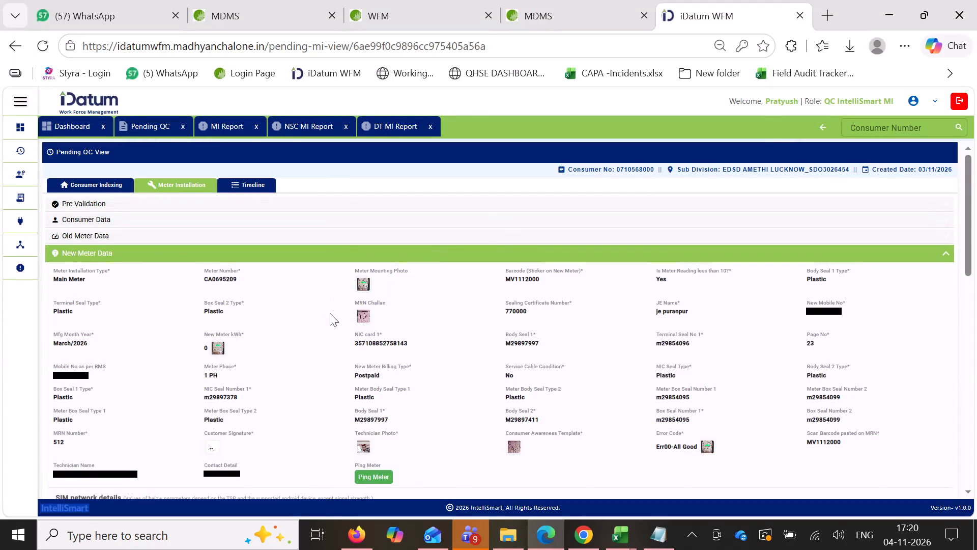
pyautogui.click(358, 320)
pyautogui.tripleClick(503, 428)
pyautogui.tripleClick(453, 429)
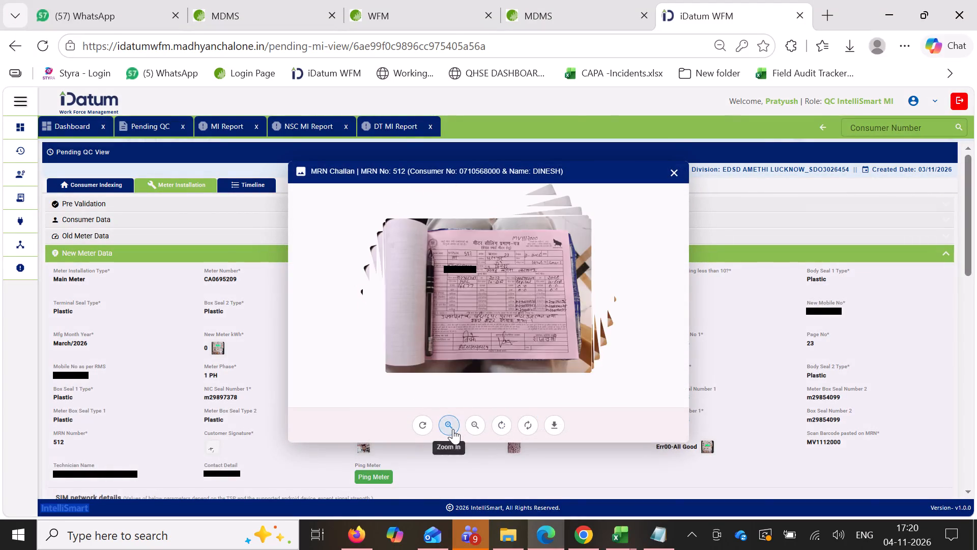
pyautogui.tripleClick(453, 429)
pyautogui.click(453, 429)
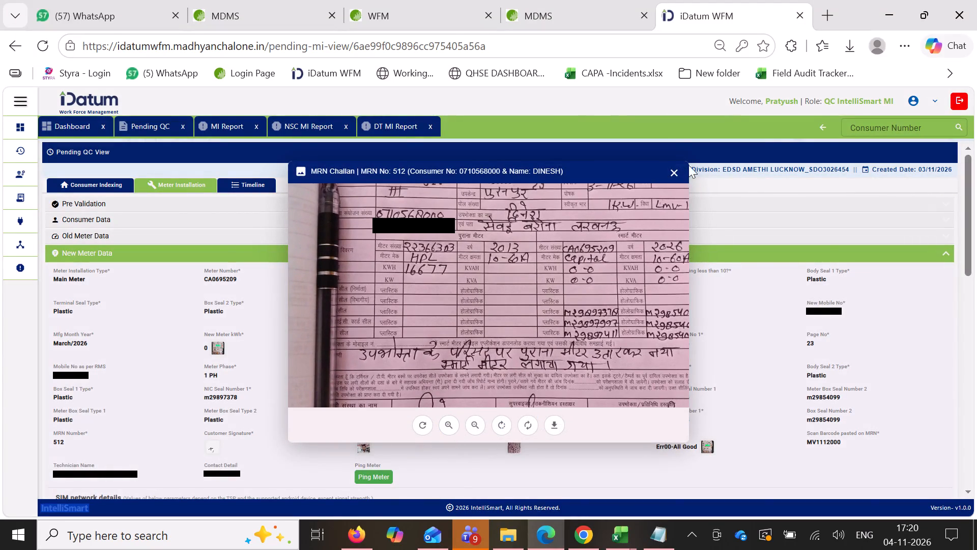
pyautogui.click(667, 166)
pyautogui.click(538, 246)
pyautogui.scroll(-3, 539, 280)
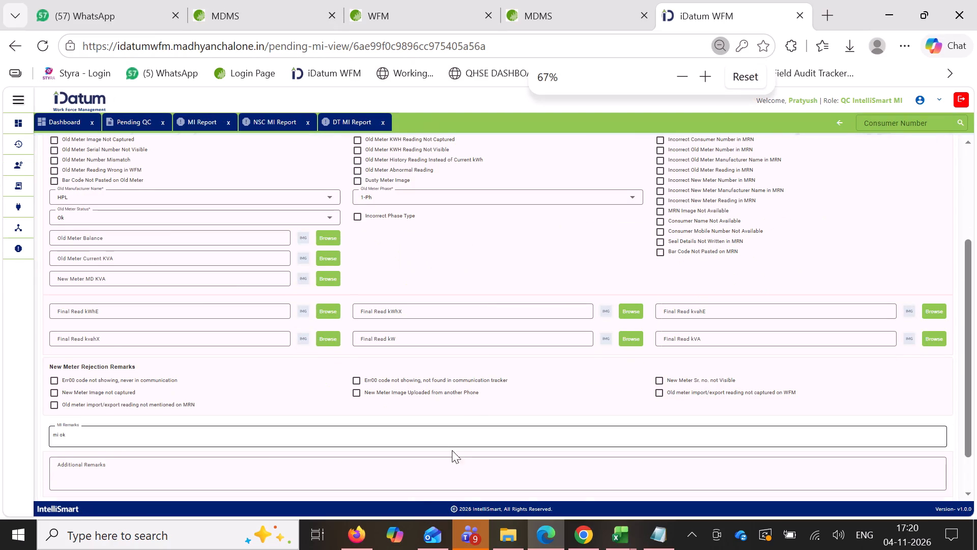
pyautogui.keyDown('ctrl'); pyautogui.click(451, 454); pyautogui.keyUp('ctrl')
pyautogui.hotkey('ctrl', 'v')
pyautogui.scroll(-4, 481, 344)
pyautogui.click(460, 453)
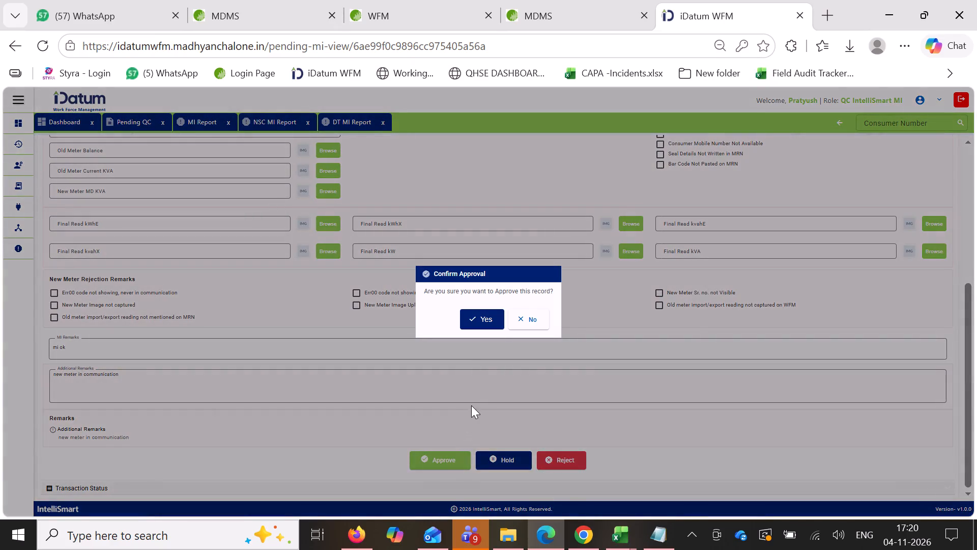
pyautogui.click(494, 319)
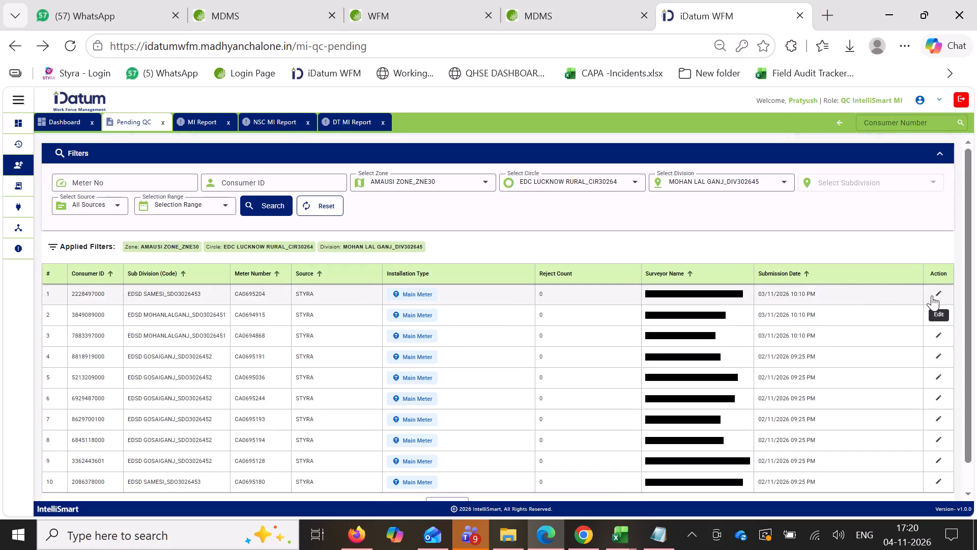
pyautogui.click(932, 295)
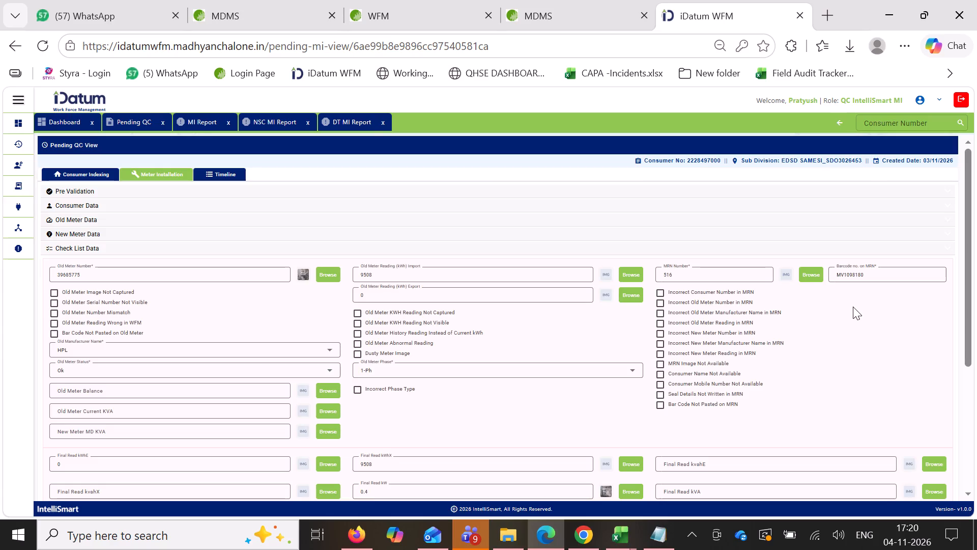
pyautogui.click(469, 218)
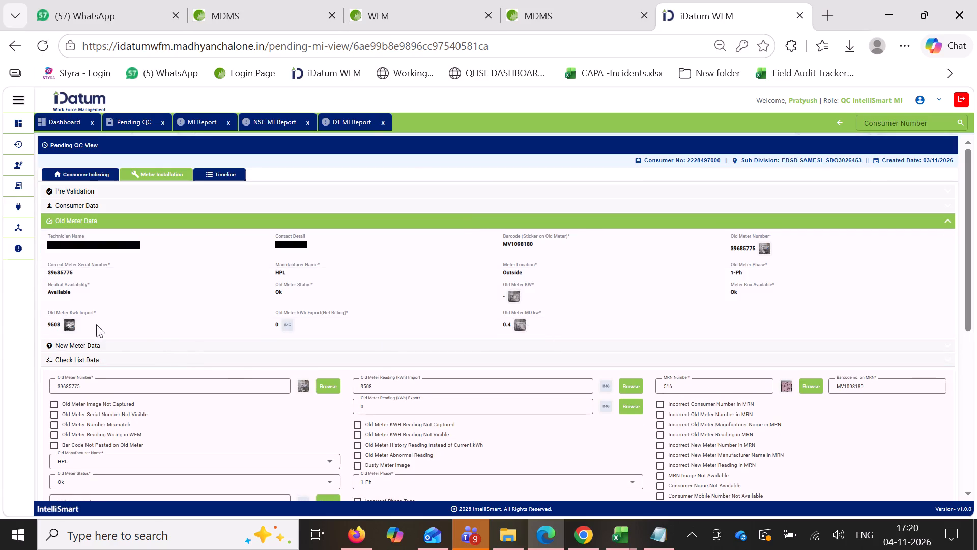
pyautogui.click(70, 323)
pyautogui.tripleClick(455, 425)
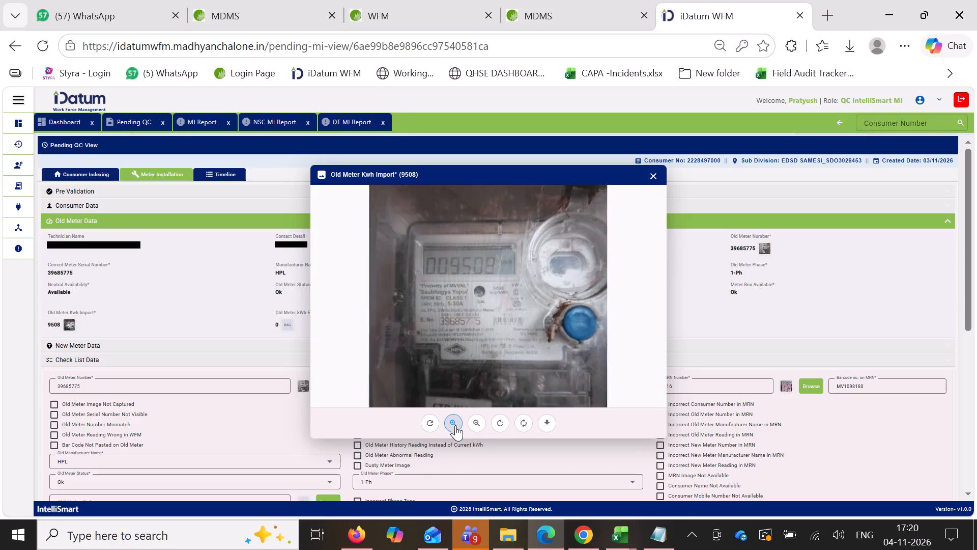
pyautogui.tripleClick(455, 425)
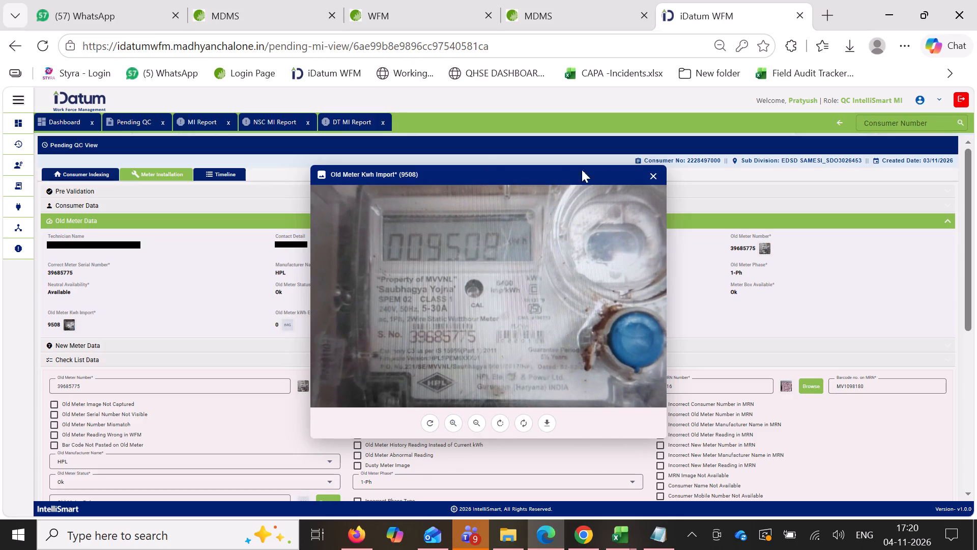
pyautogui.click(654, 173)
pyautogui.click(521, 221)
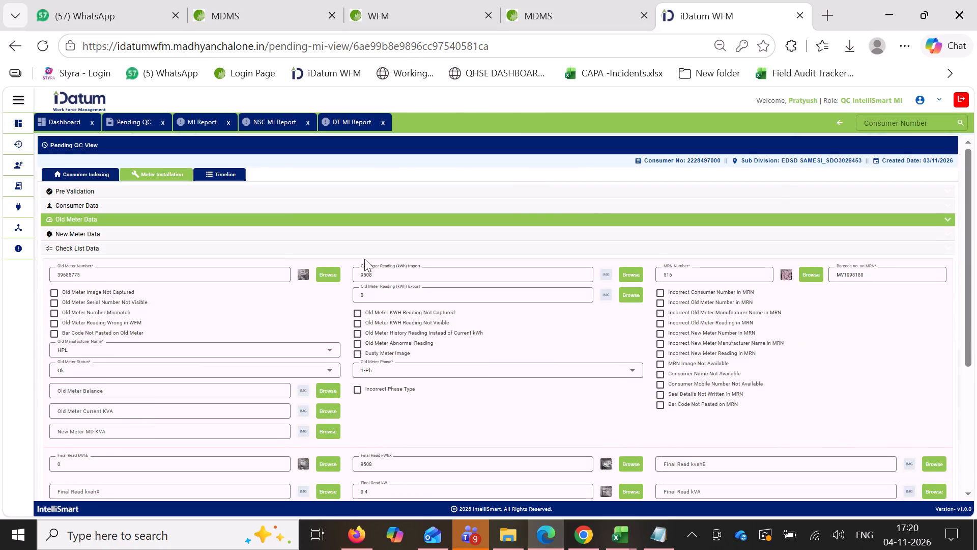
pyautogui.click(358, 242)
pyautogui.click(353, 234)
pyautogui.click(360, 269)
pyautogui.click(472, 425)
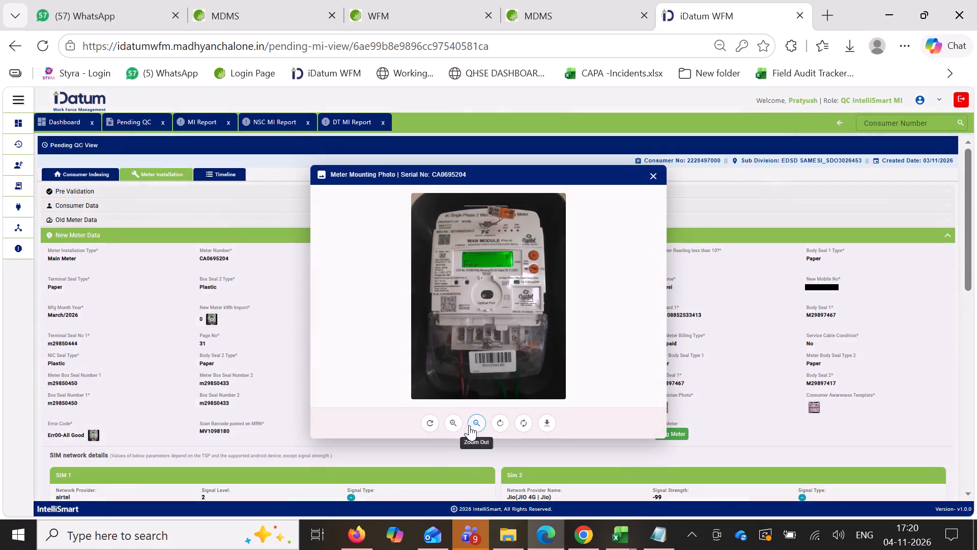
pyautogui.tripleClick(459, 422)
pyautogui.tripleClick(459, 421)
pyautogui.doubleClick(454, 421)
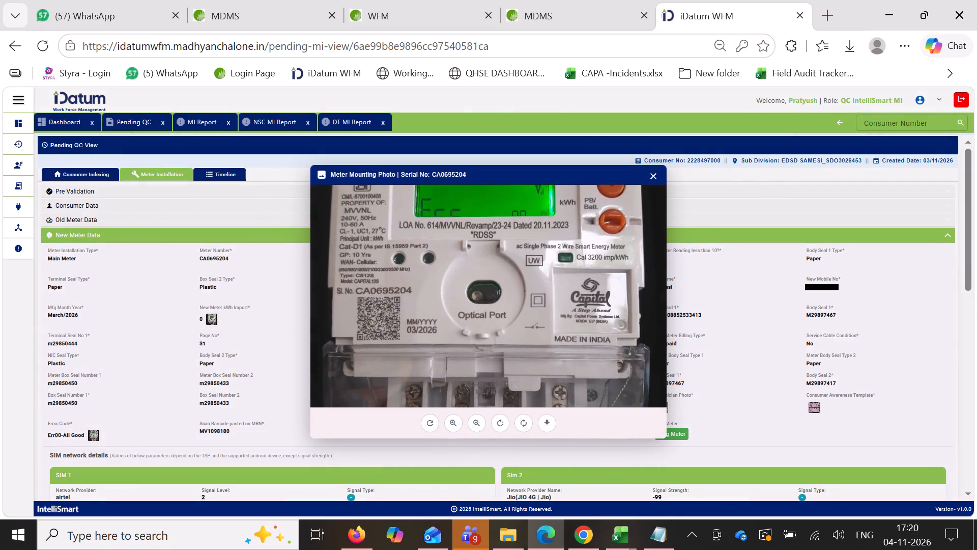
pyautogui.click(651, 168)
# Rotate MRN challan 516 upright and examine it enlarged, checking the consumer, meter, reading and seal entries.
pyautogui.click(358, 292)
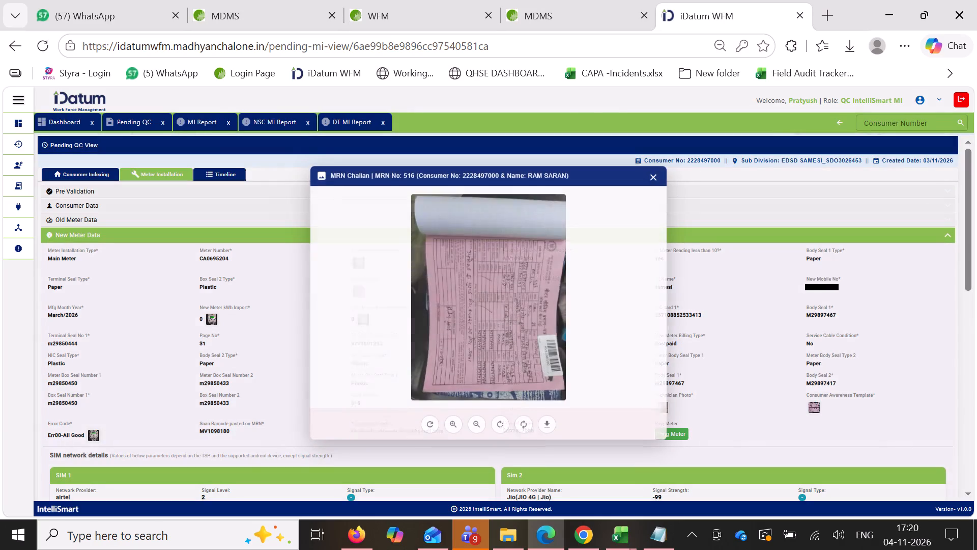
pyautogui.tripleClick(505, 423)
pyautogui.tripleClick(458, 418)
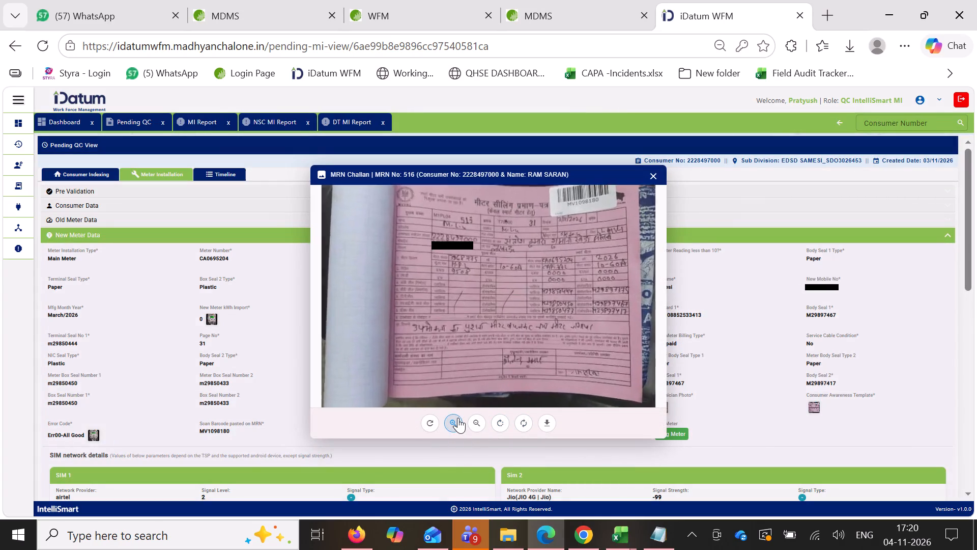
pyautogui.tripleClick(458, 418)
pyautogui.doubleClick(458, 418)
pyautogui.moveTo(478, 324); pyautogui.dragTo(472, 348)
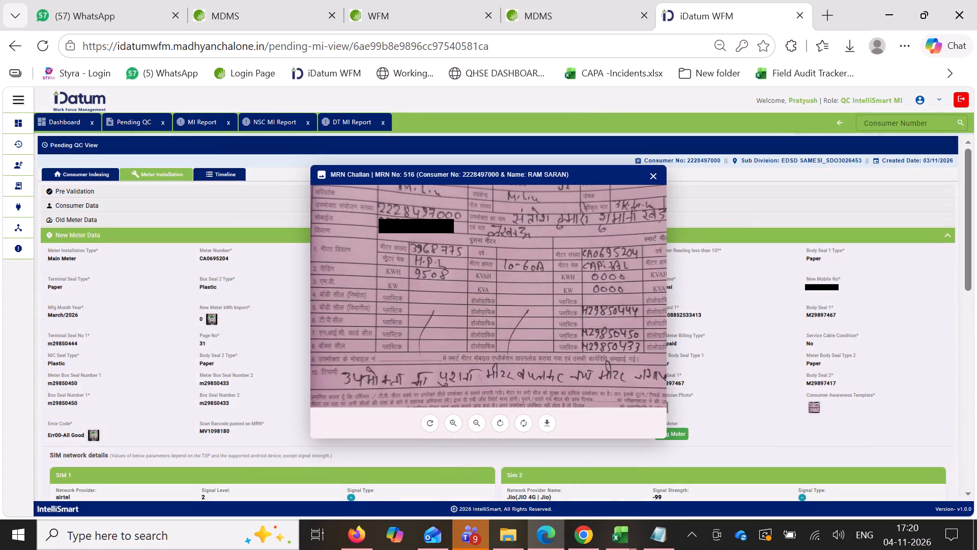
pyautogui.click(652, 182)
pyautogui.click(462, 224)
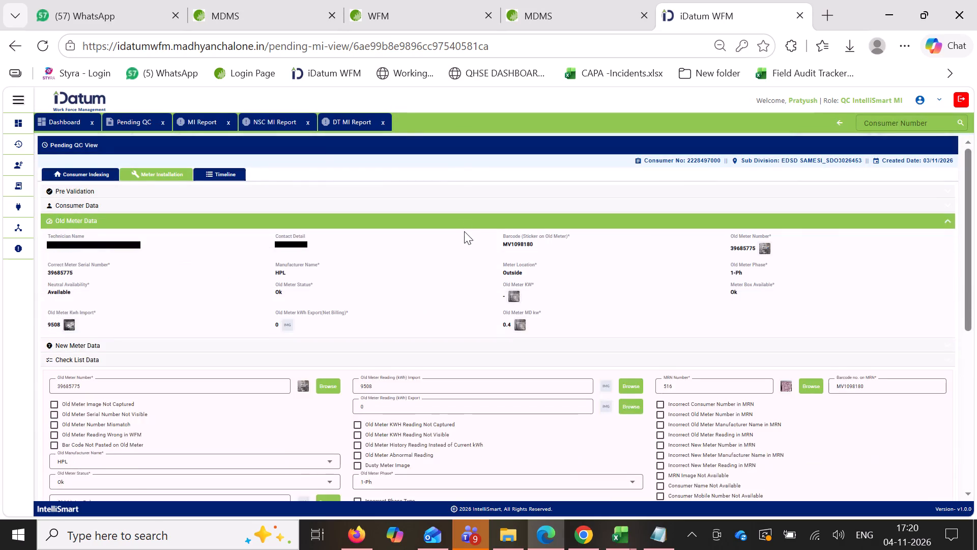
pyautogui.click(465, 223)
pyautogui.scroll(-4, 467, 273)
pyautogui.keyDown('ctrl'); pyautogui.click(404, 430); pyautogui.keyUp('ctrl')
pyautogui.hotkey('ctrl', 'v')
pyautogui.scroll(-5, 437, 360)
pyautogui.click(454, 461)
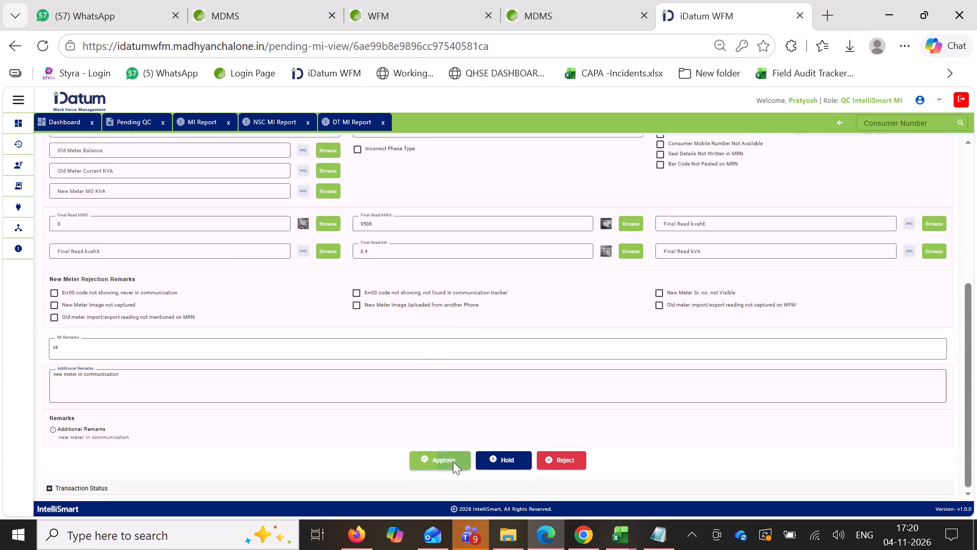
pyautogui.click(489, 323)
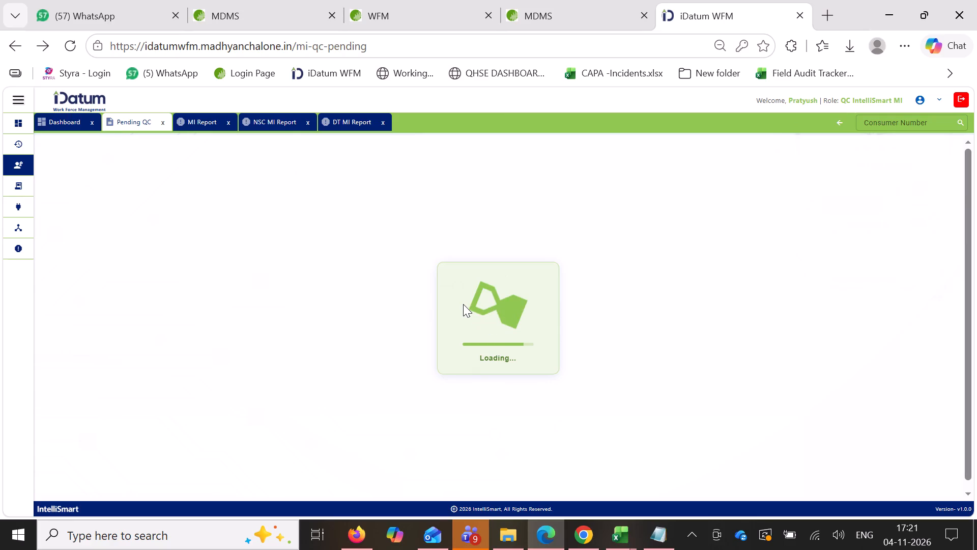
# Open the first record left in the pending list for review.
pyautogui.click(944, 289)
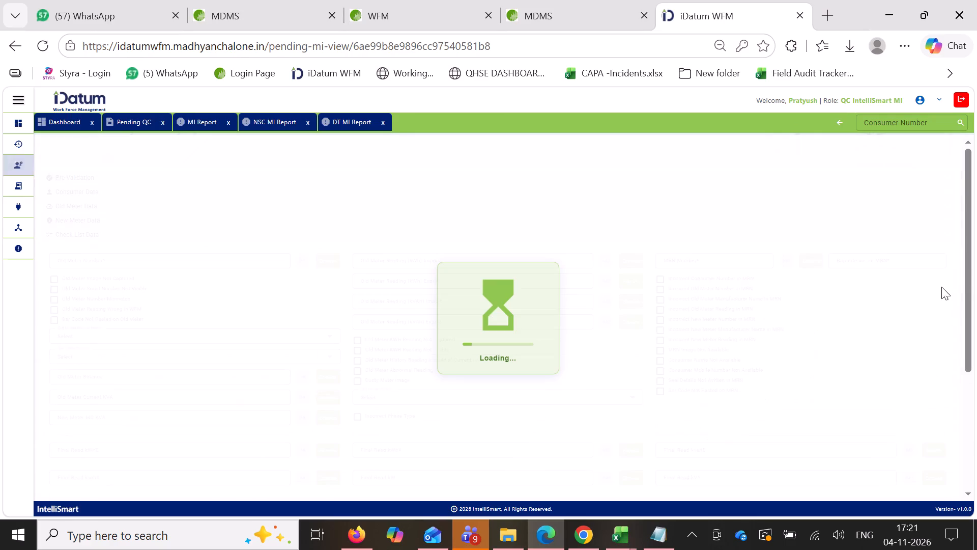
# Examine the L&T old meter's photo enlarged in the Old Meter Data, checking the barcode sticker, display window and meter body.
pyautogui.click(210, 213)
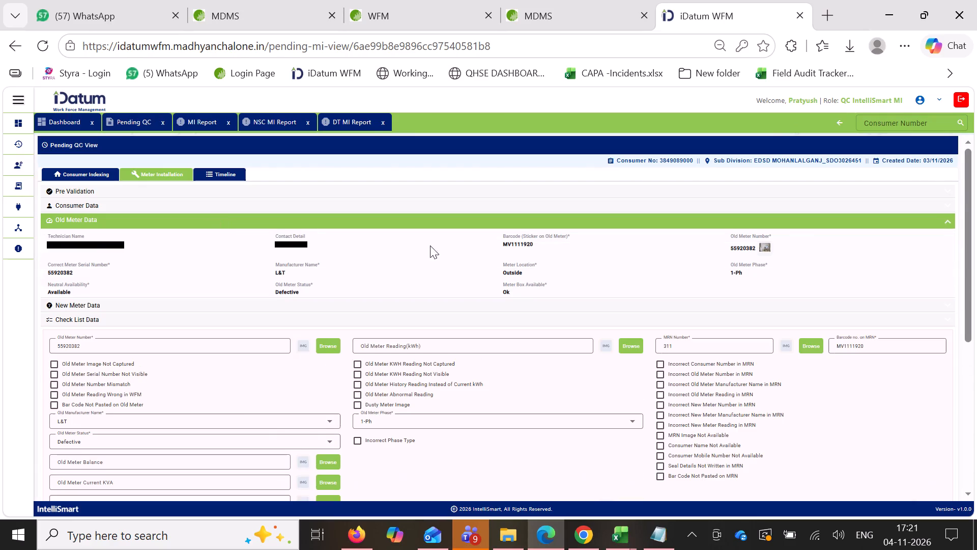
pyautogui.click(763, 250)
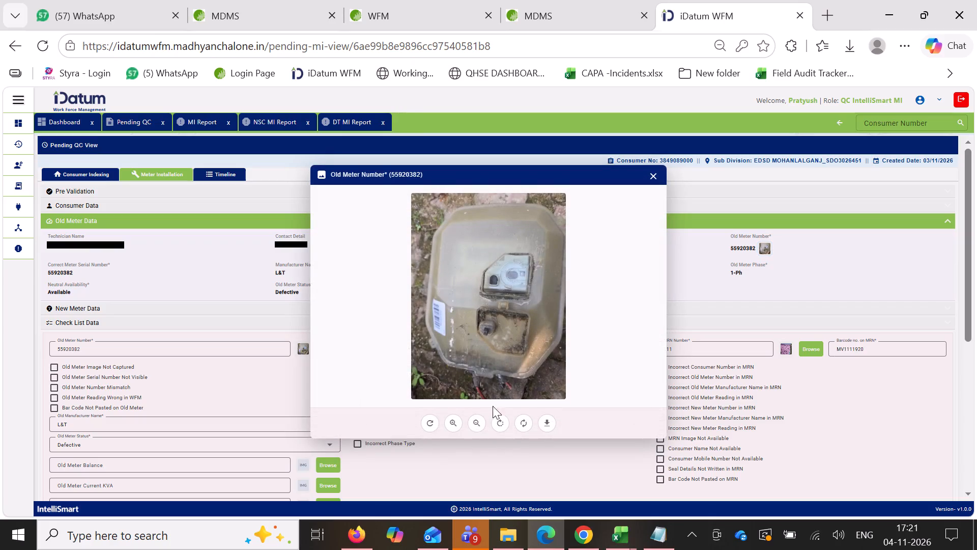
pyautogui.click(470, 420)
pyautogui.tripleClick(457, 427)
pyautogui.tripleClick(457, 427)
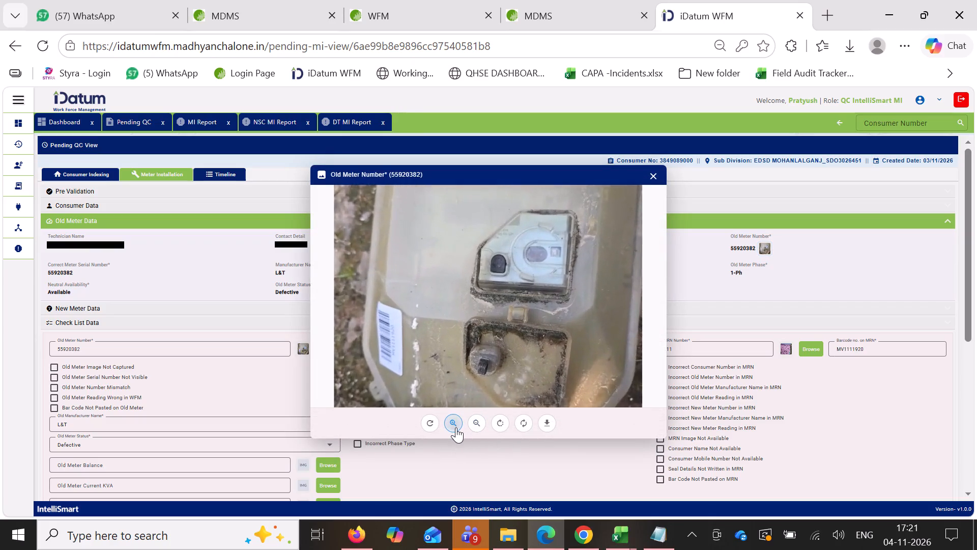
pyautogui.tripleClick(456, 427)
pyautogui.click(456, 427)
pyautogui.moveTo(514, 272); pyautogui.dragTo(529, 155)
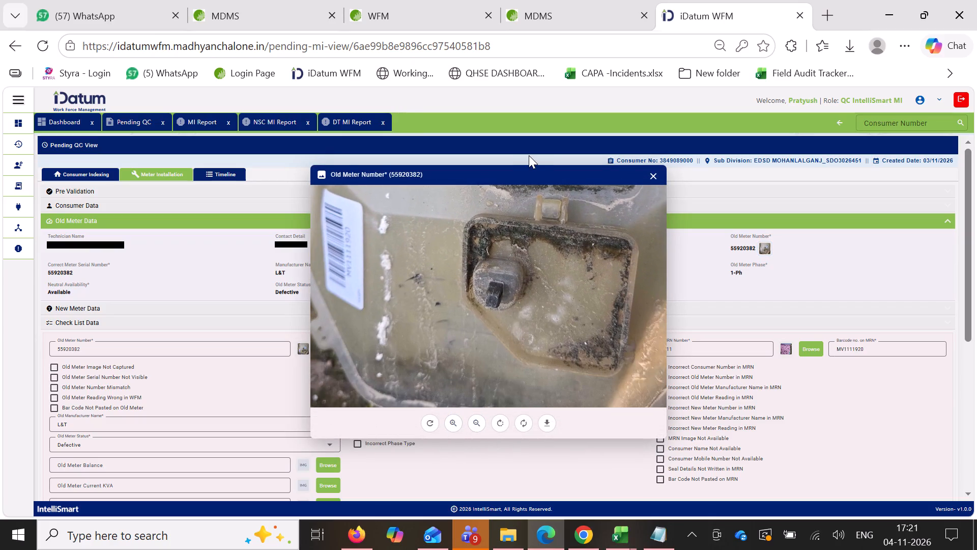
pyautogui.moveTo(529, 155); pyautogui.dragTo(450, 356)
pyautogui.moveTo(455, 318); pyautogui.dragTo(464, 344)
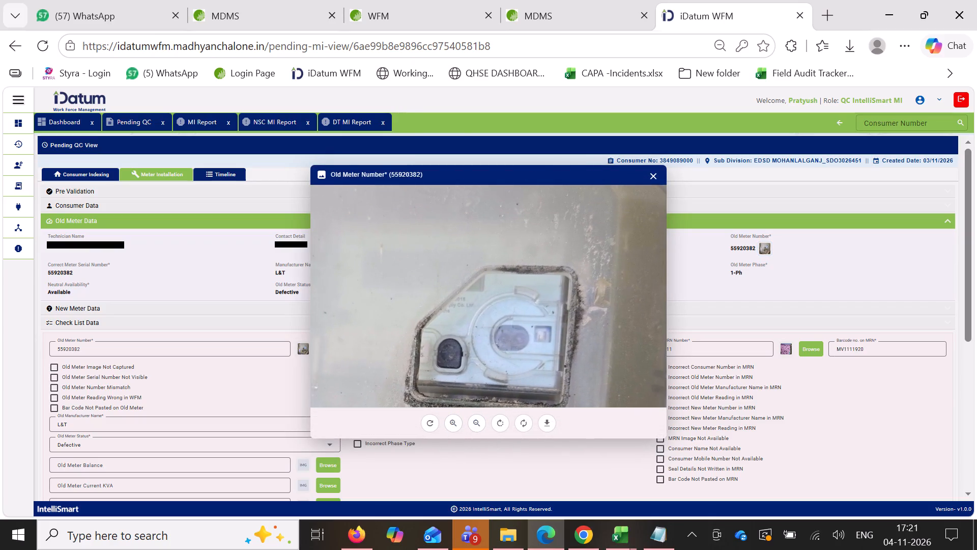
pyautogui.click(658, 174)
# Examine the Meter Mounting Photo enlarged in the New Meter Data, checking the new meter's serial number and display.
pyautogui.click(497, 227)
pyautogui.click(421, 239)
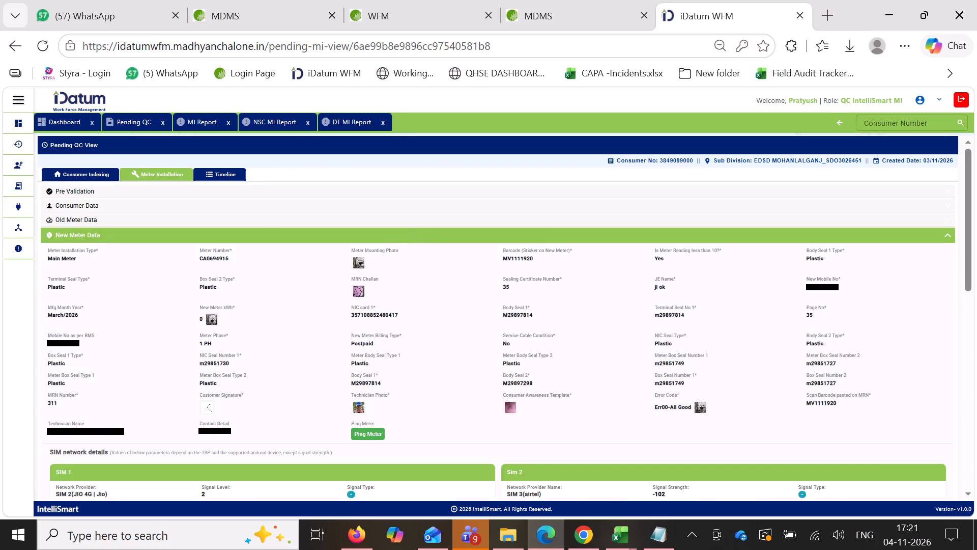
pyautogui.click(355, 267)
pyautogui.tripleClick(463, 430)
pyautogui.tripleClick(463, 427)
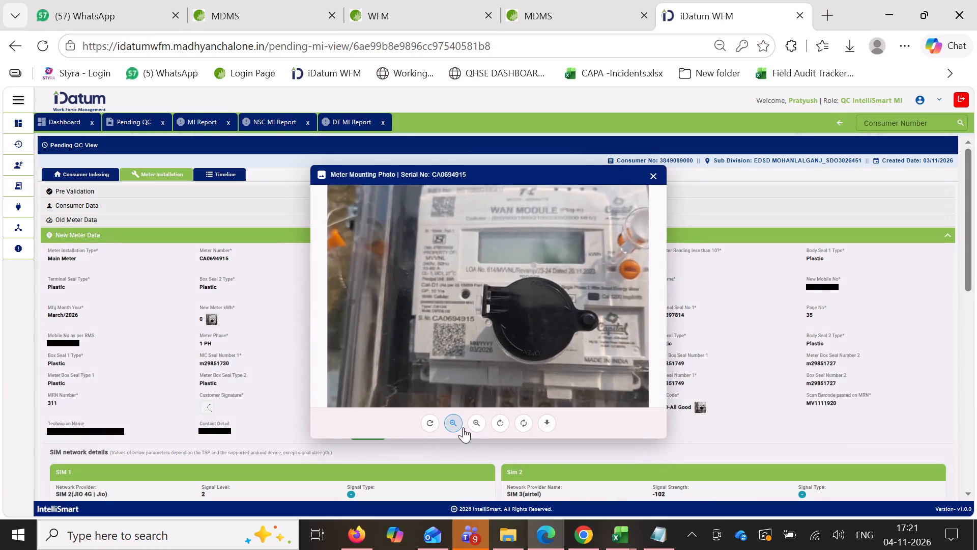
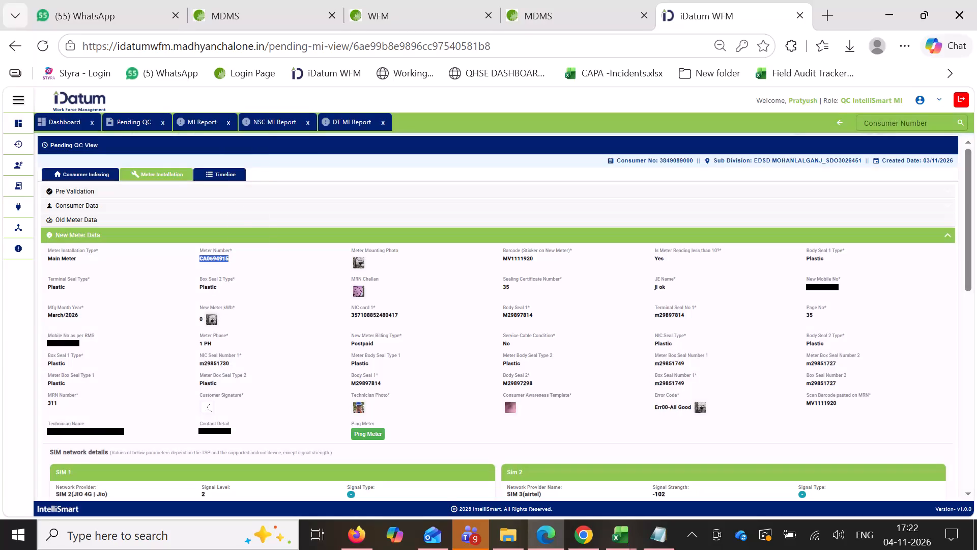
pyautogui.hotkey('ctrl', 'c')
pyautogui.click(547, 539)
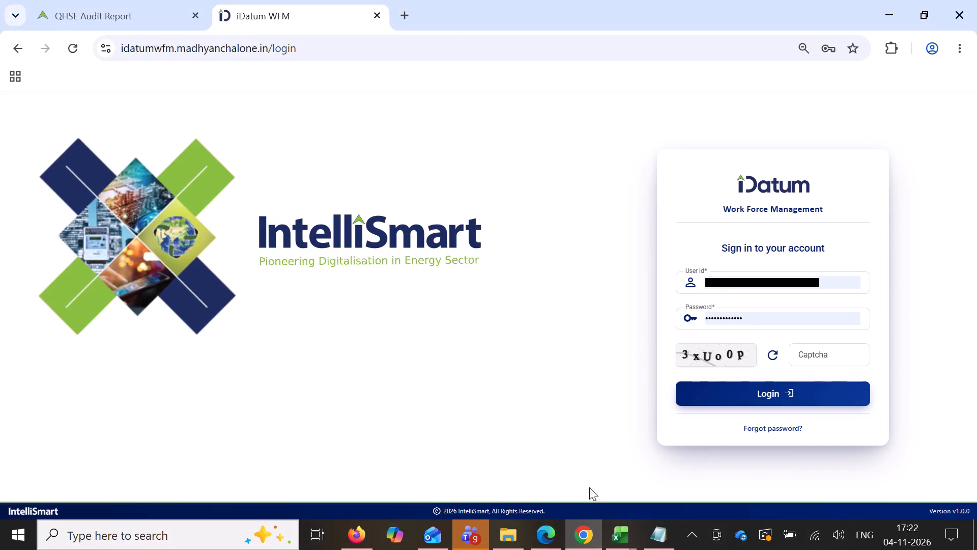
pyautogui.click(587, 528)
pyautogui.click(588, 296)
pyautogui.hotkey('ctrl', 'f')
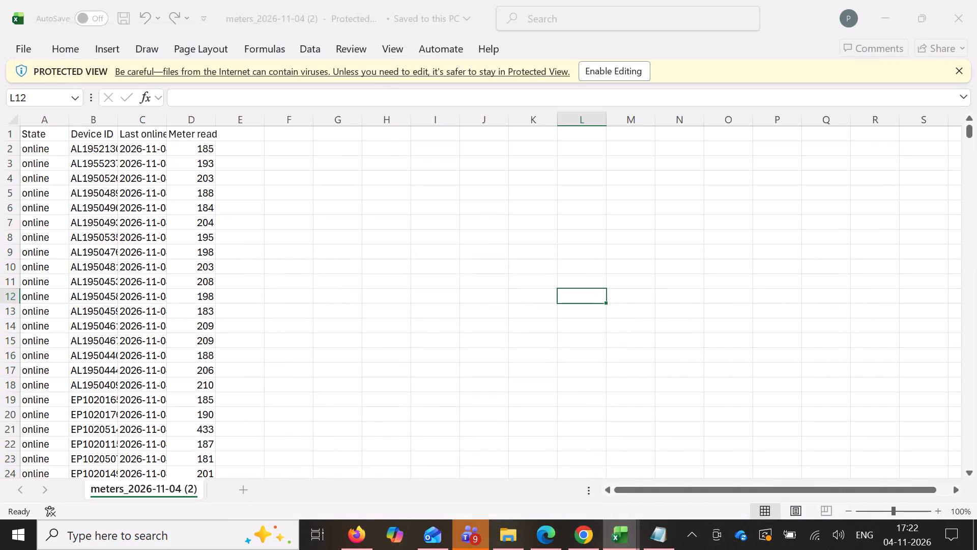
pyautogui.hotkey('ctrl', 'v')
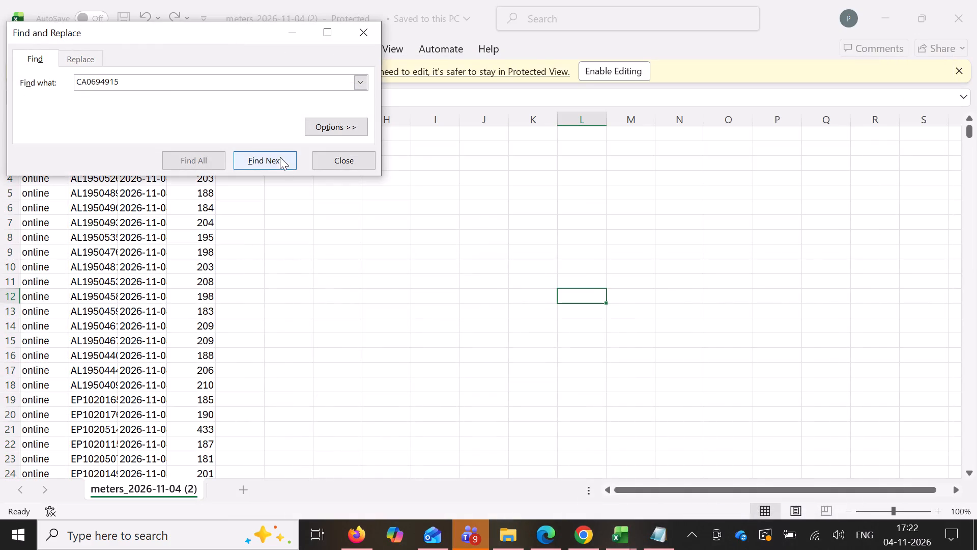
pyautogui.click(280, 157)
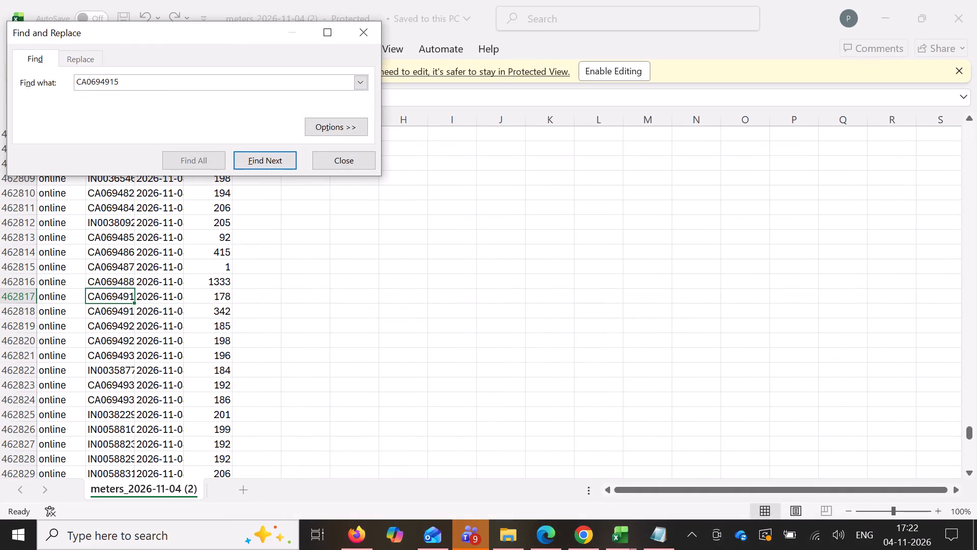
pyautogui.moveTo(59, 291); pyautogui.dragTo(226, 300)
pyautogui.hotkey('ctrl', 'c')
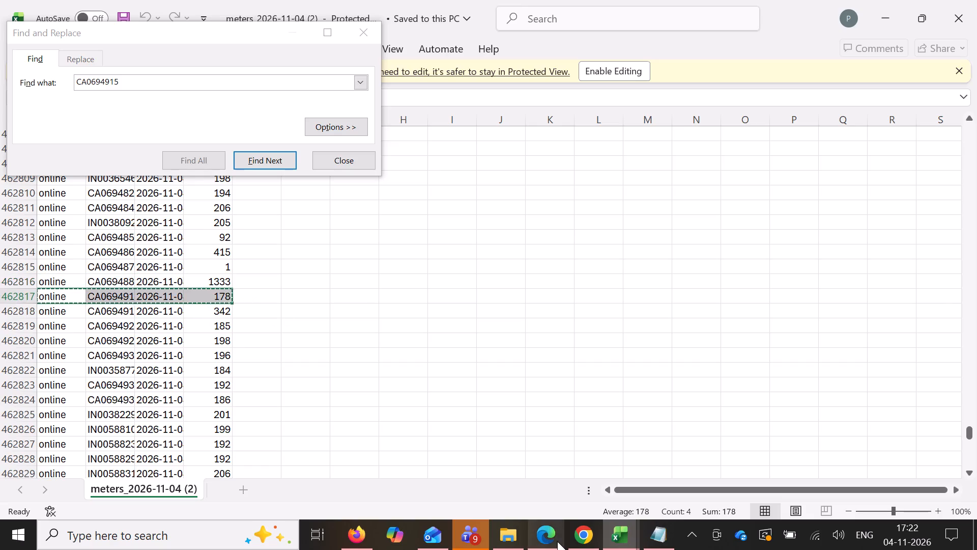
pyautogui.click(557, 543)
pyautogui.scroll(-7, 422, 364)
pyautogui.keyDown('ctrl'); pyautogui.click(235, 435); pyautogui.keyUp('ctrl')
pyautogui.hotkey('ctrl', 'v')
# Rotate MRN challan 311 upright and examine it enlarged, checking the consumer, meter, reading and seal entries.
pyautogui.scroll(3, 329, 390)
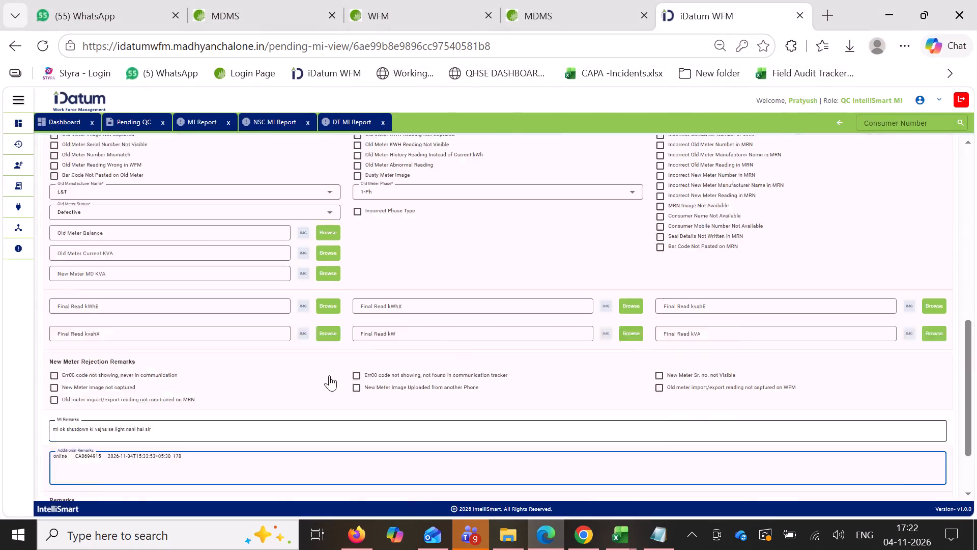
pyautogui.scroll(7, 329, 375)
pyautogui.click(357, 294)
pyautogui.tripleClick(499, 425)
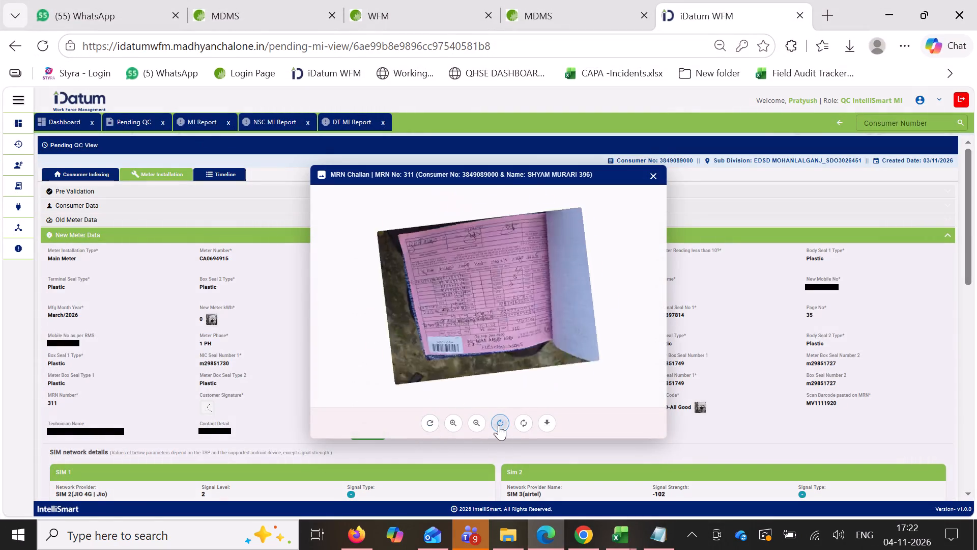
pyautogui.tripleClick(452, 422)
pyautogui.tripleClick(452, 422)
pyautogui.doubleClick(452, 422)
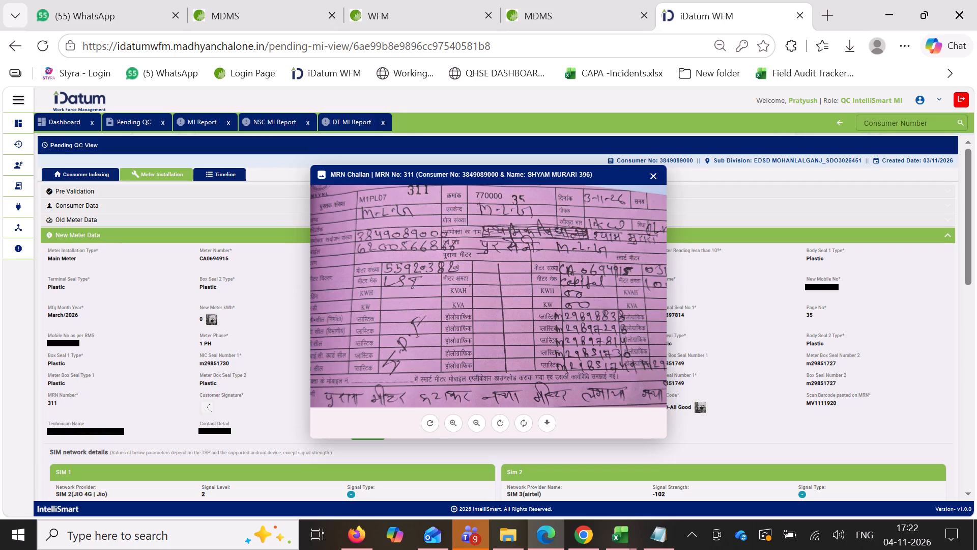
pyautogui.click(659, 186)
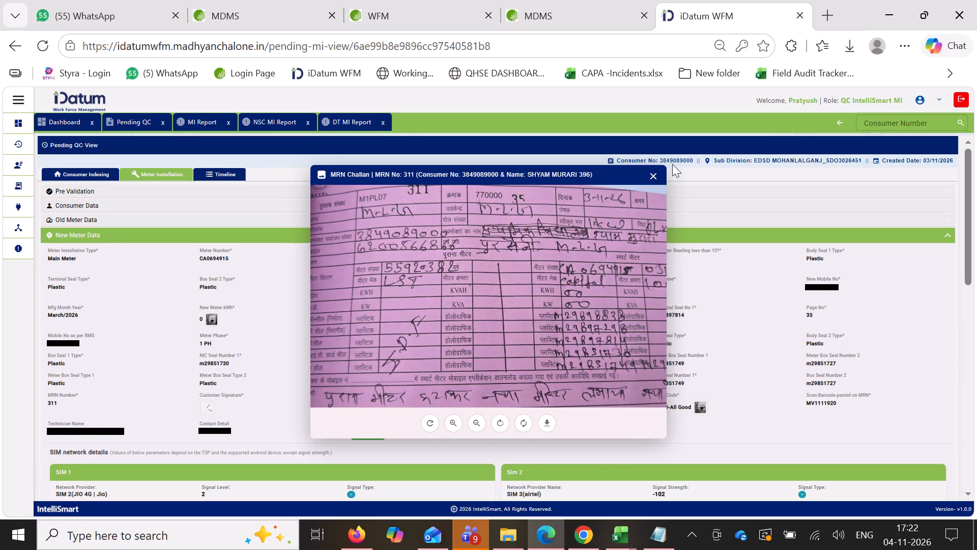
pyautogui.click(659, 171)
pyautogui.click(543, 233)
pyautogui.scroll(-4, 559, 261)
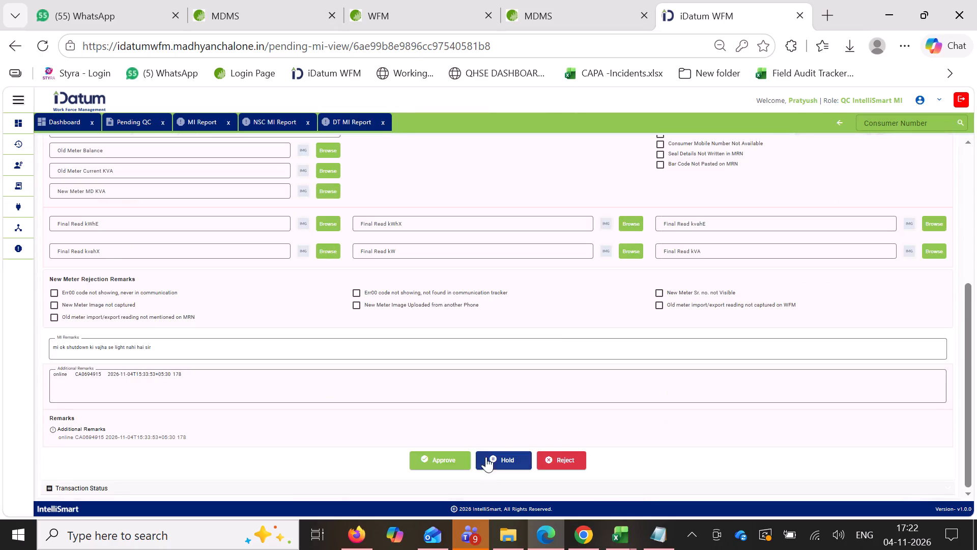
pyautogui.click(470, 461)
pyautogui.click(545, 321)
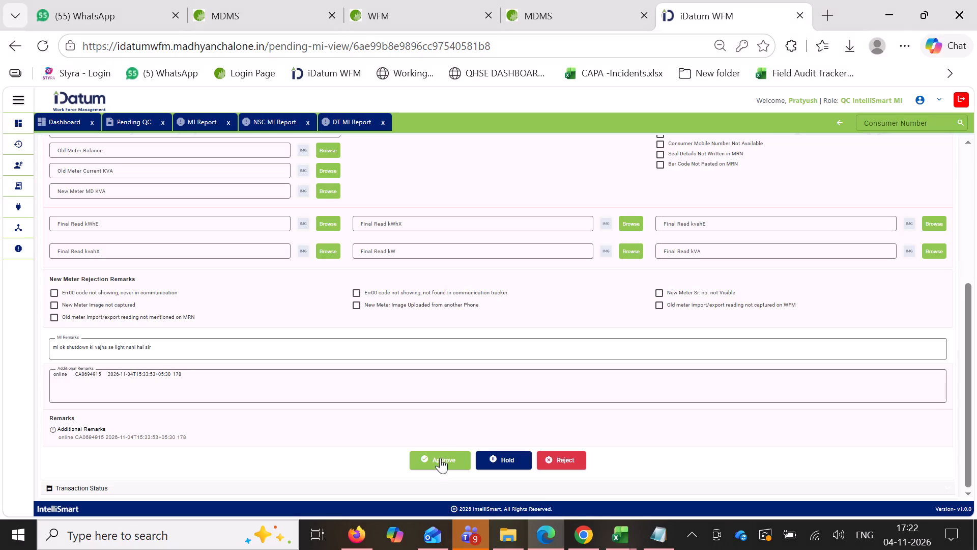
pyautogui.click(446, 462)
pyautogui.click(482, 327)
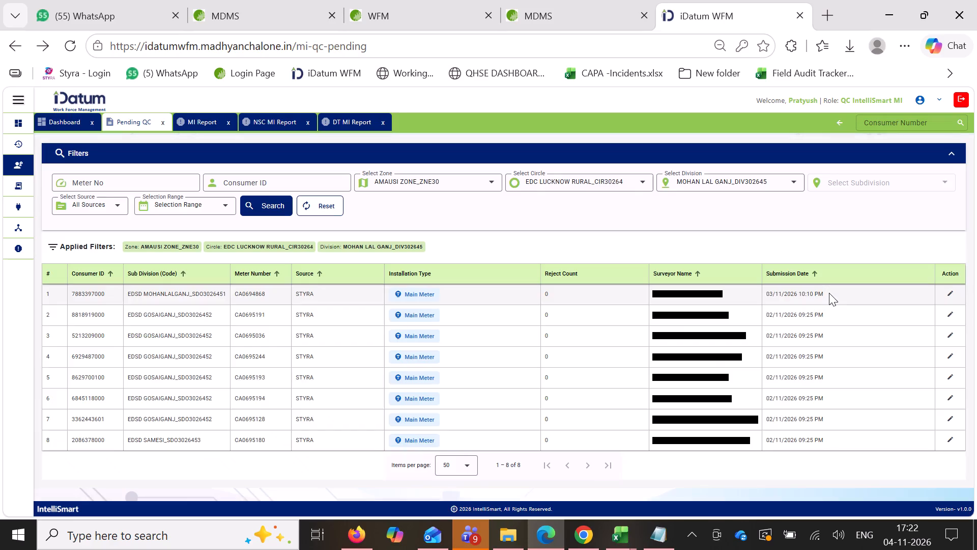
pyautogui.click(941, 304)
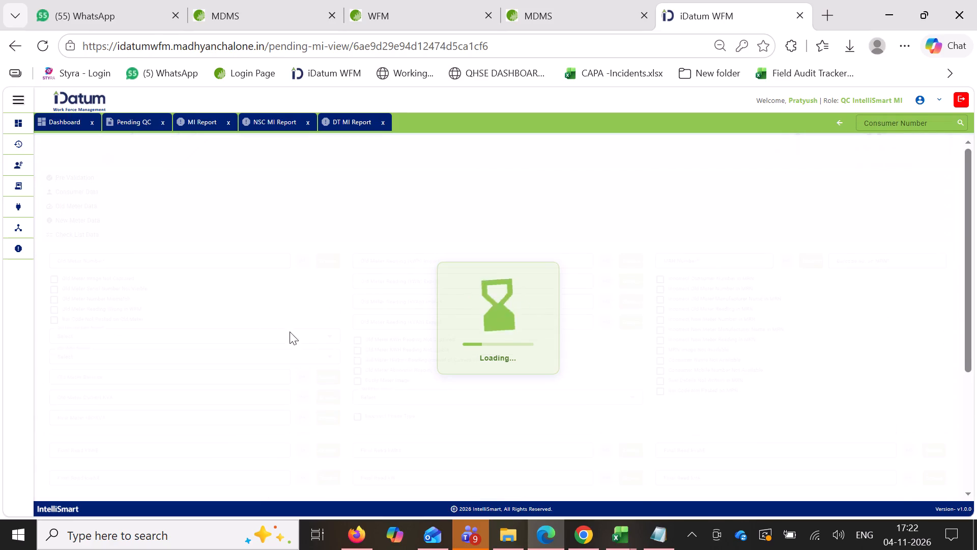
pyautogui.click(314, 229)
pyautogui.click(317, 223)
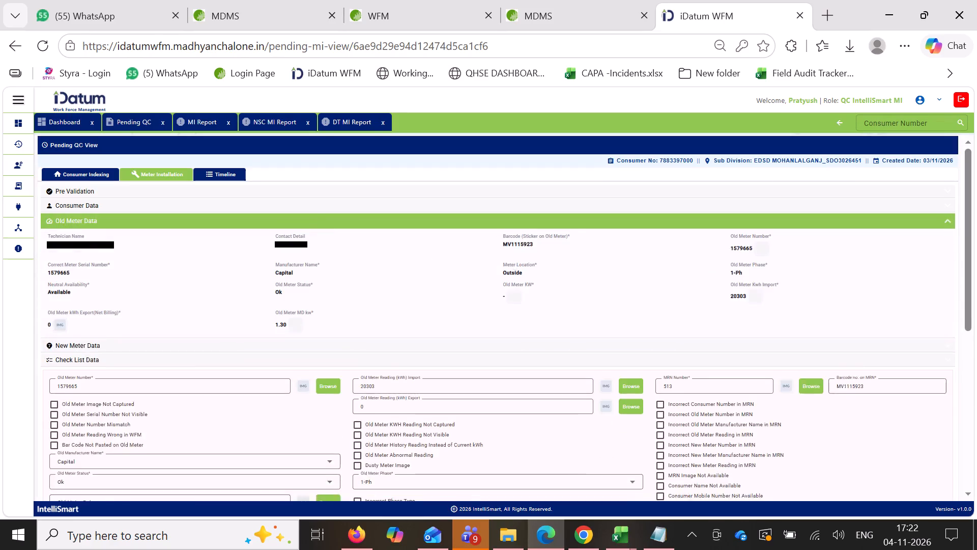
pyautogui.click(760, 302)
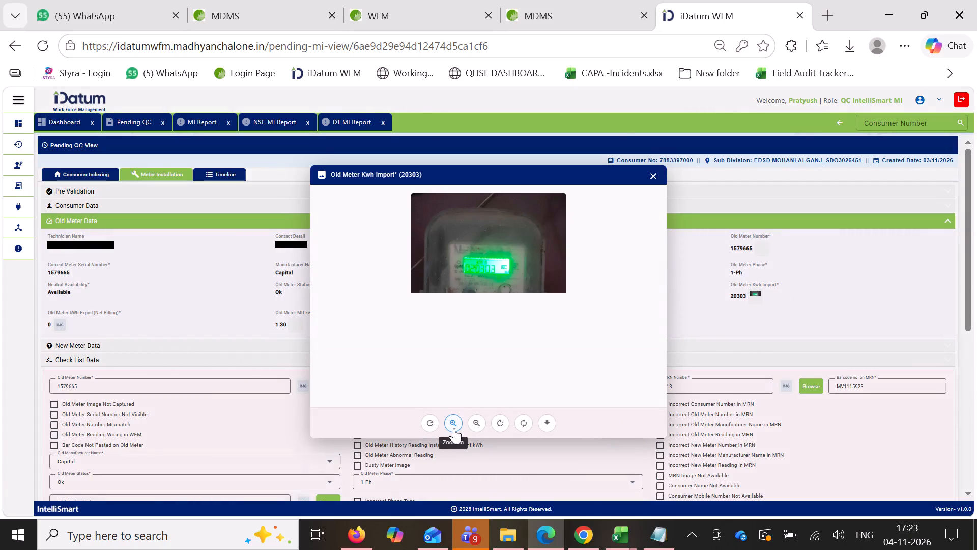
pyautogui.tripleClick(453, 427)
pyautogui.tripleClick(453, 427)
pyautogui.tripleClick(453, 427)
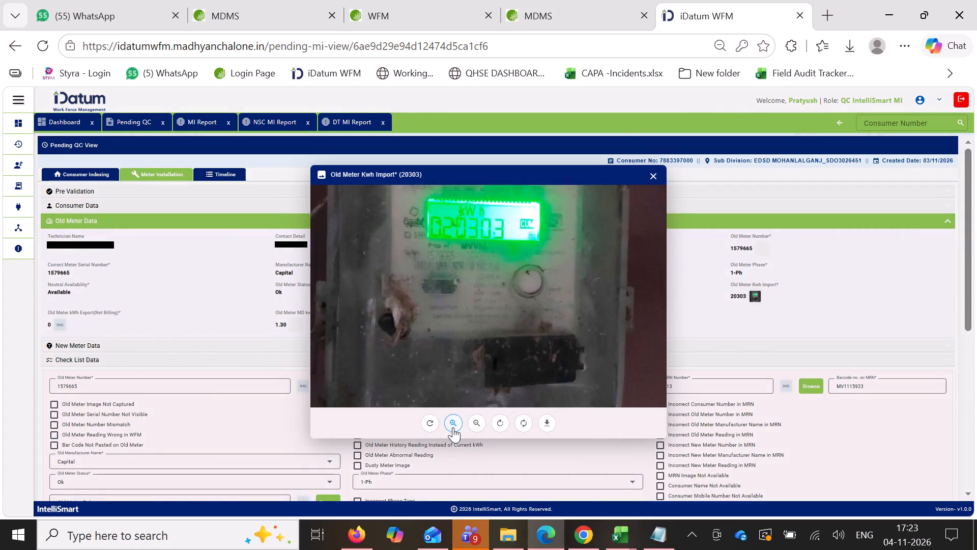
pyautogui.click(453, 427)
pyautogui.click(654, 172)
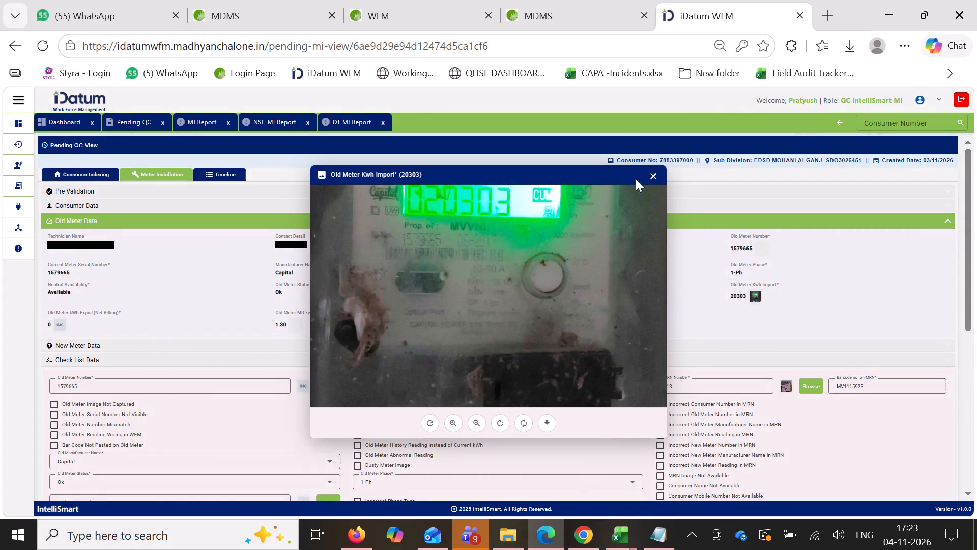
pyautogui.click(544, 218)
pyautogui.click(457, 240)
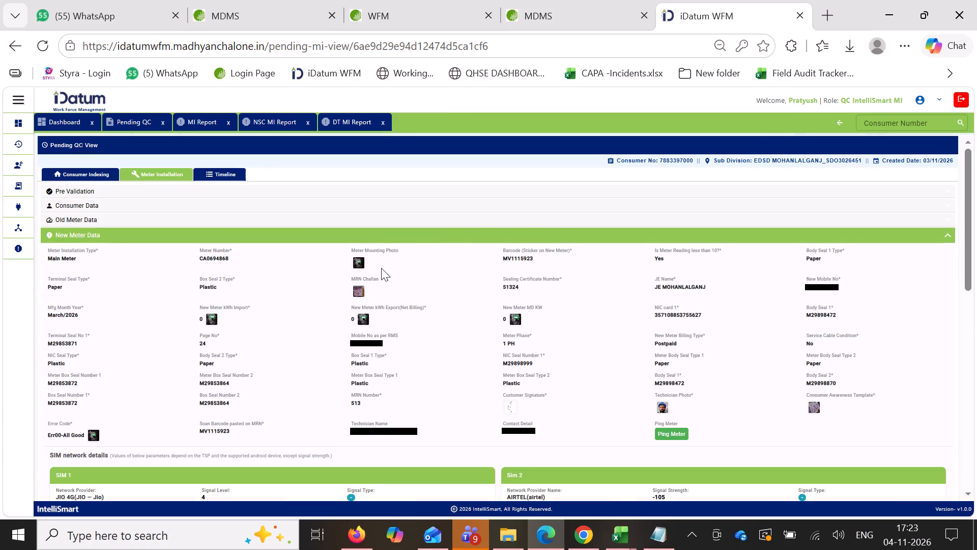
pyautogui.click(353, 269)
pyautogui.tripleClick(451, 418)
pyautogui.tripleClick(450, 417)
pyautogui.tripleClick(449, 416)
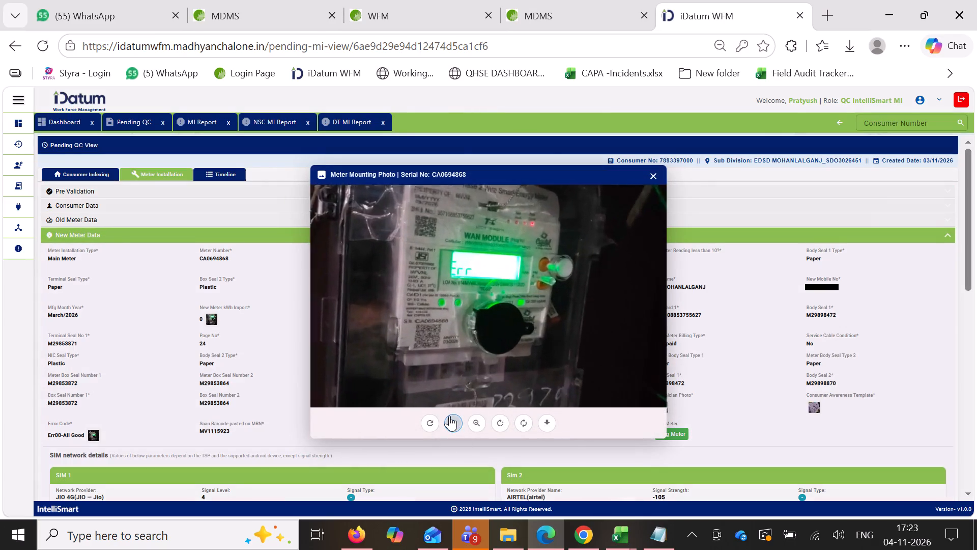
pyautogui.click(641, 180)
# Rotate MRN challan 513 and examine it enlarged, checking the consumer, old and new meter, reading and seal entries.
pyautogui.click(358, 287)
pyautogui.click(505, 430)
pyautogui.doubleClick(503, 425)
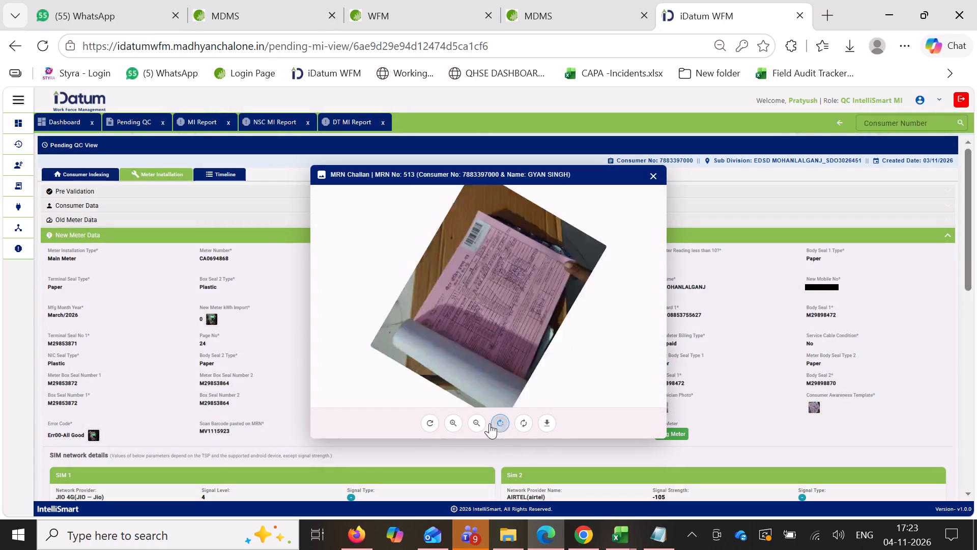
pyautogui.tripleClick(455, 424)
pyautogui.tripleClick(455, 424)
pyautogui.tripleClick(455, 424)
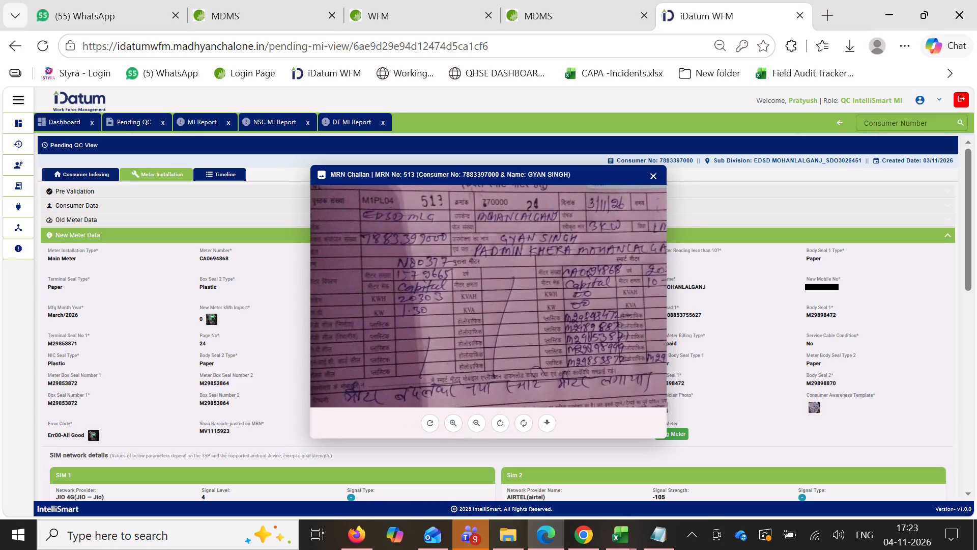
pyautogui.click(655, 181)
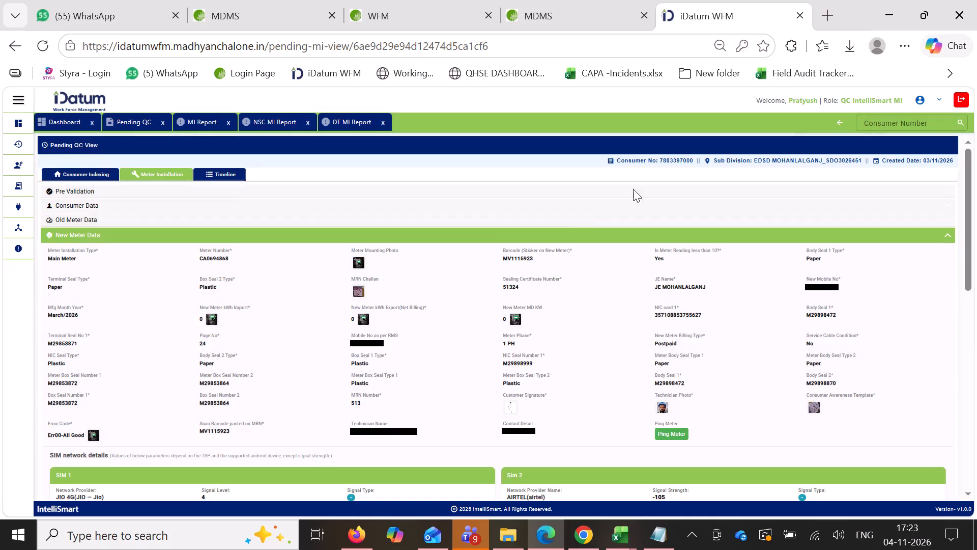
pyautogui.click(473, 238)
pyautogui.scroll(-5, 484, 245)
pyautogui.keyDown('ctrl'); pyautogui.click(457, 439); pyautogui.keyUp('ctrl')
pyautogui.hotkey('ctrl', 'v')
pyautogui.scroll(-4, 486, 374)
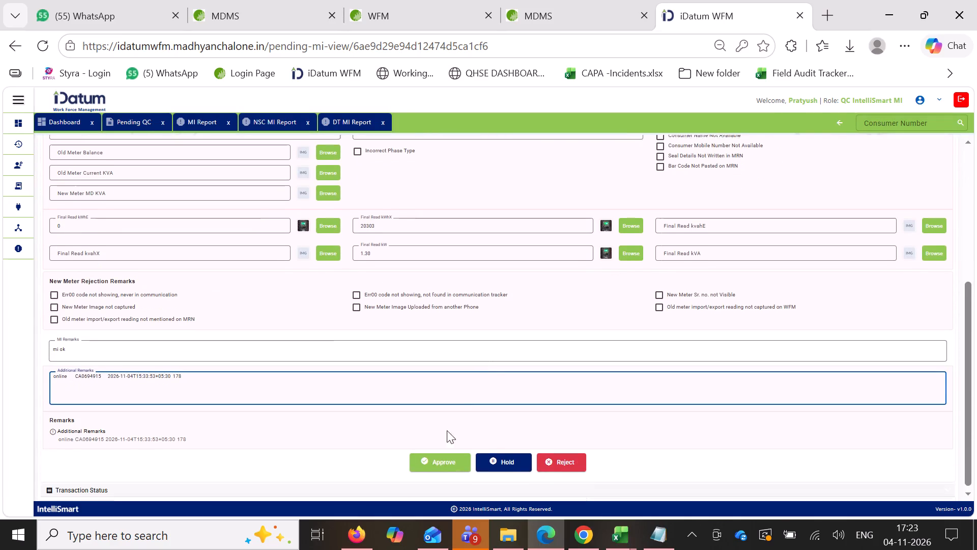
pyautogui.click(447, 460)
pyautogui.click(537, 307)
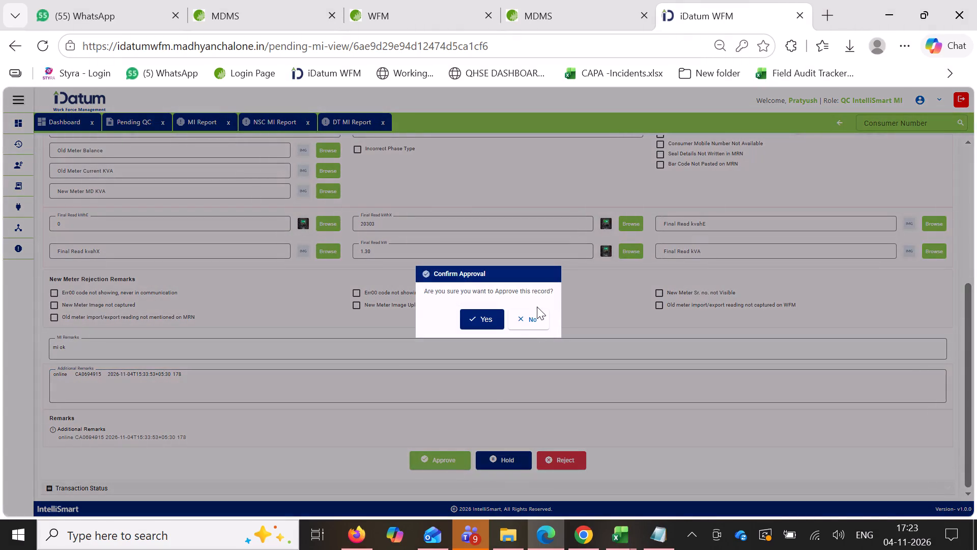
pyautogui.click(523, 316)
pyautogui.click(654, 535)
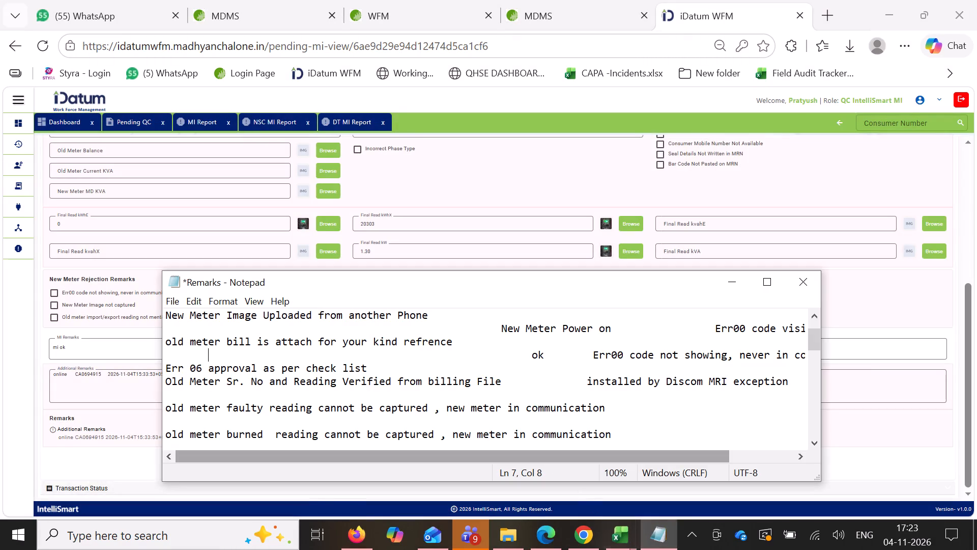
pyautogui.moveTo(445, 406); pyautogui.dragTo(618, 404)
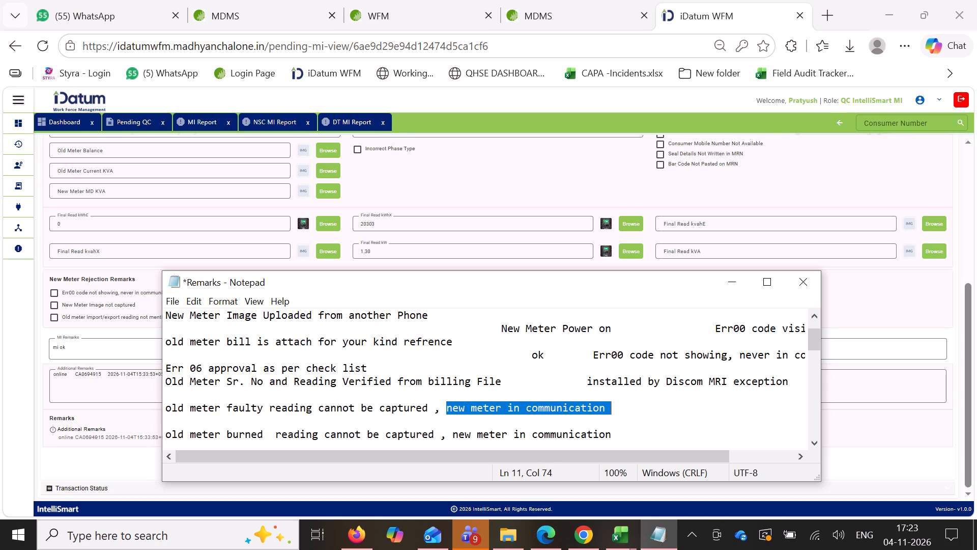
pyautogui.moveTo(618, 404); pyautogui.dragTo(606, 402)
pyautogui.hotkey('ctrl', 'c')
pyautogui.click(84, 402)
pyautogui.moveTo(206, 377); pyautogui.dragTo(186, 372)
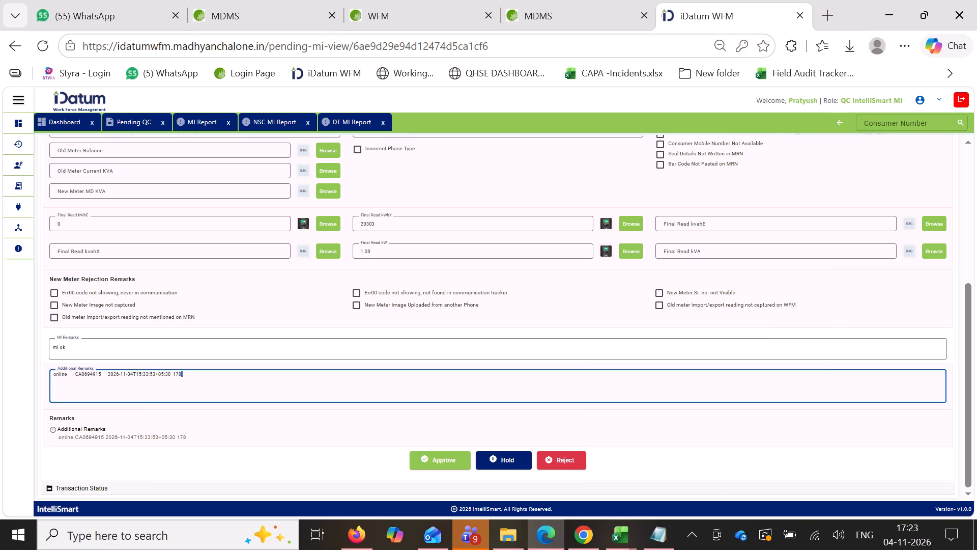
pyautogui.moveTo(186, 372); pyautogui.dragTo(0, 355)
pyautogui.hotkey('ctrl', 'v')
pyautogui.click(449, 457)
pyautogui.click(475, 324)
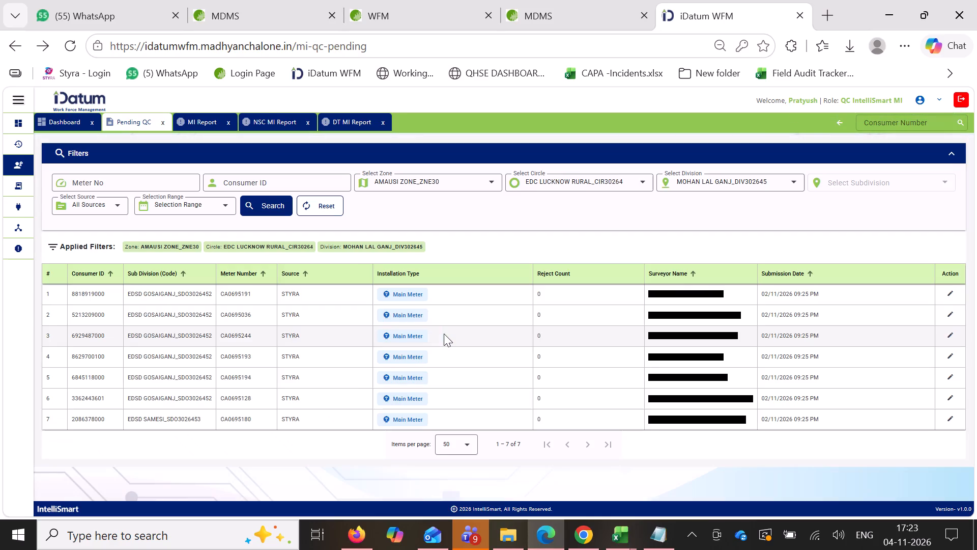
pyautogui.click(954, 293)
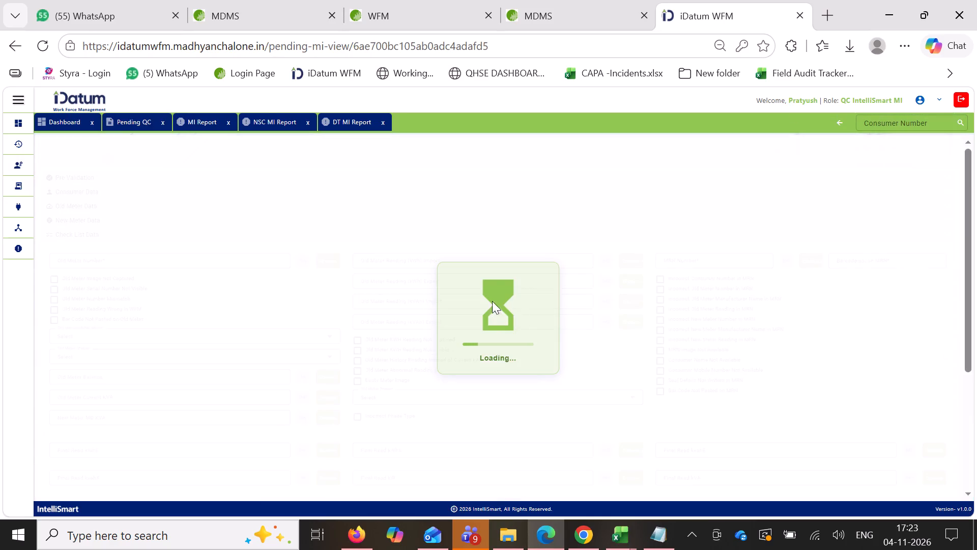
pyautogui.click(244, 217)
pyautogui.click(244, 216)
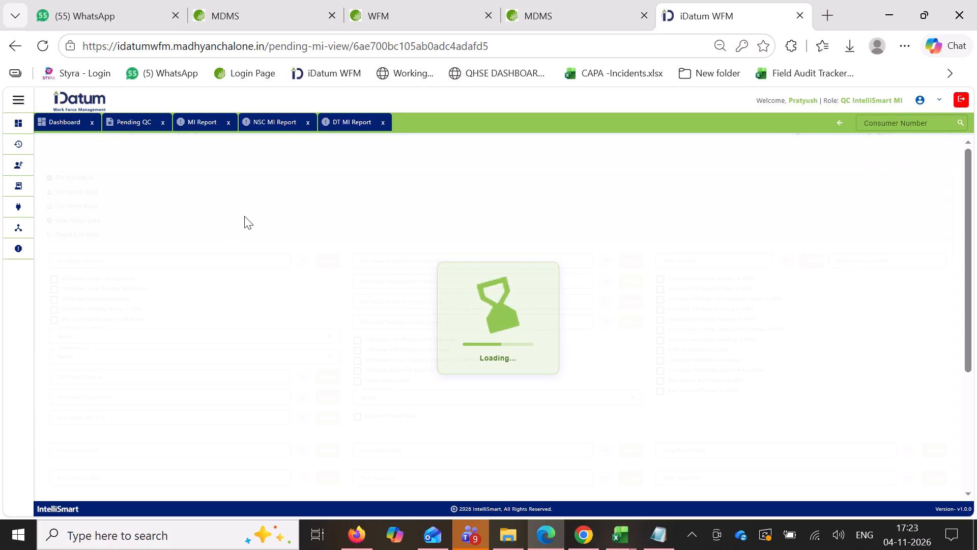
pyautogui.click(244, 216)
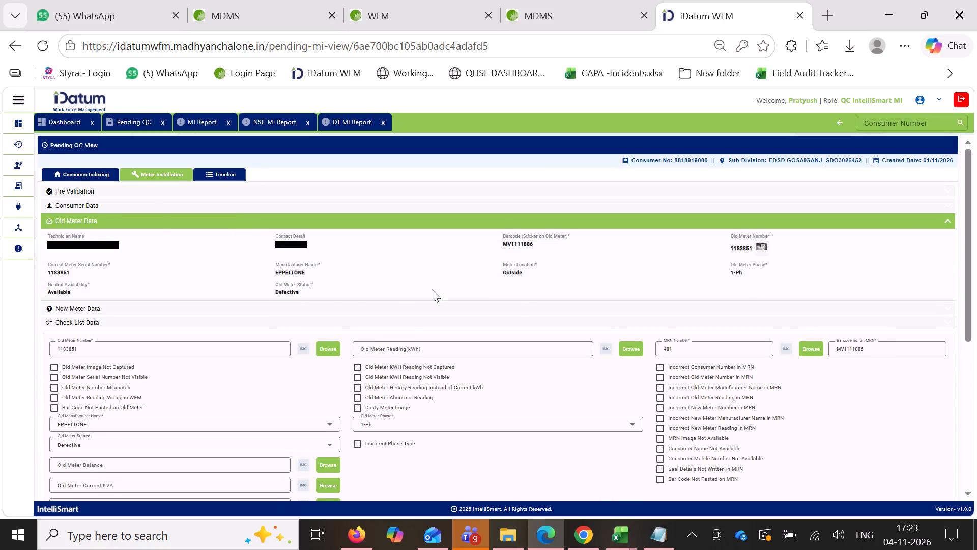
pyautogui.click(762, 246)
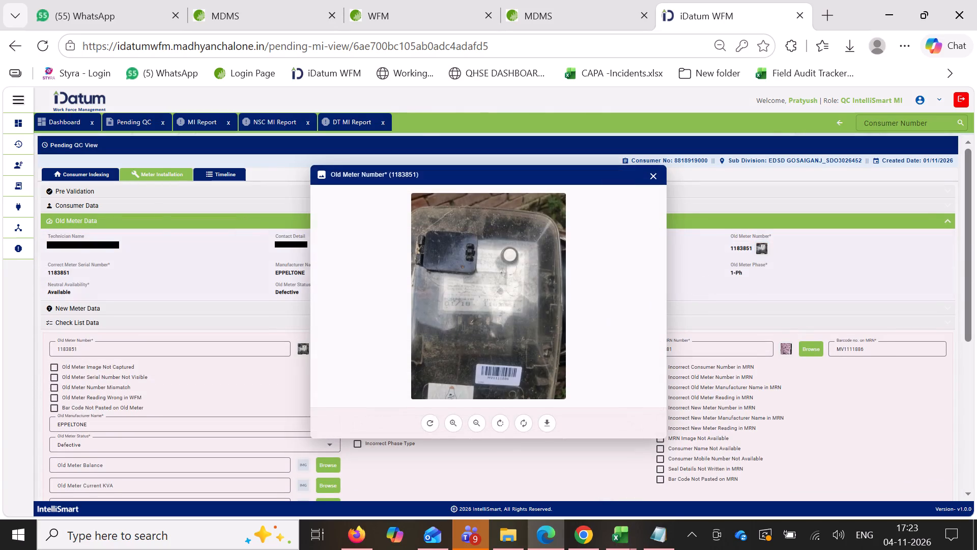
pyautogui.tripleClick(462, 419)
pyautogui.tripleClick(460, 419)
pyautogui.doubleClick(460, 419)
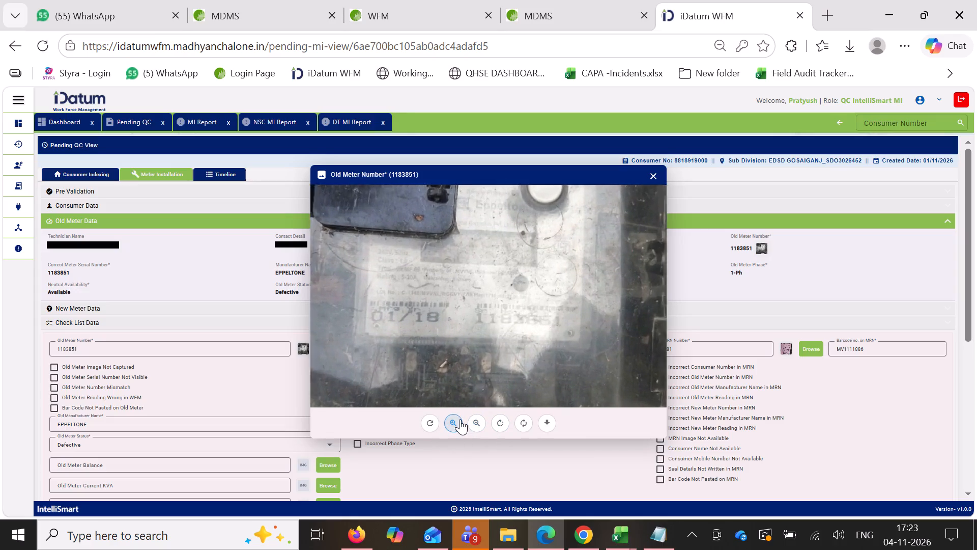
pyautogui.click(460, 415)
pyautogui.click(651, 171)
pyautogui.click(501, 216)
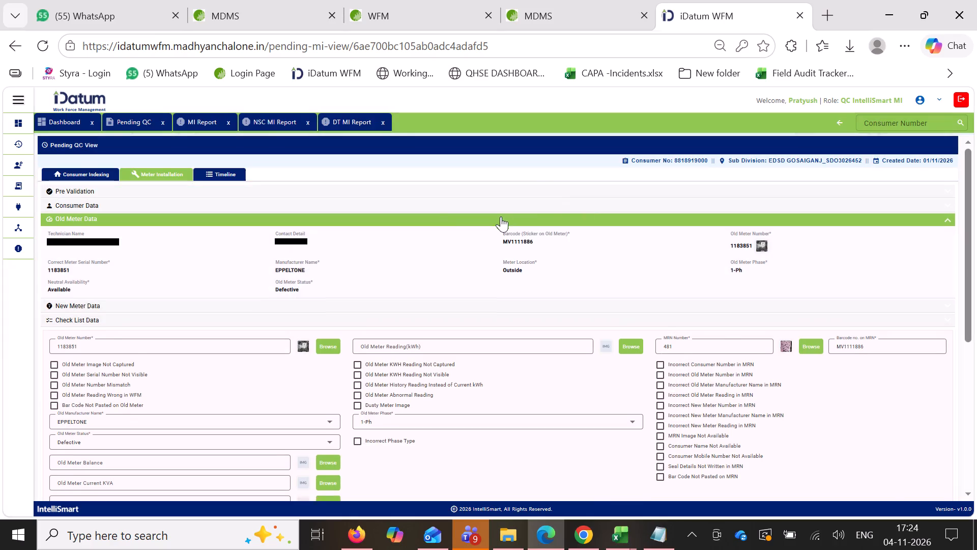
pyautogui.click(383, 233)
pyautogui.click(343, 249)
pyautogui.click(355, 258)
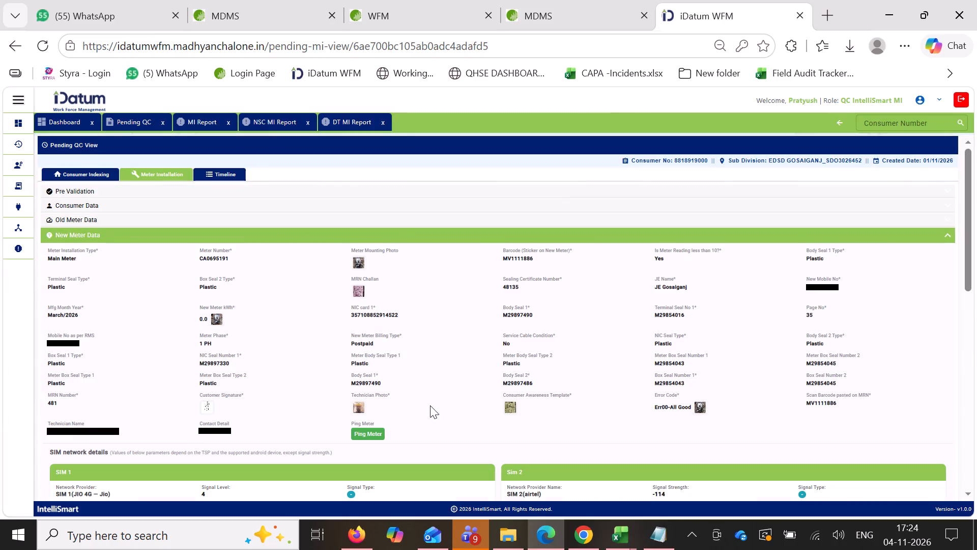
pyautogui.click(360, 268)
pyautogui.tripleClick(462, 417)
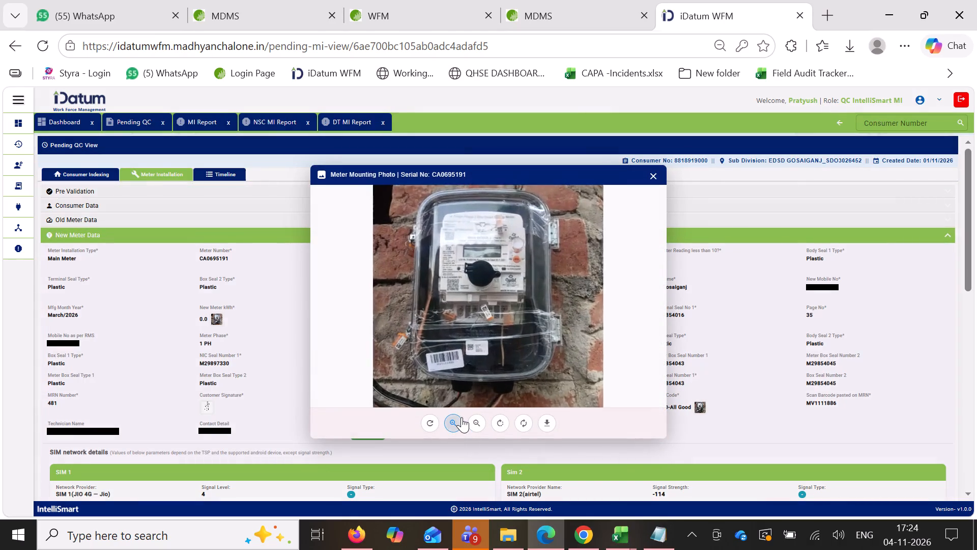
pyautogui.tripleClick(462, 417)
pyautogui.tripleClick(462, 417)
pyautogui.doubleClick(462, 417)
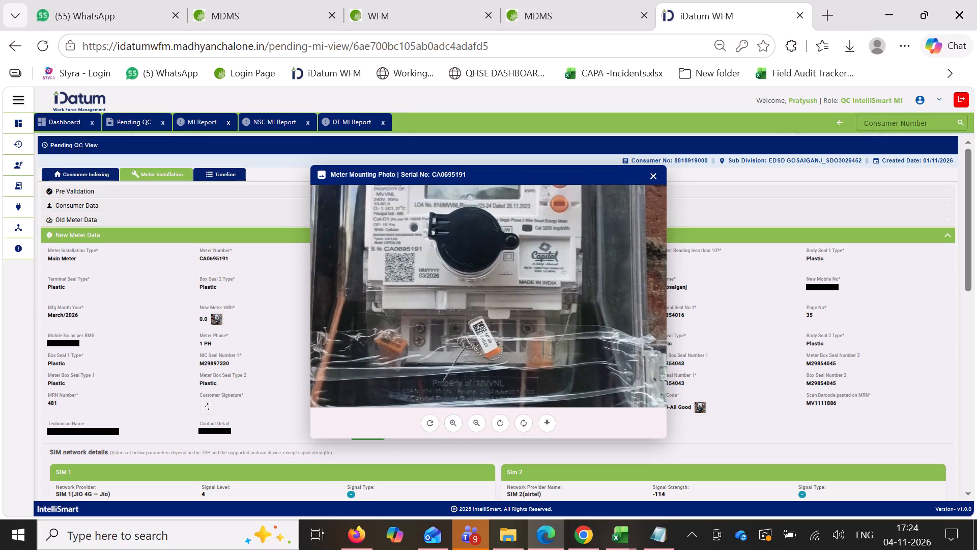
pyautogui.click(651, 180)
pyautogui.doubleClick(225, 257)
pyautogui.hotkey('ctrl', 'c')
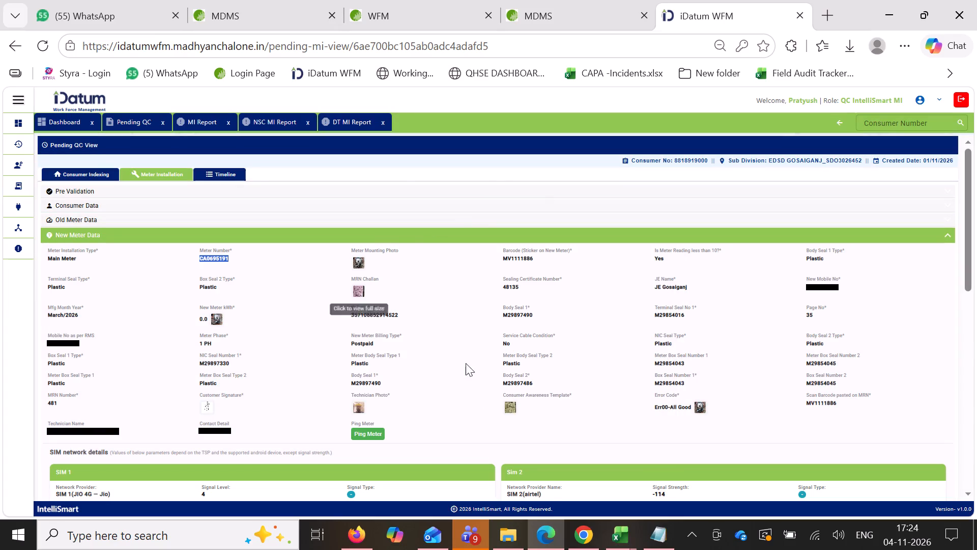
pyautogui.click(549, 522)
pyautogui.doubleClick(269, 89)
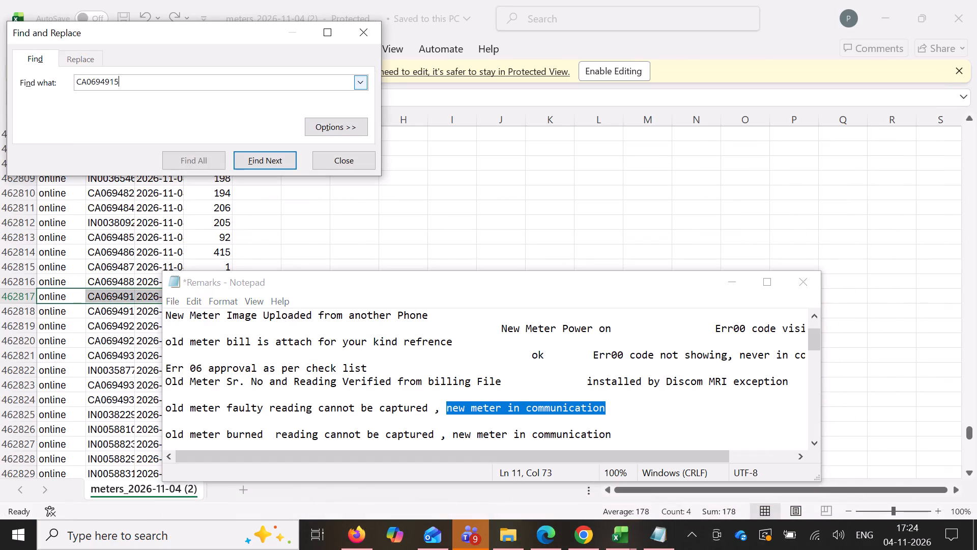
pyautogui.hotkey('ctrl', 'v')
pyautogui.click(264, 153)
pyautogui.click(297, 144)
pyautogui.click(322, 199)
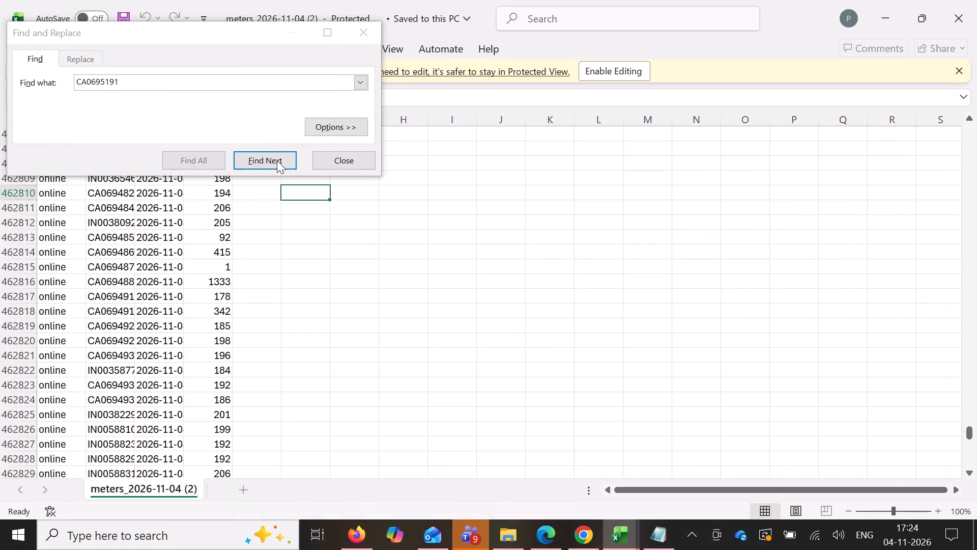
pyautogui.click(276, 160)
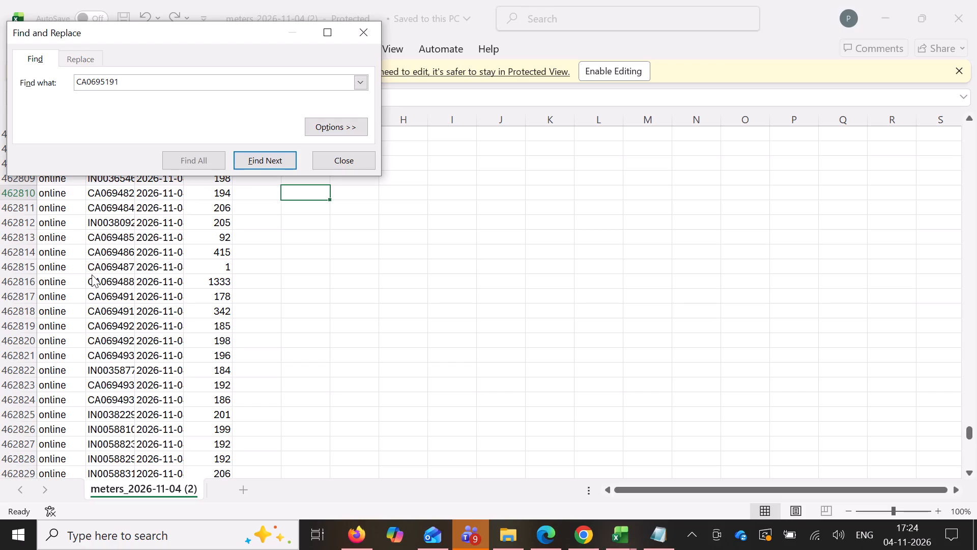
pyautogui.moveTo(44, 298); pyautogui.dragTo(190, 294)
pyautogui.hotkey('ctrl', 'c')
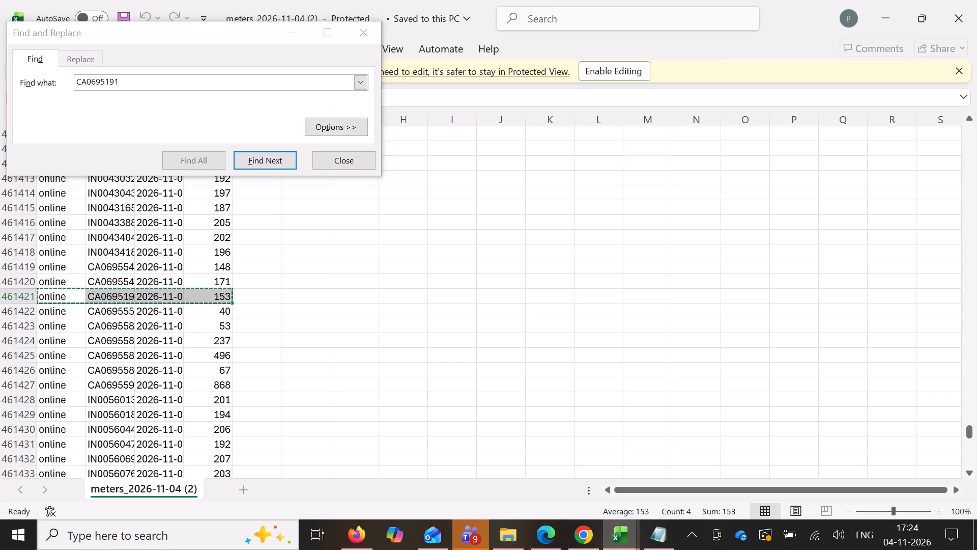
pyautogui.click(546, 535)
pyautogui.scroll(-8, 452, 305)
pyautogui.keyDown('ctrl'); pyautogui.click(343, 436); pyautogui.keyUp('ctrl')
pyautogui.hotkey('ctrl', 'v')
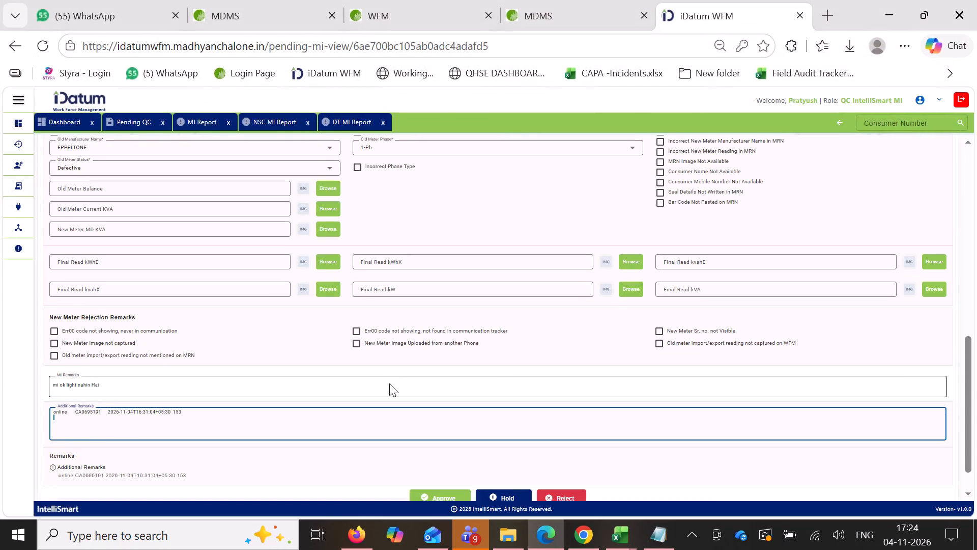
# Rotate MRN challan 481 upright and examine it enlarged, checking the consumer, old and new meter, and seal entries.
pyautogui.scroll(10, 392, 377)
pyautogui.click(361, 286)
pyautogui.doubleClick(502, 424)
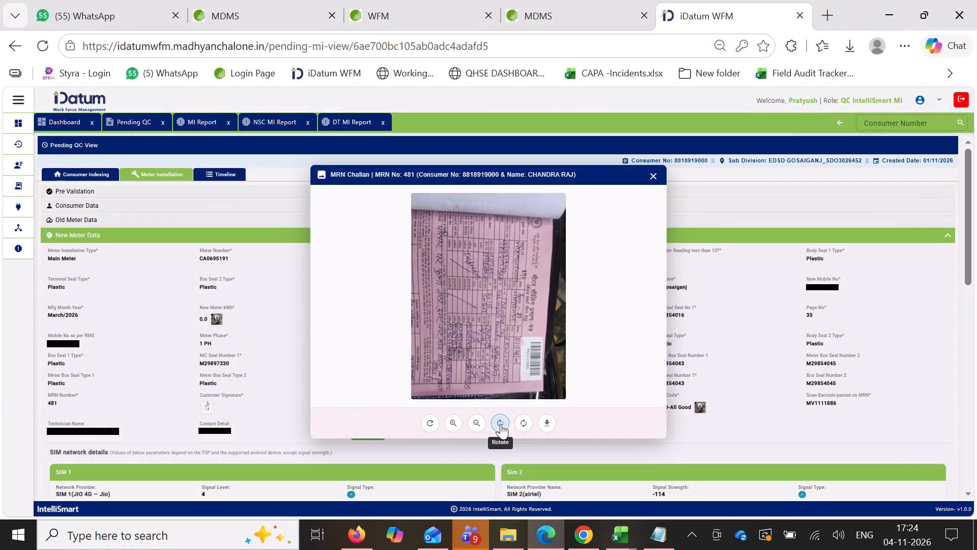
pyautogui.click(504, 421)
pyautogui.click(439, 430)
pyautogui.tripleClick(453, 427)
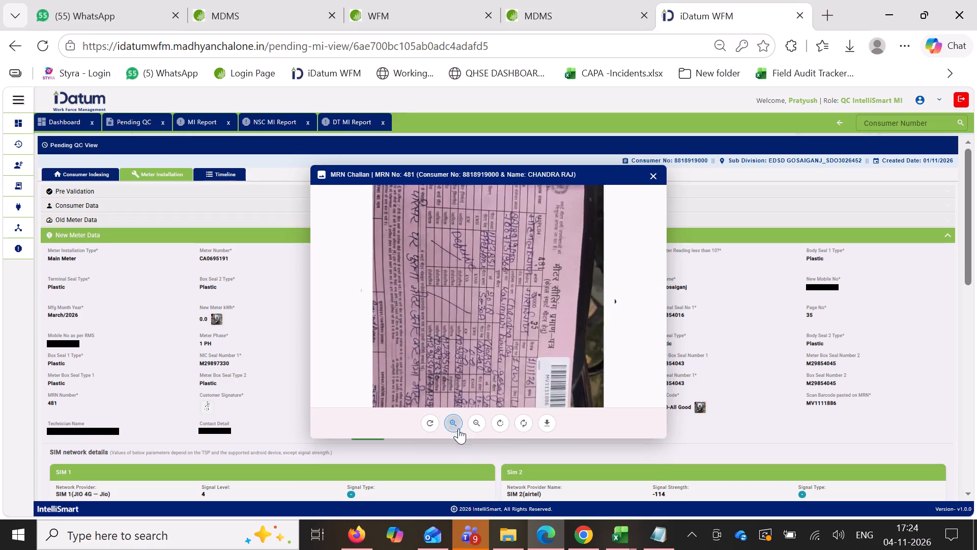
pyautogui.tripleClick(500, 426)
pyautogui.tripleClick(448, 428)
pyautogui.doubleClick(448, 428)
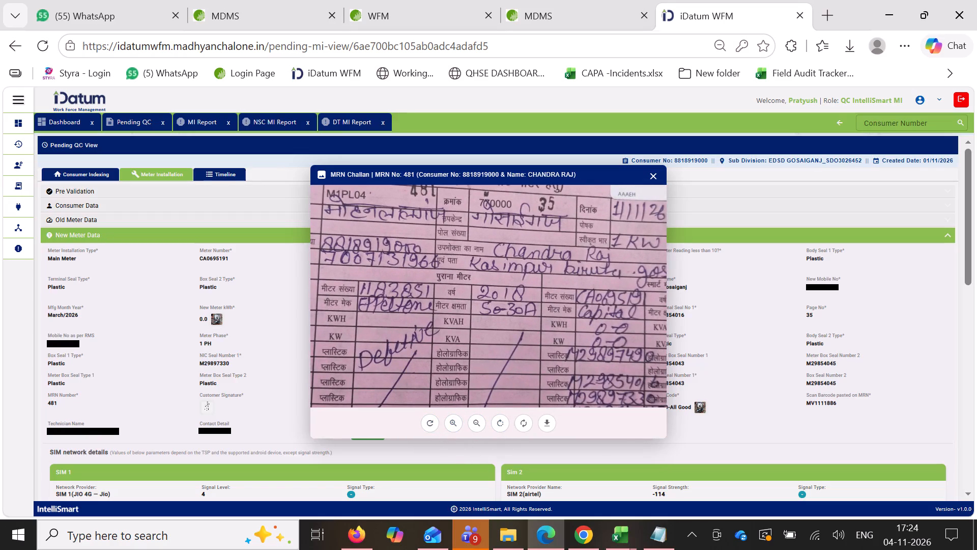
pyautogui.click(661, 173)
pyautogui.click(467, 232)
pyautogui.scroll(-4, 475, 246)
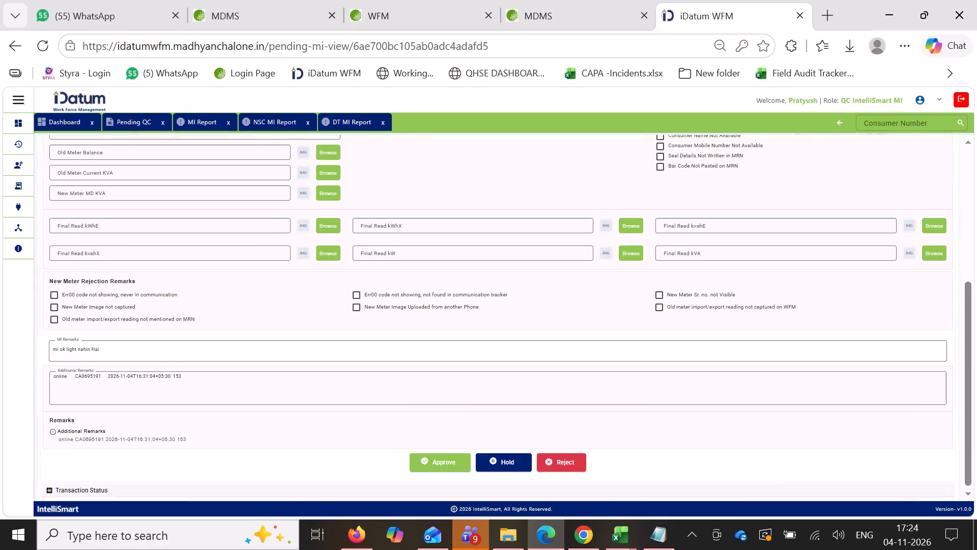
pyautogui.keyDown('ctrl'); pyautogui.click(464, 410); pyautogui.keyUp('ctrl')
pyautogui.click(452, 458)
pyautogui.click(487, 323)
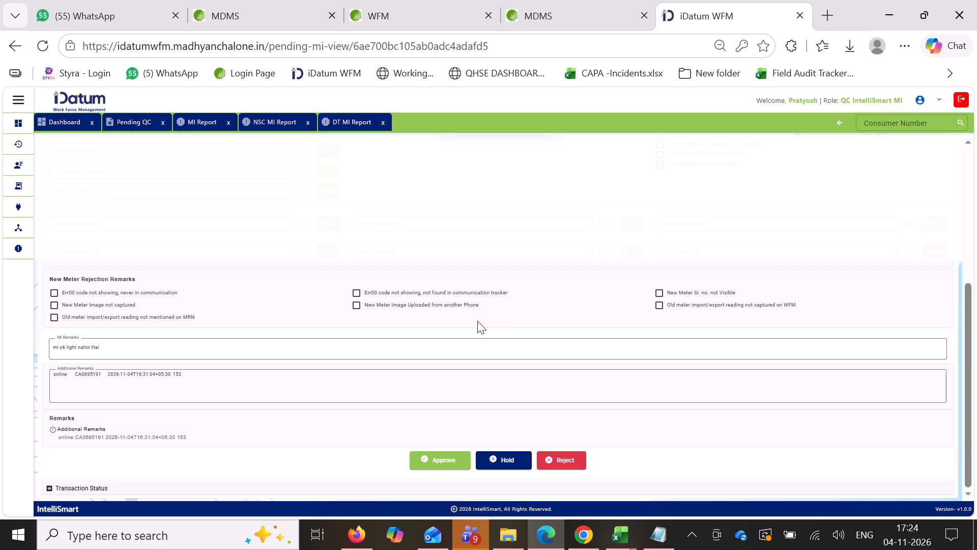
# Copy "new meter in communication" from the Notepad Remarks file and return to the pending records list.
pyautogui.click(630, 529)
pyautogui.click(647, 532)
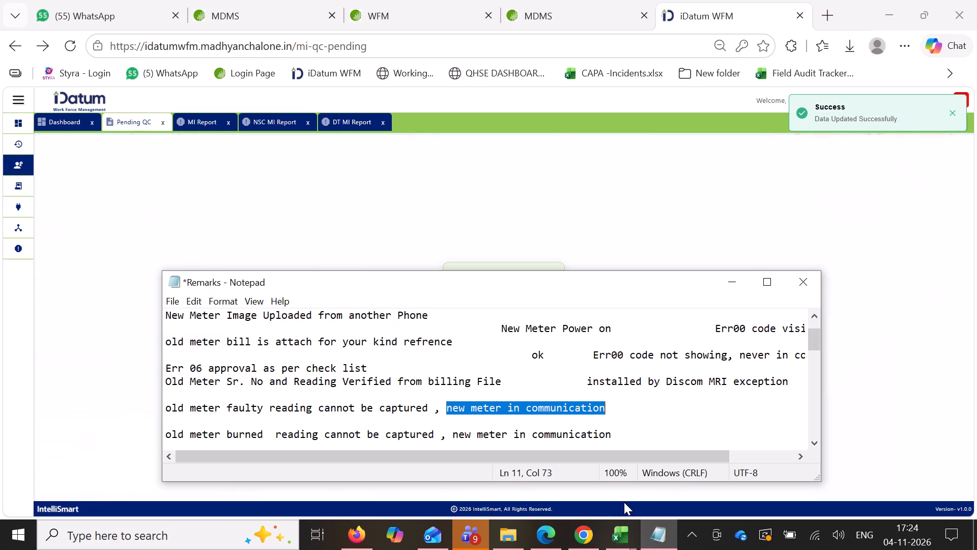
pyautogui.hotkey('ctrl', 'c')
pyautogui.click(559, 248)
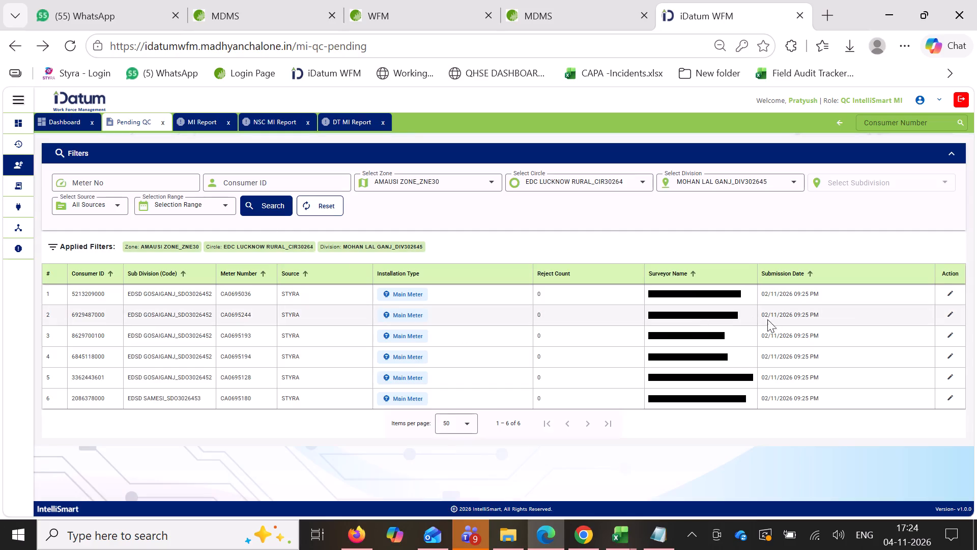
pyautogui.click(949, 298)
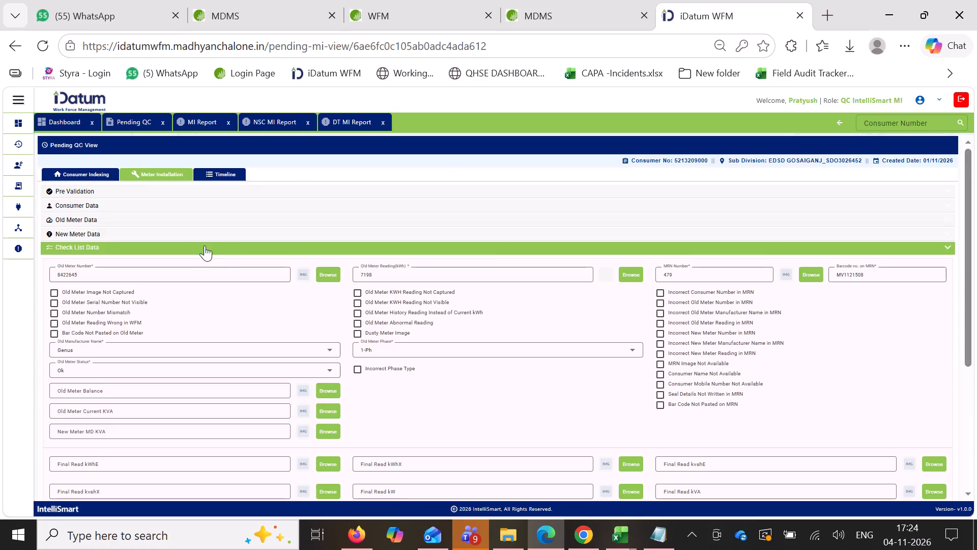
pyautogui.click(269, 213)
pyautogui.click(389, 216)
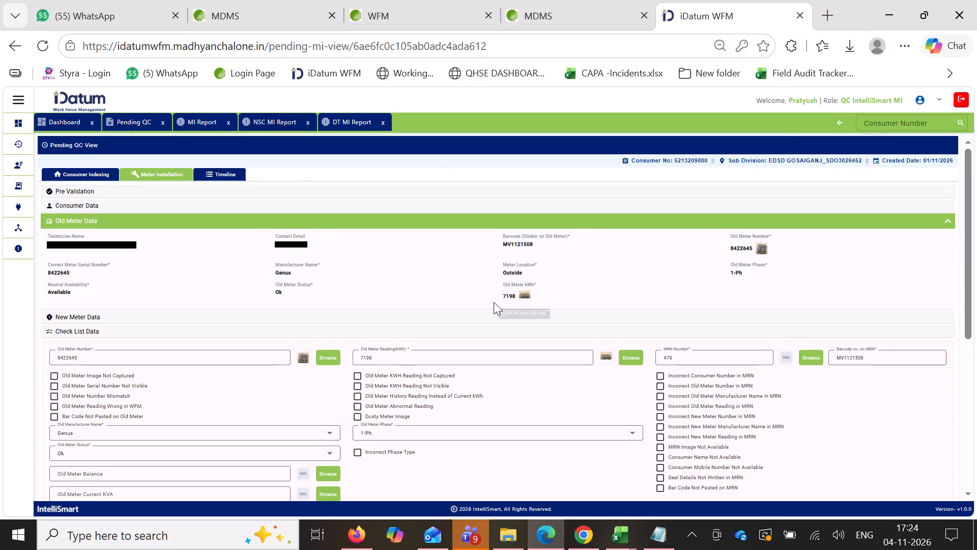
pyautogui.click(526, 300)
pyautogui.tripleClick(445, 415)
pyautogui.tripleClick(448, 416)
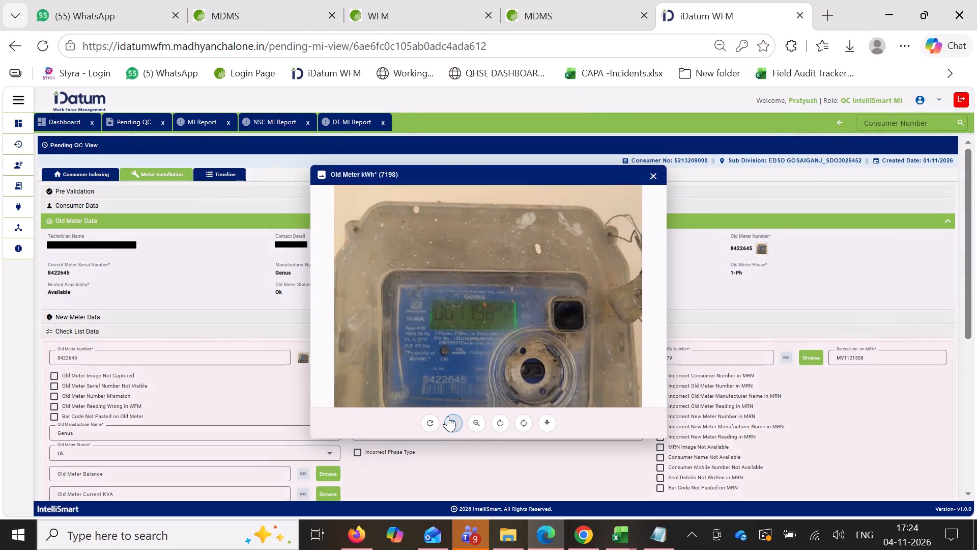
pyautogui.click(448, 416)
pyautogui.moveTo(538, 363); pyautogui.dragTo(536, 281)
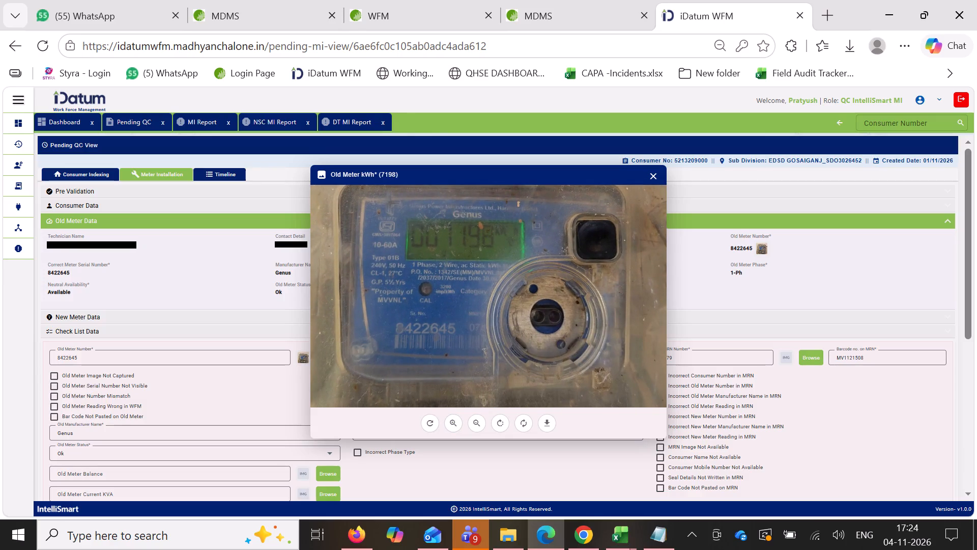
pyautogui.click(651, 179)
pyautogui.click(563, 216)
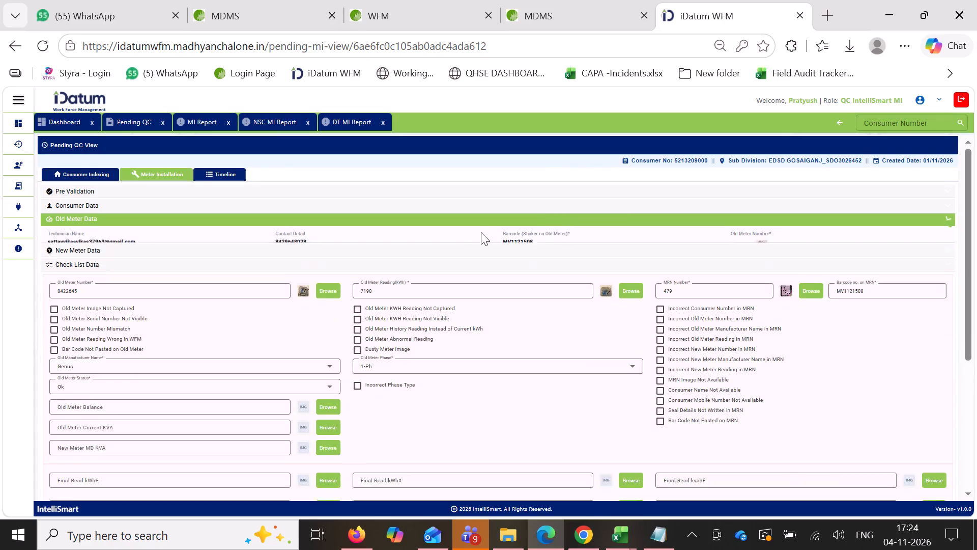
pyautogui.click(411, 246)
pyautogui.click(410, 240)
pyautogui.click(370, 257)
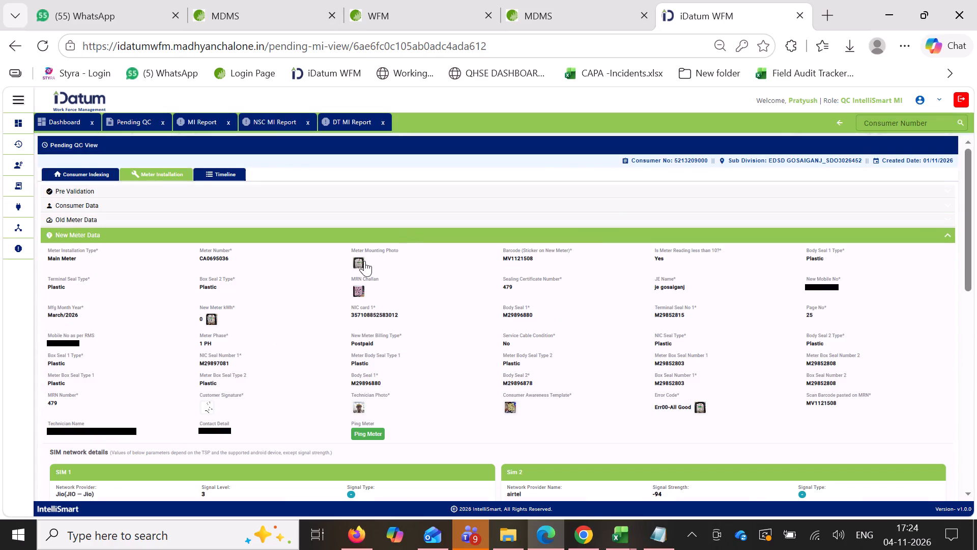
pyautogui.click(361, 263)
pyautogui.tripleClick(450, 410)
pyautogui.tripleClick(451, 413)
pyautogui.doubleClick(451, 413)
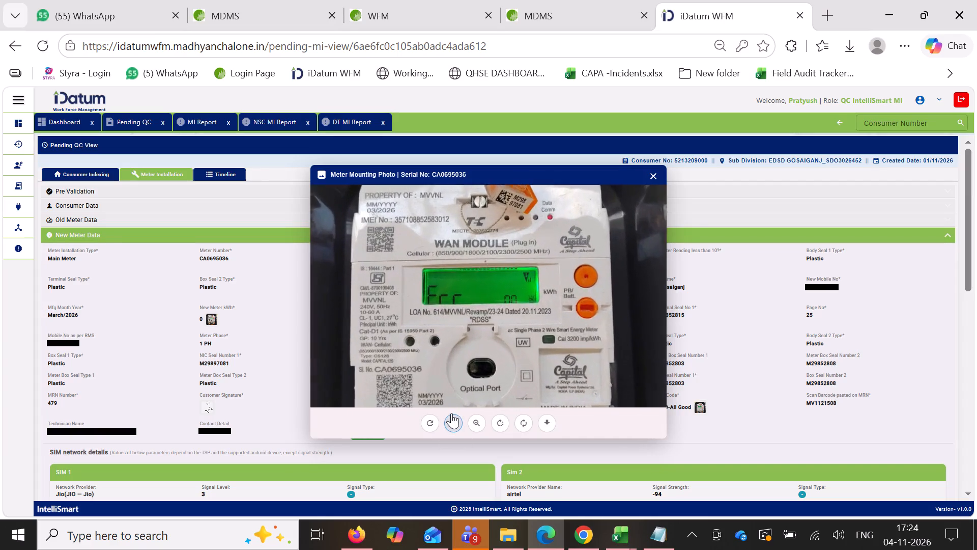
pyautogui.click(638, 171)
pyautogui.click(658, 171)
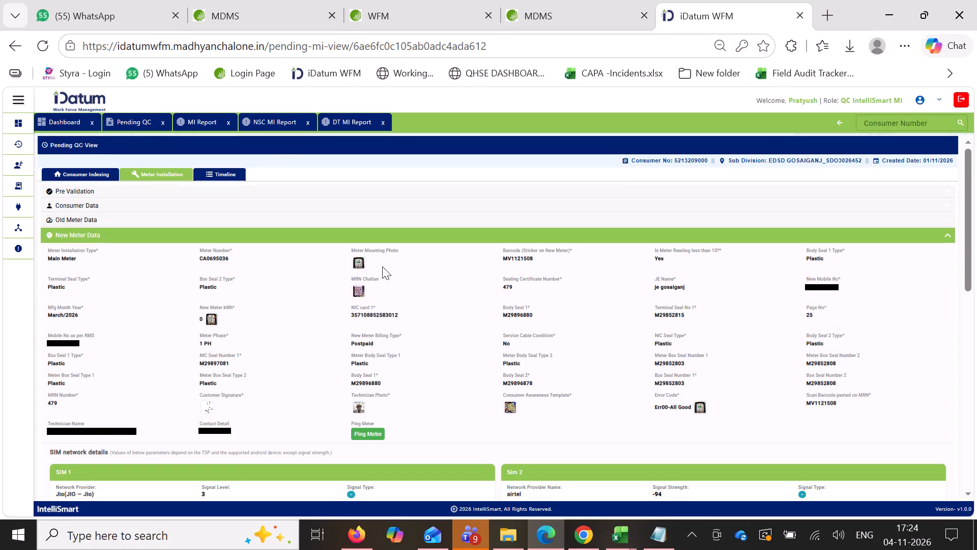
# Rotate MRN challan 479 upright and examine it enlarged, checking the consumer, old and new meter, reading and seal entries.
pyautogui.click(359, 291)
pyautogui.tripleClick(503, 421)
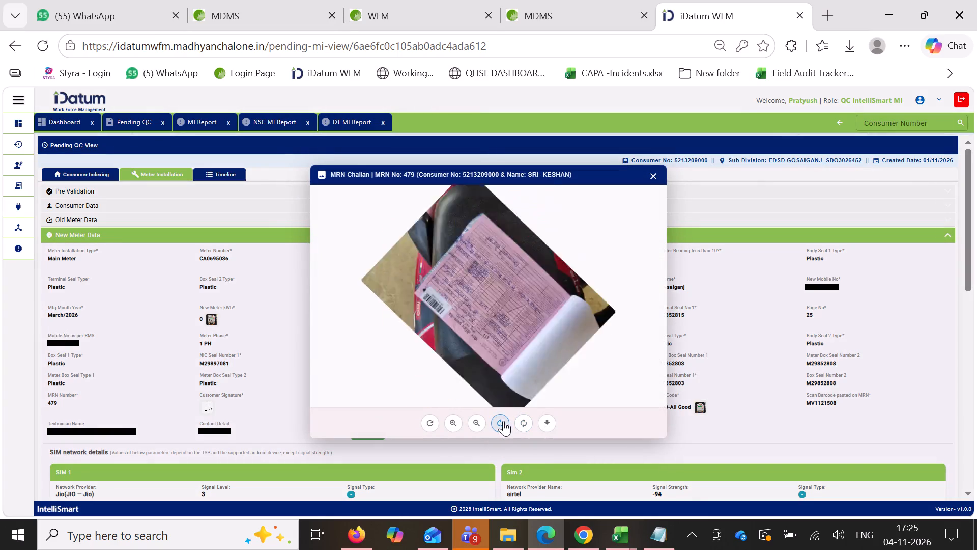
pyautogui.tripleClick(464, 422)
pyautogui.tripleClick(464, 422)
pyautogui.tripleClick(462, 422)
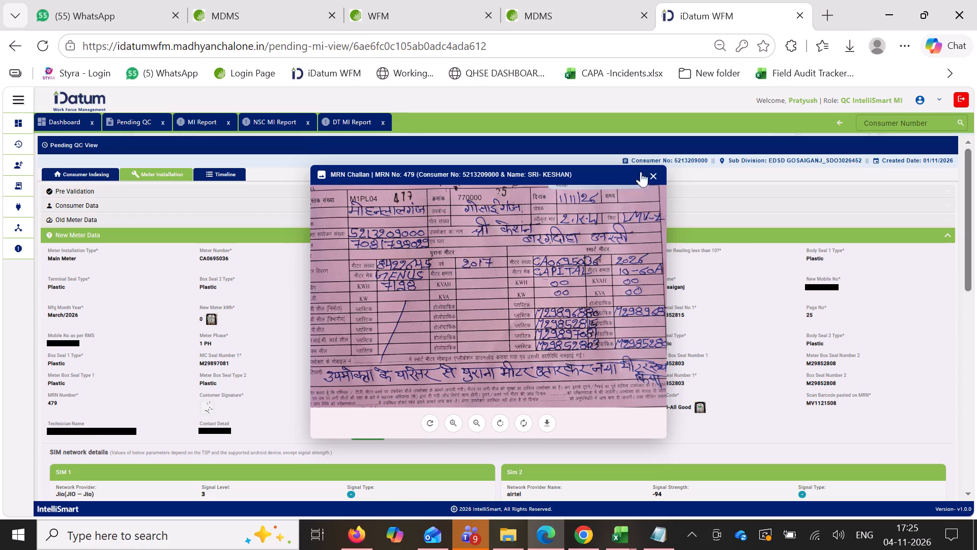
pyautogui.click(654, 170)
pyautogui.click(462, 233)
pyautogui.scroll(-4, 470, 244)
pyautogui.keyDown('ctrl'); pyautogui.click(461, 421); pyautogui.keyUp('ctrl')
pyautogui.hotkey('ctrl', 'v')
pyautogui.scroll(-4, 493, 356)
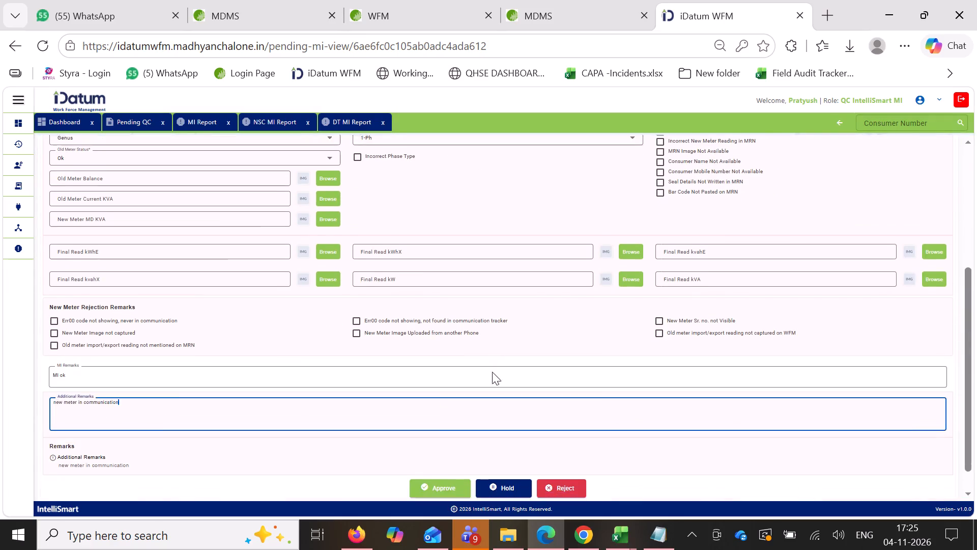
pyautogui.click(447, 450)
pyautogui.moveTo(496, 330); pyautogui.dragTo(495, 322)
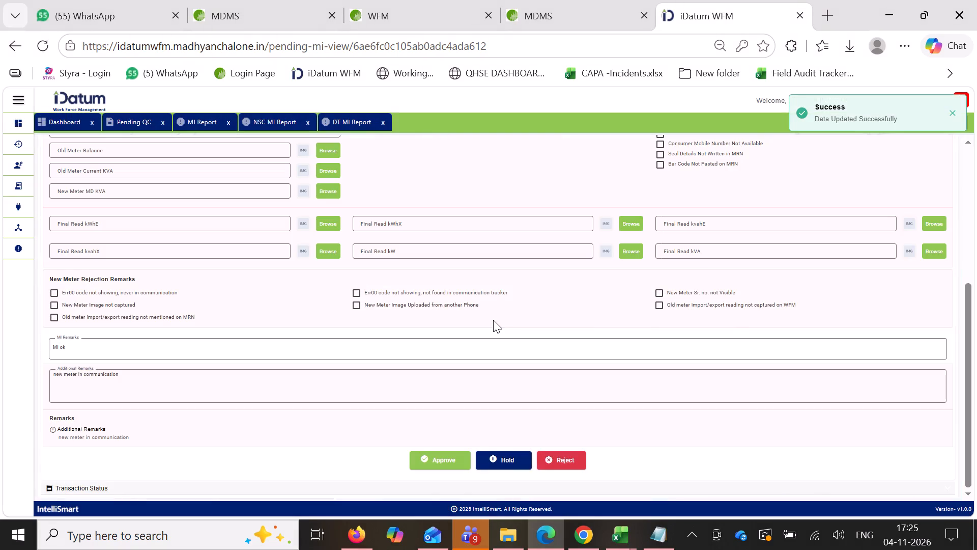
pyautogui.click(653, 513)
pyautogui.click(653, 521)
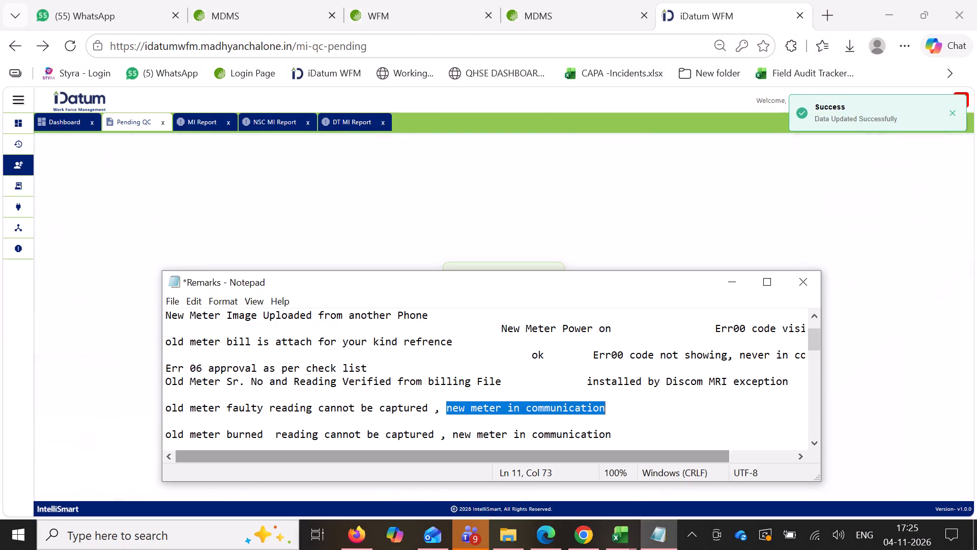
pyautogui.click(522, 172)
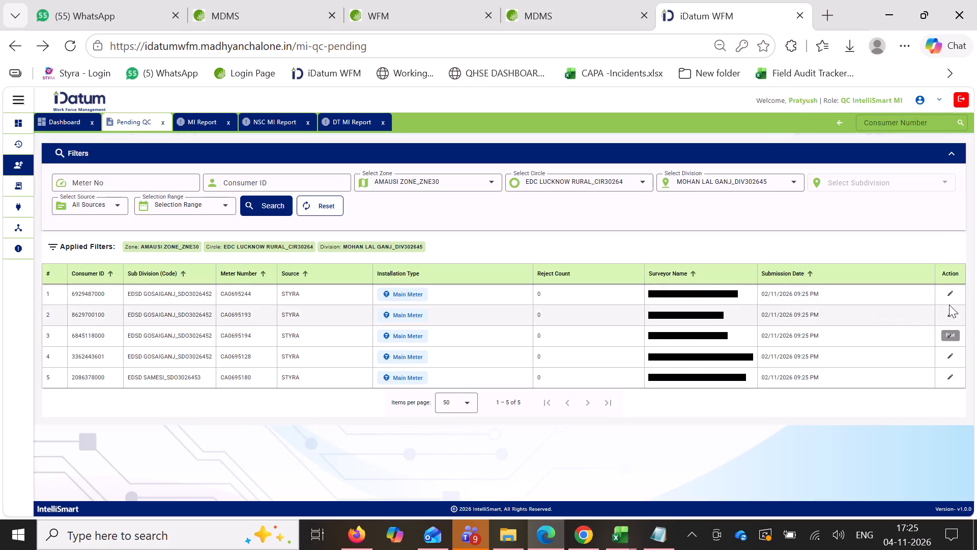
pyautogui.click(949, 298)
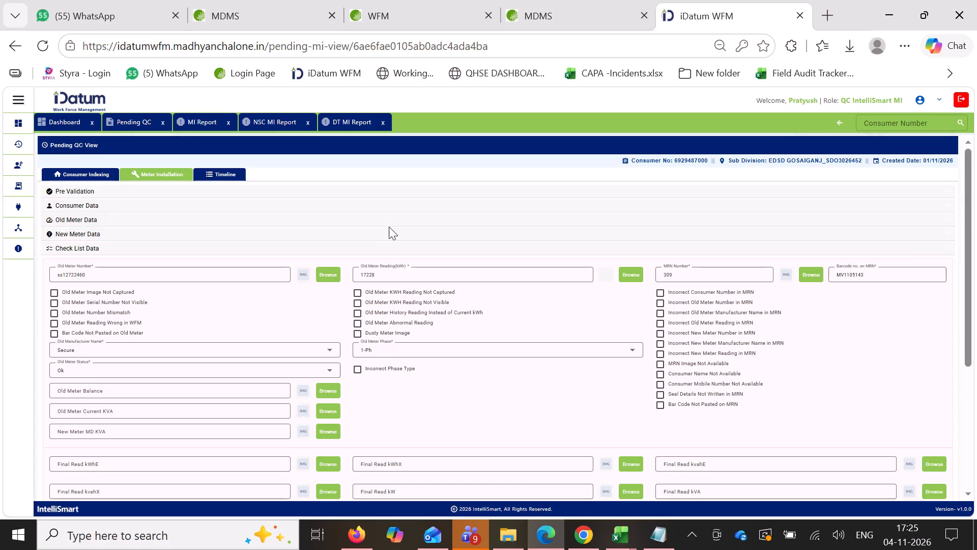
pyautogui.click(368, 214)
pyautogui.click(524, 293)
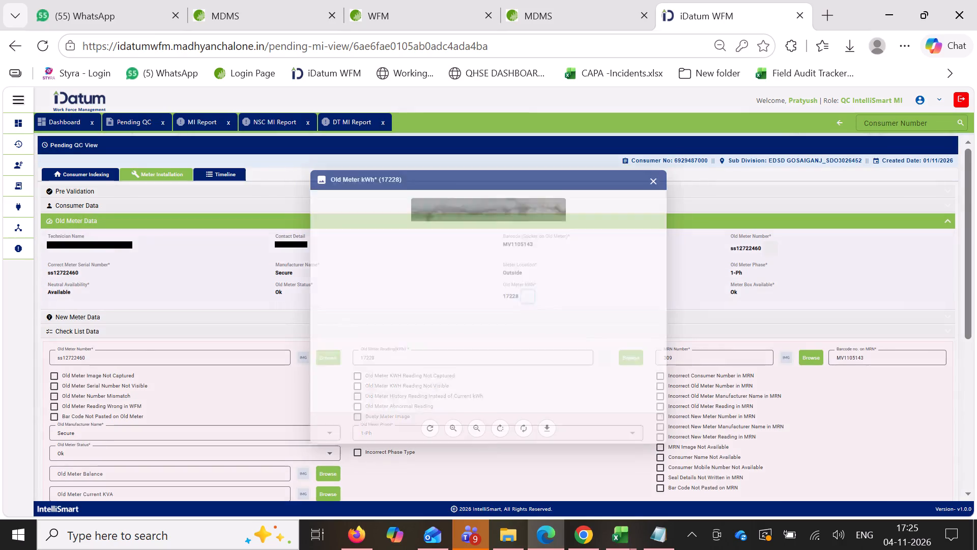
pyautogui.tripleClick(450, 423)
pyautogui.tripleClick(450, 424)
pyautogui.tripleClick(450, 424)
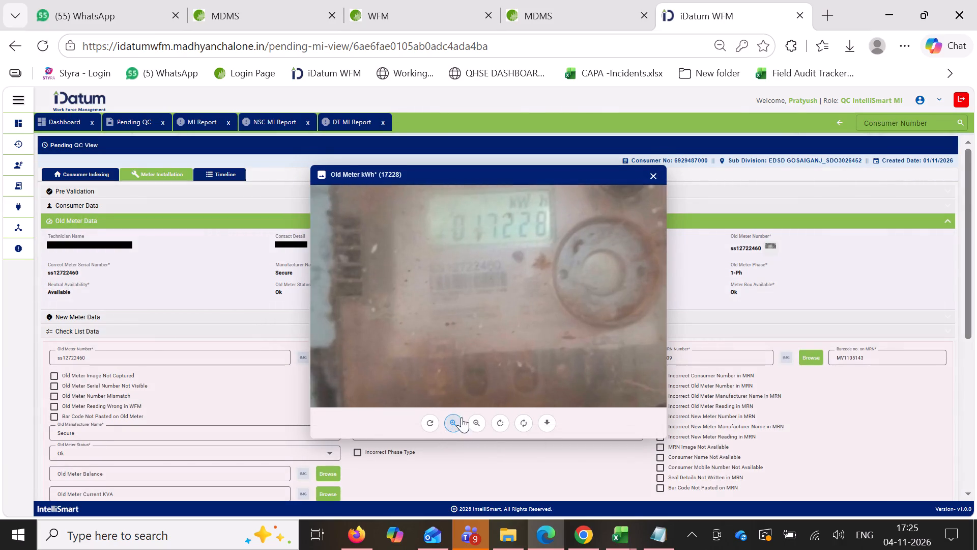
pyautogui.moveTo(490, 368); pyautogui.dragTo(488, 342)
pyautogui.click(653, 174)
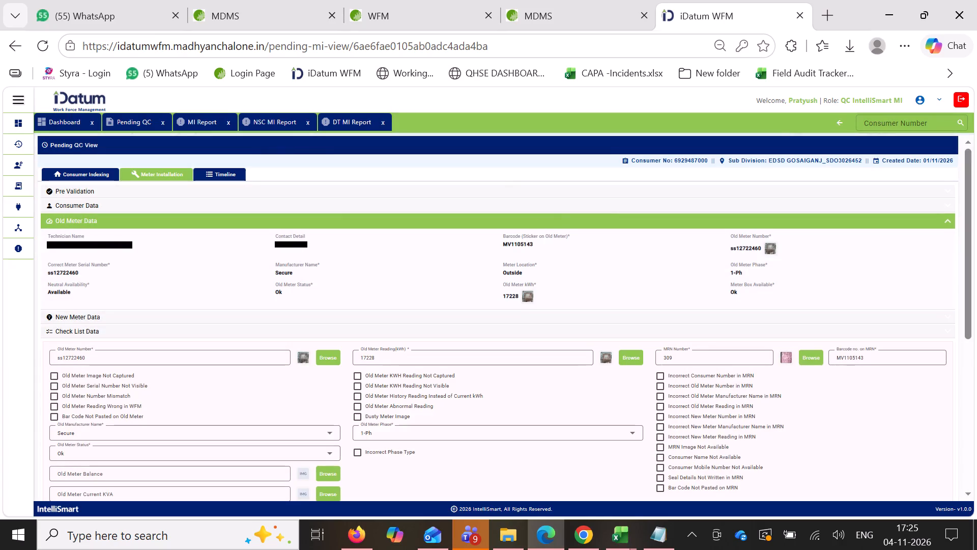
pyautogui.click(514, 231)
pyautogui.click(480, 220)
pyautogui.click(439, 232)
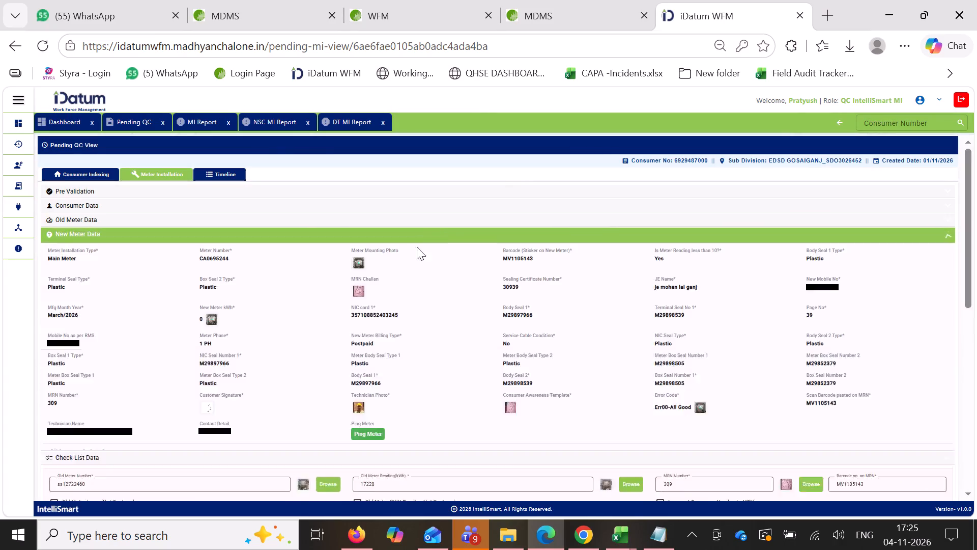
pyautogui.click(368, 265)
pyautogui.click(364, 265)
pyautogui.click(465, 427)
pyautogui.click(461, 427)
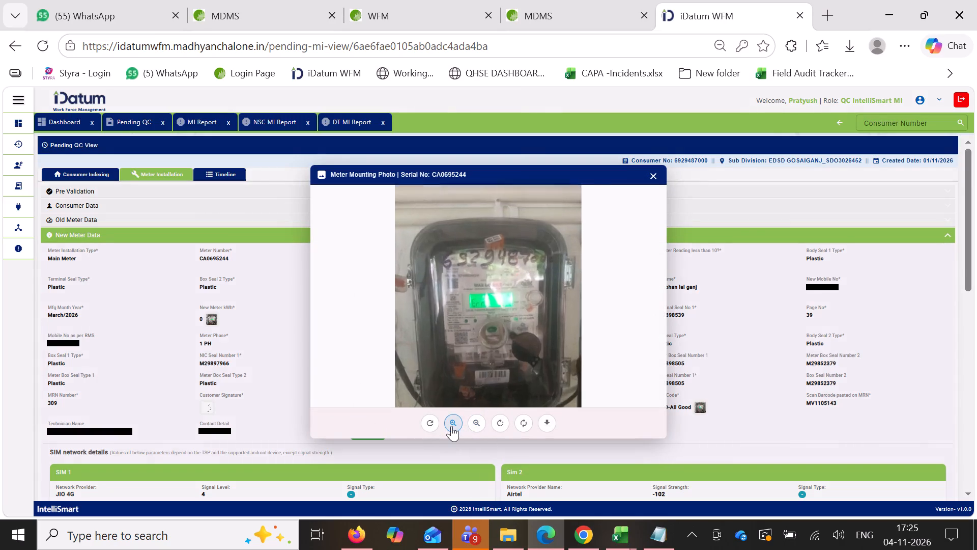
pyautogui.tripleClick(451, 426)
pyautogui.tripleClick(451, 426)
pyautogui.tripleClick(451, 426)
pyautogui.click(451, 426)
pyautogui.moveTo(495, 372); pyautogui.dragTo(498, 326)
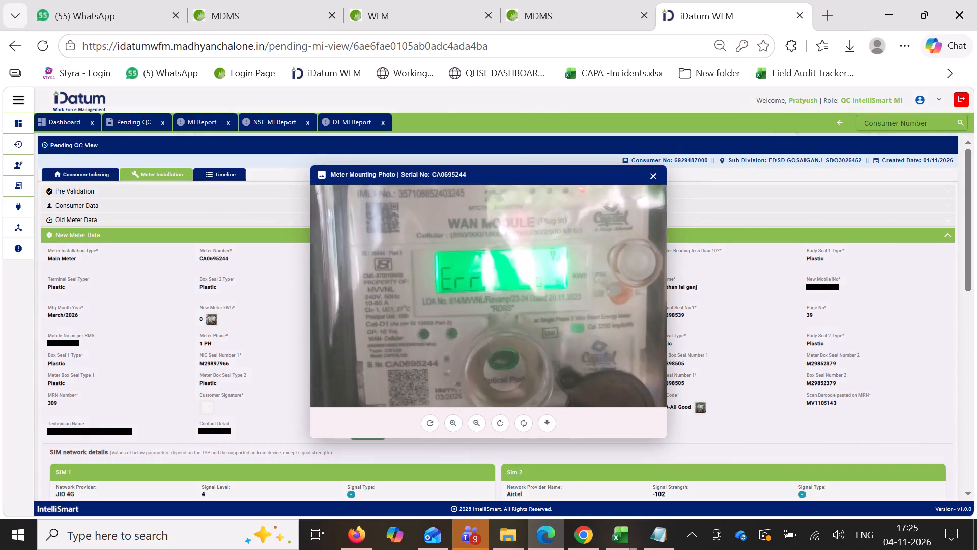
pyautogui.moveTo(498, 326); pyautogui.dragTo(496, 320)
pyautogui.click(650, 166)
pyautogui.click(360, 291)
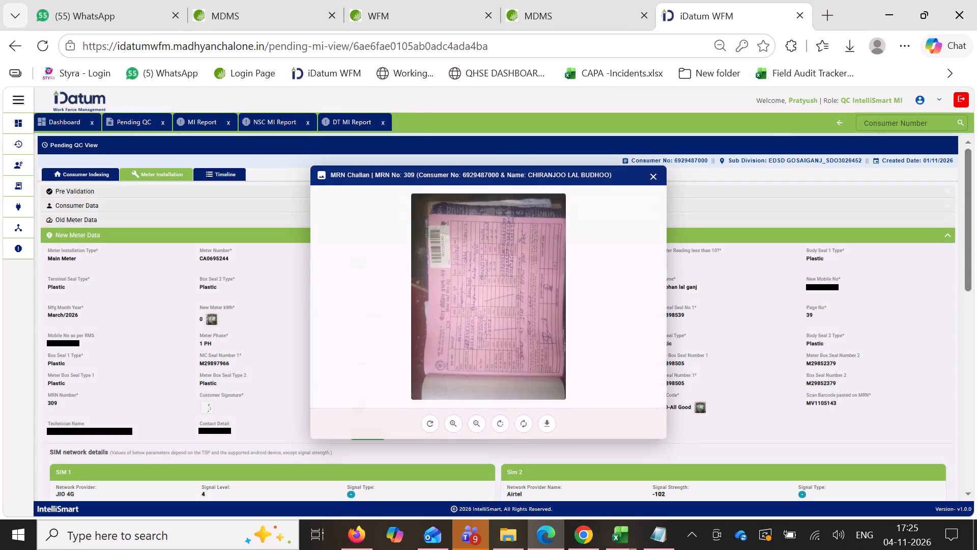
pyautogui.click(495, 411)
pyautogui.tripleClick(454, 429)
pyautogui.tripleClick(454, 429)
pyautogui.doubleClick(454, 429)
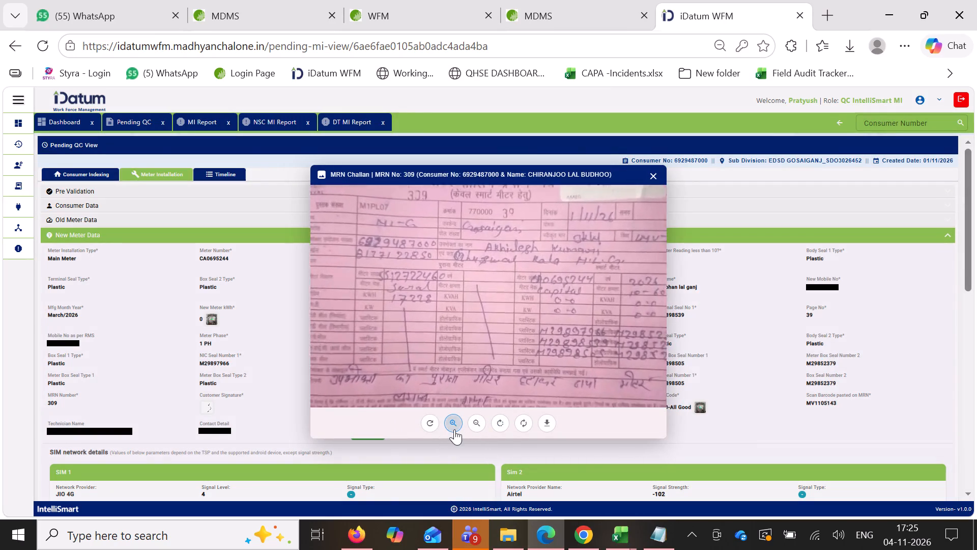
pyautogui.click(451, 429)
pyautogui.click(466, 332)
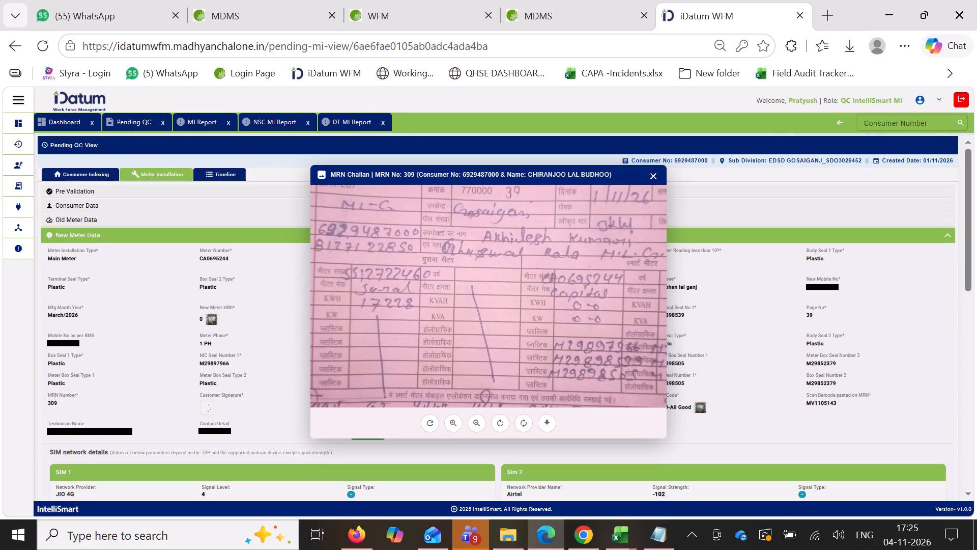
pyautogui.click(647, 179)
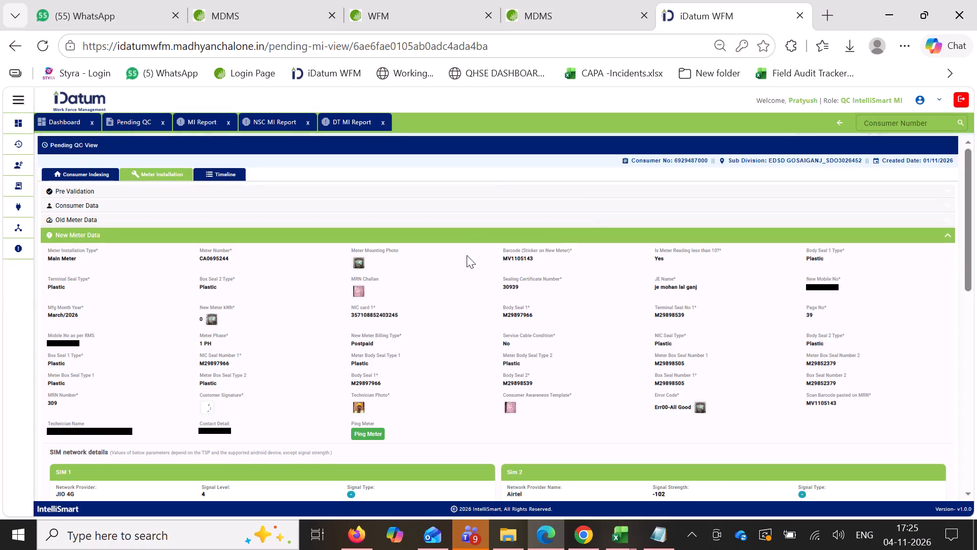
pyautogui.click(466, 235)
pyautogui.scroll(-5, 459, 359)
pyautogui.keyDown('ctrl'); pyautogui.click(423, 410); pyautogui.keyUp('ctrl')
pyautogui.hotkey('ctrl', 'v')
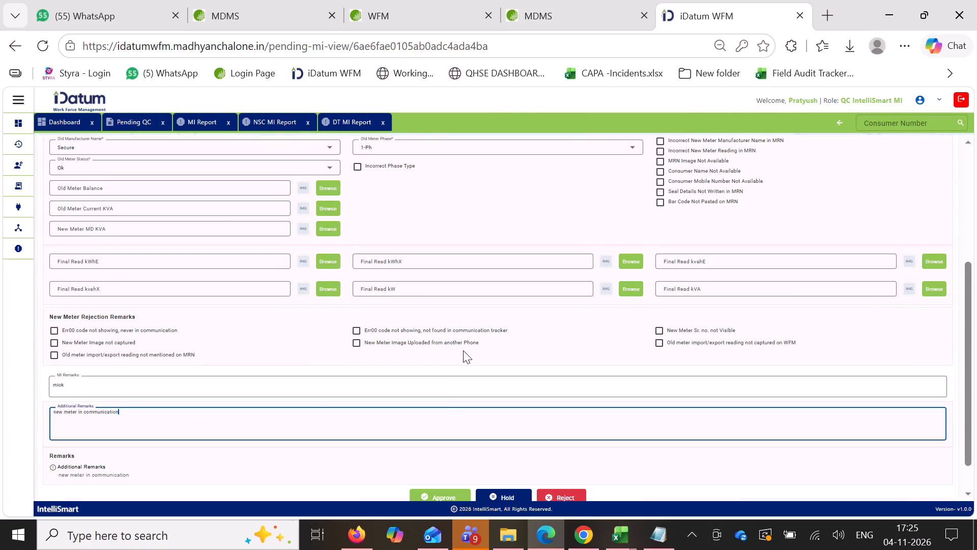
pyautogui.scroll(-5, 463, 350)
pyautogui.click(430, 462)
pyautogui.click(477, 316)
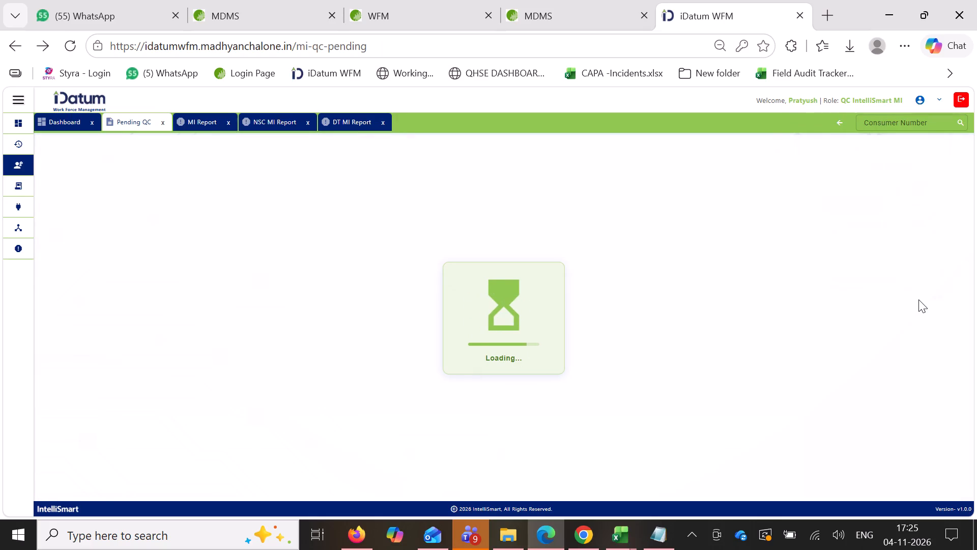
pyautogui.click(967, 293)
pyautogui.click(960, 297)
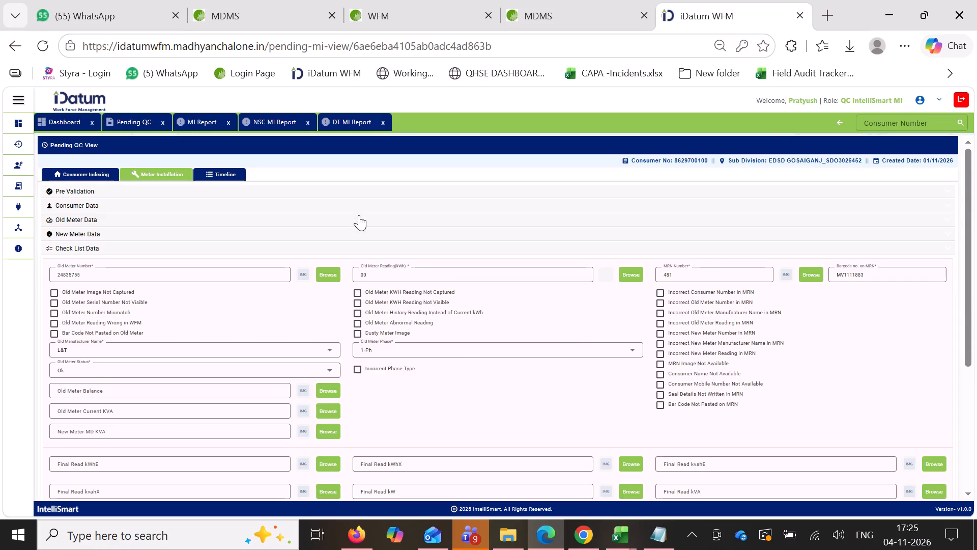
pyautogui.click(359, 215)
pyautogui.click(523, 292)
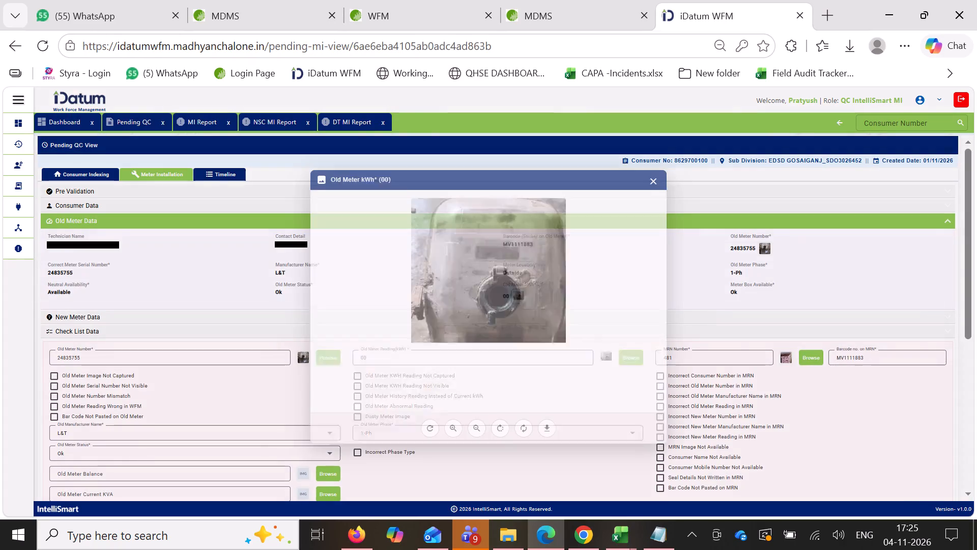
pyautogui.click(436, 418)
pyautogui.tripleClick(452, 423)
pyautogui.tripleClick(452, 423)
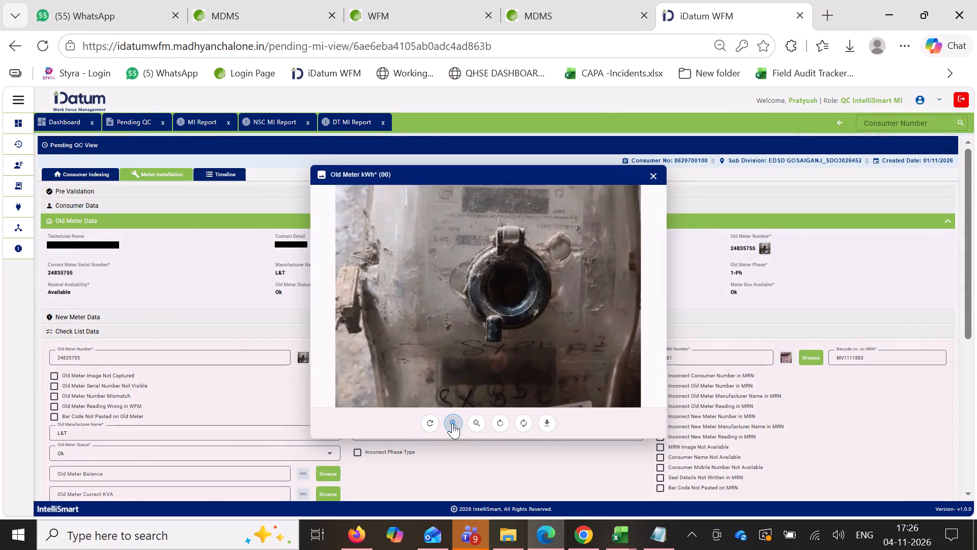
pyautogui.tripleClick(452, 423)
pyautogui.moveTo(507, 318); pyautogui.dragTo(503, 353)
pyautogui.click(658, 175)
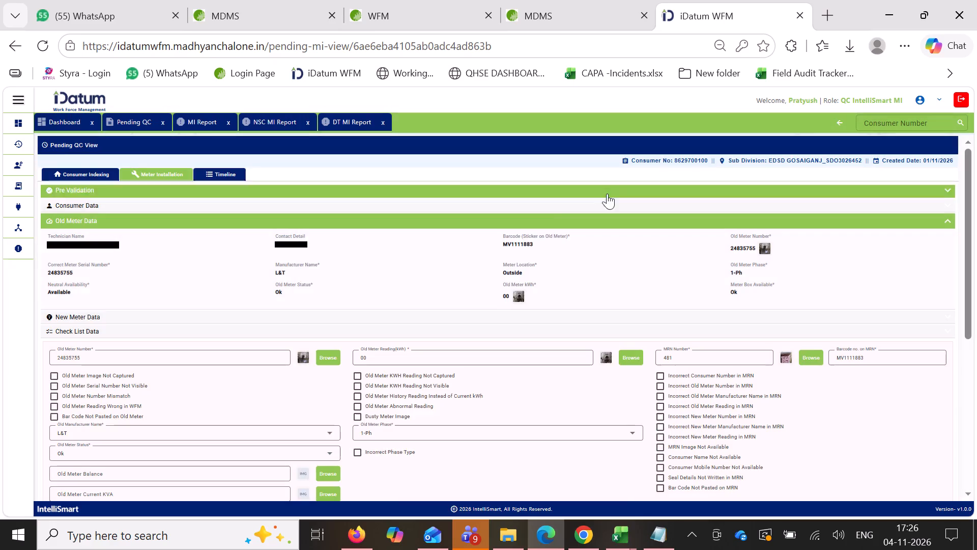
pyautogui.click(544, 215)
pyautogui.click(472, 236)
pyautogui.click(357, 261)
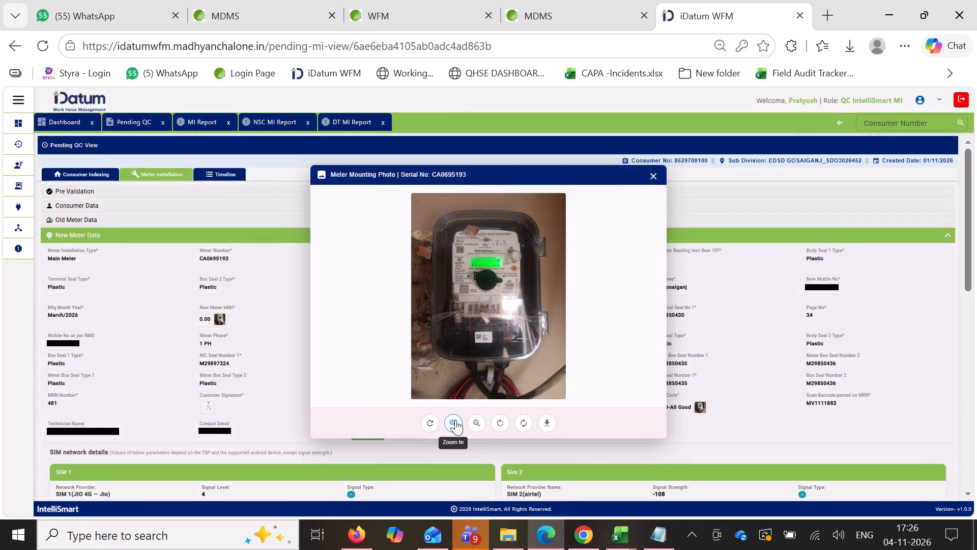
pyautogui.tripleClick(455, 420)
pyautogui.tripleClick(455, 420)
pyautogui.tripleClick(456, 420)
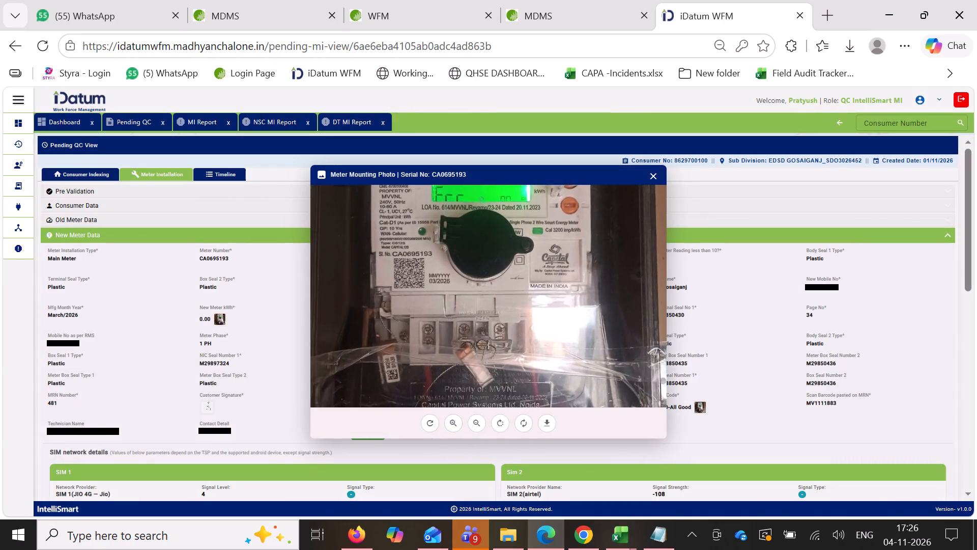
pyautogui.click(664, 173)
pyautogui.click(346, 297)
pyautogui.click(350, 296)
pyautogui.click(356, 296)
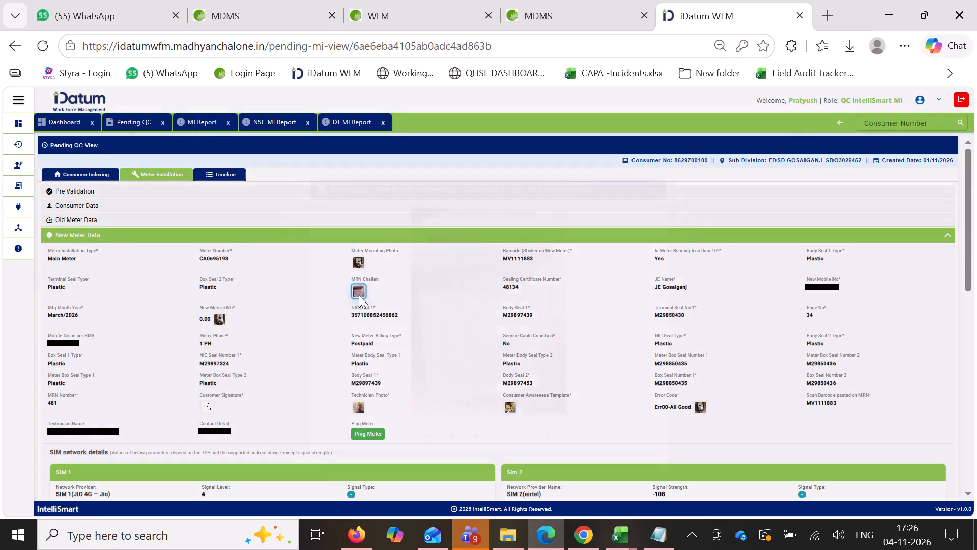
pyautogui.click(502, 416)
pyautogui.doubleClick(501, 419)
pyautogui.click(438, 429)
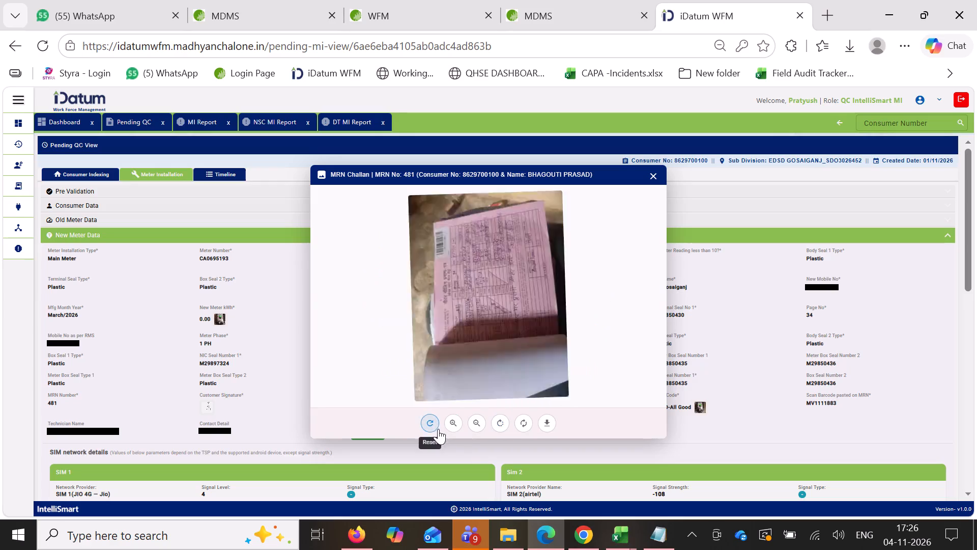
pyautogui.tripleClick(452, 426)
pyautogui.tripleClick(452, 426)
pyautogui.tripleClick(500, 419)
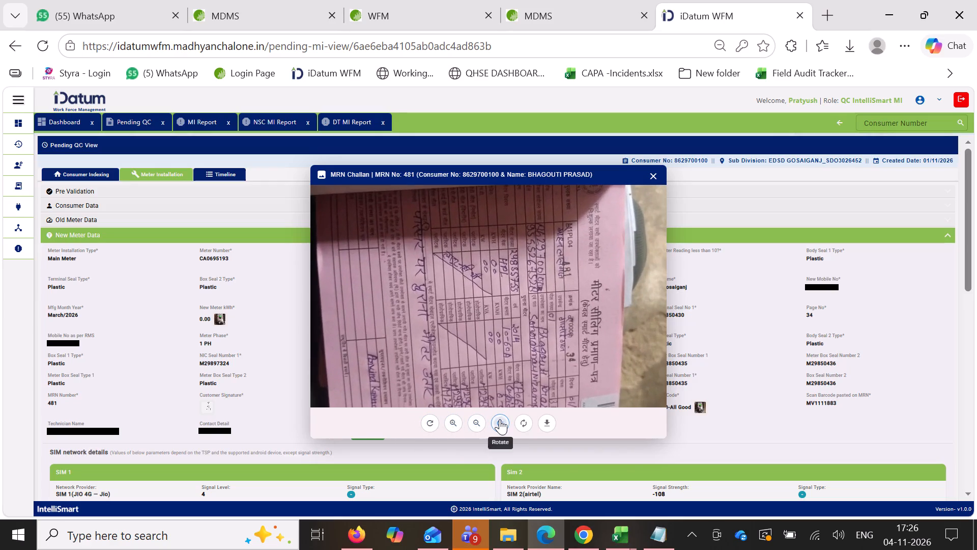
pyautogui.click(472, 425)
pyautogui.tripleClick(453, 427)
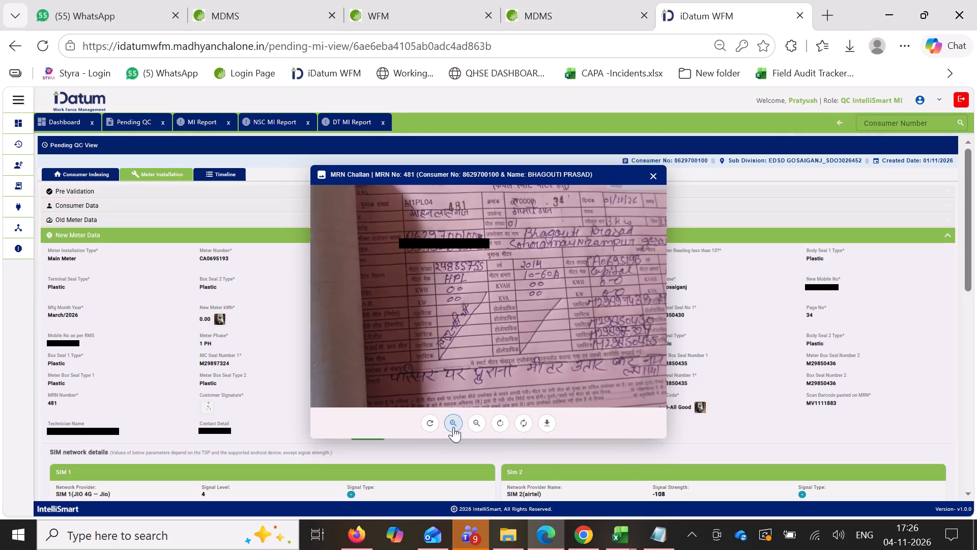
pyautogui.click(453, 427)
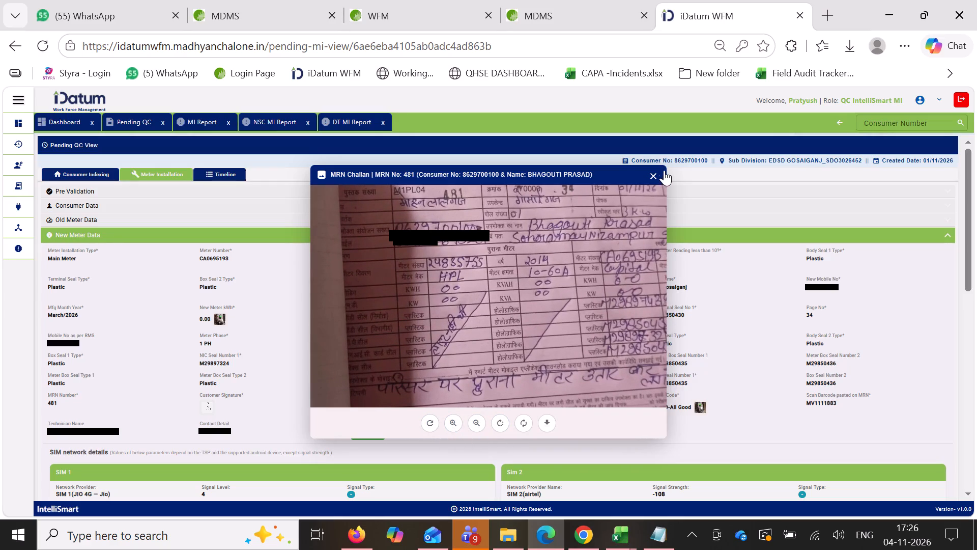
pyautogui.click(664, 170)
pyautogui.click(471, 234)
pyautogui.scroll(-4, 484, 264)
pyautogui.keyDown('ctrl'); pyautogui.click(412, 444); pyautogui.keyUp('ctrl')
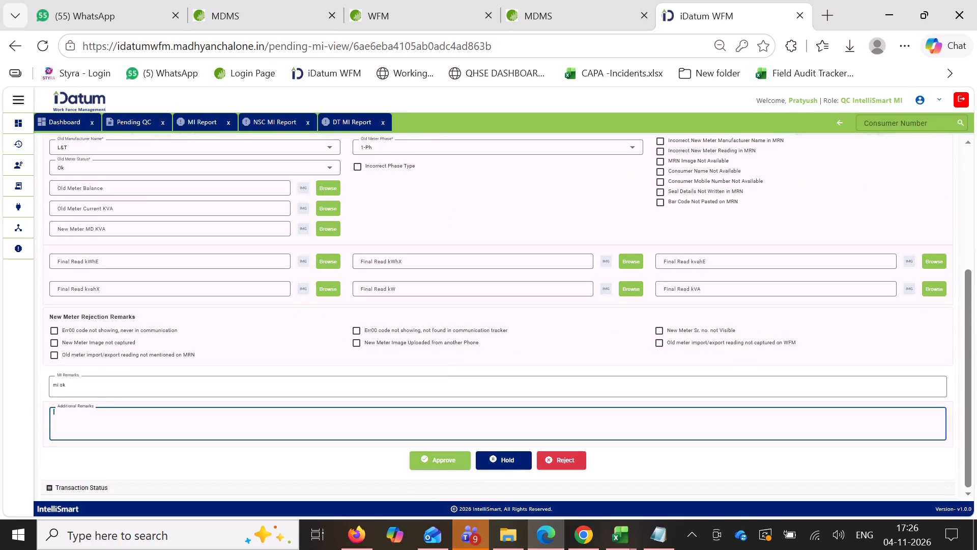
pyautogui.hotkey('ctrl', 'v')
pyautogui.scroll(-4, 436, 411)
pyautogui.click(436, 454)
pyautogui.click(478, 331)
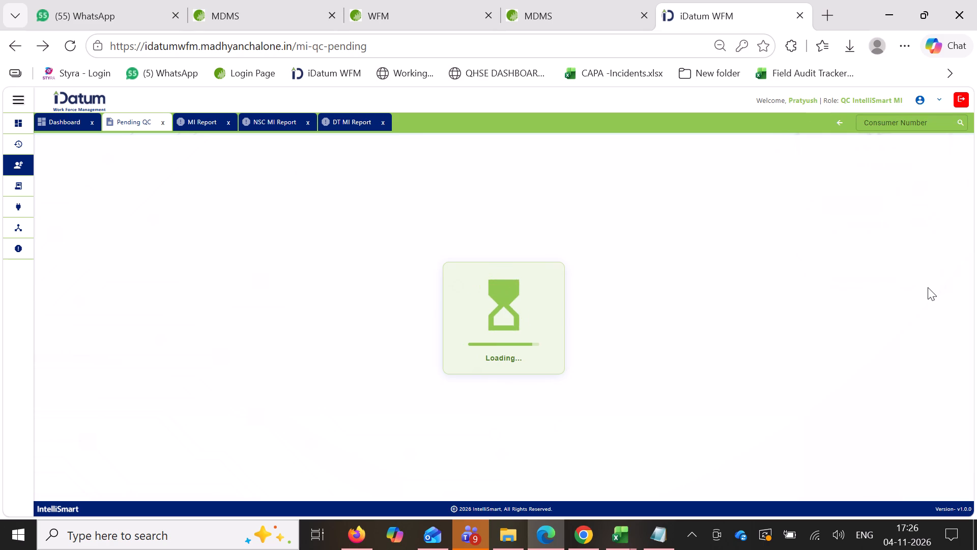
pyautogui.click(946, 286)
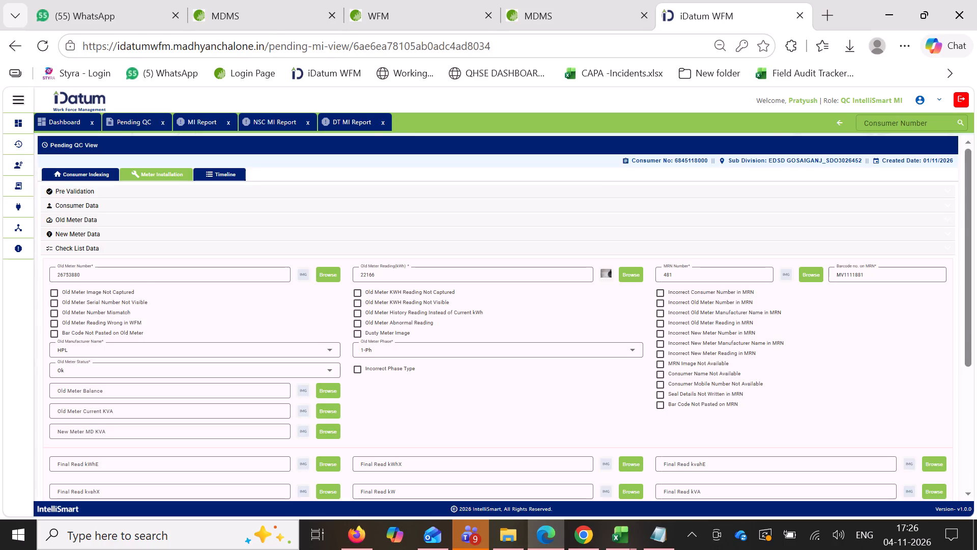
pyautogui.click(368, 219)
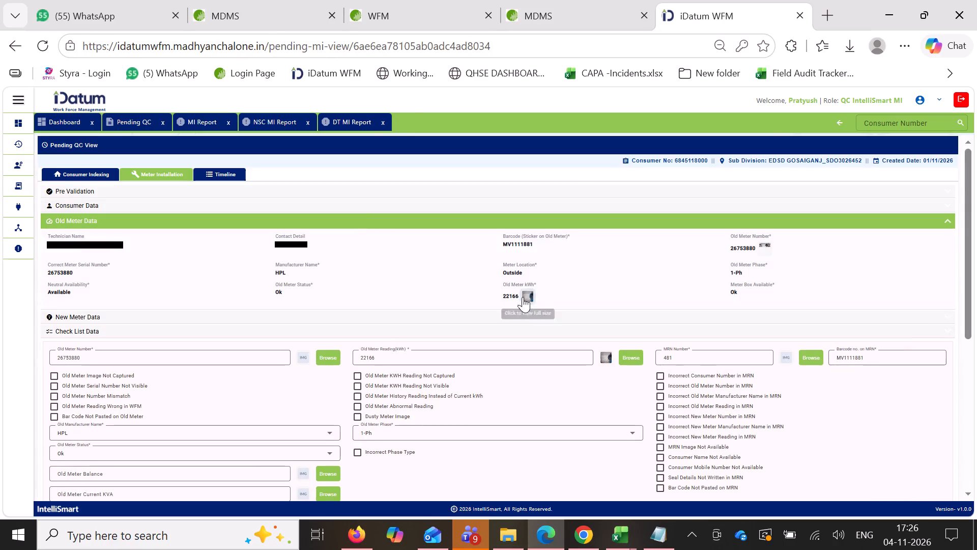
pyautogui.click(523, 297)
pyautogui.click(441, 417)
pyautogui.tripleClick(445, 419)
pyautogui.tripleClick(446, 419)
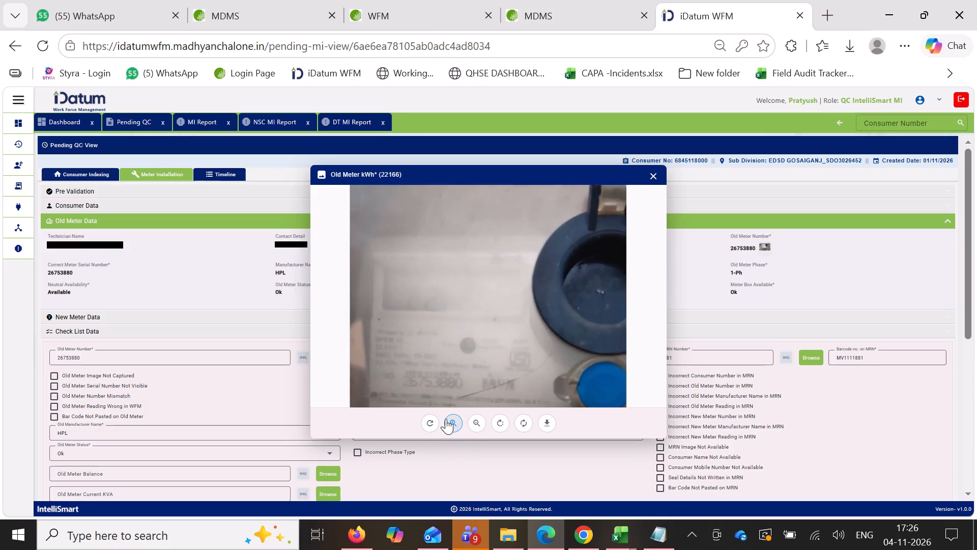
pyautogui.moveTo(507, 357); pyautogui.dragTo(500, 266)
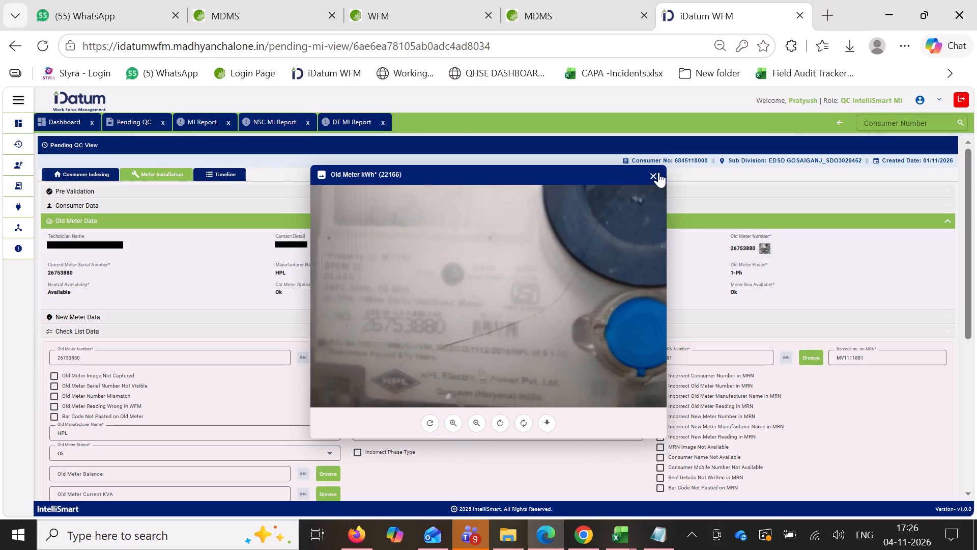
pyautogui.click(658, 172)
pyautogui.click(611, 215)
pyautogui.click(468, 235)
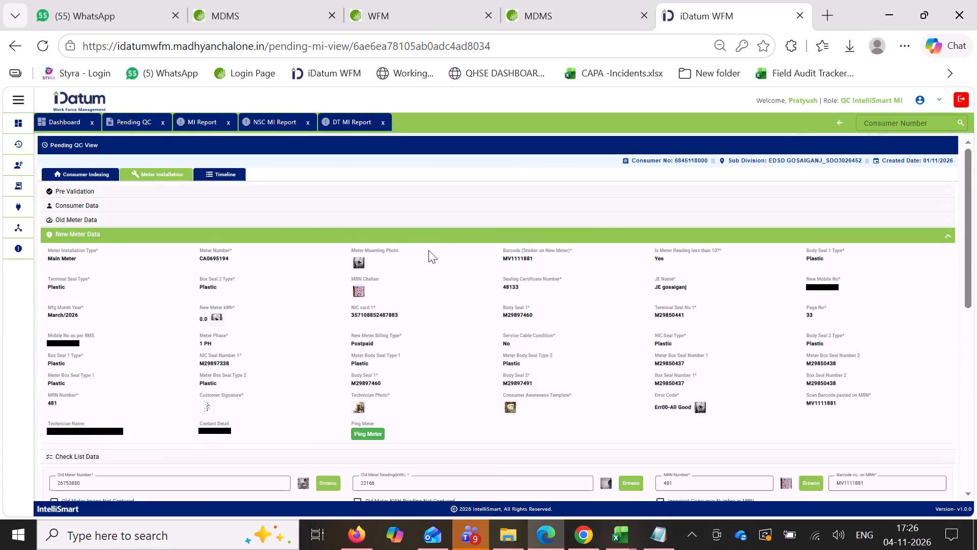
pyautogui.click(365, 262)
pyautogui.doubleClick(465, 421)
pyautogui.tripleClick(452, 422)
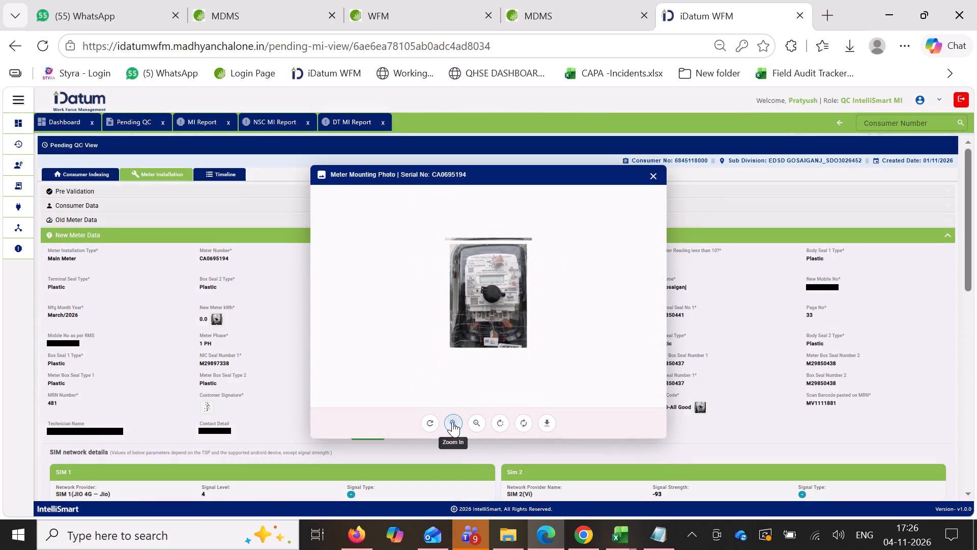
pyautogui.tripleClick(451, 421)
pyautogui.tripleClick(451, 419)
pyautogui.click(451, 418)
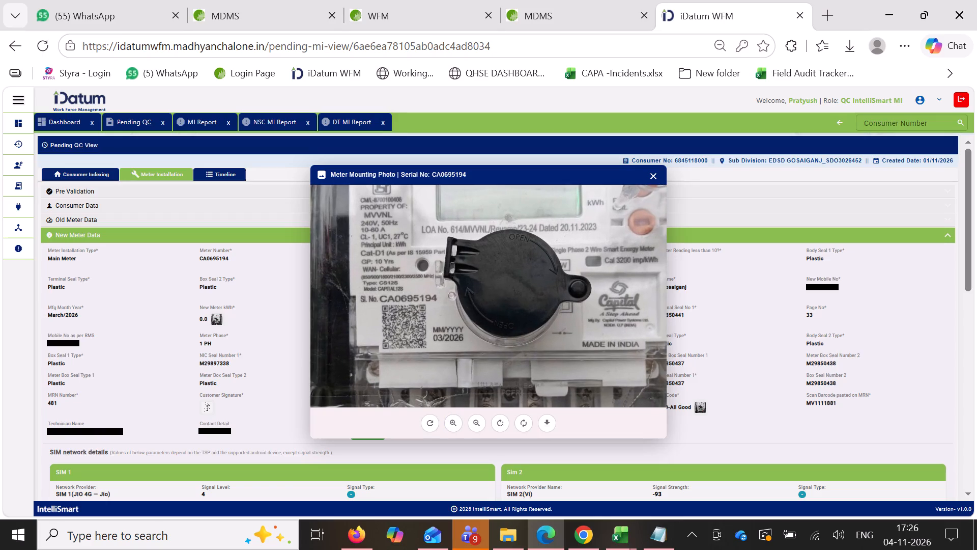
pyautogui.click(652, 181)
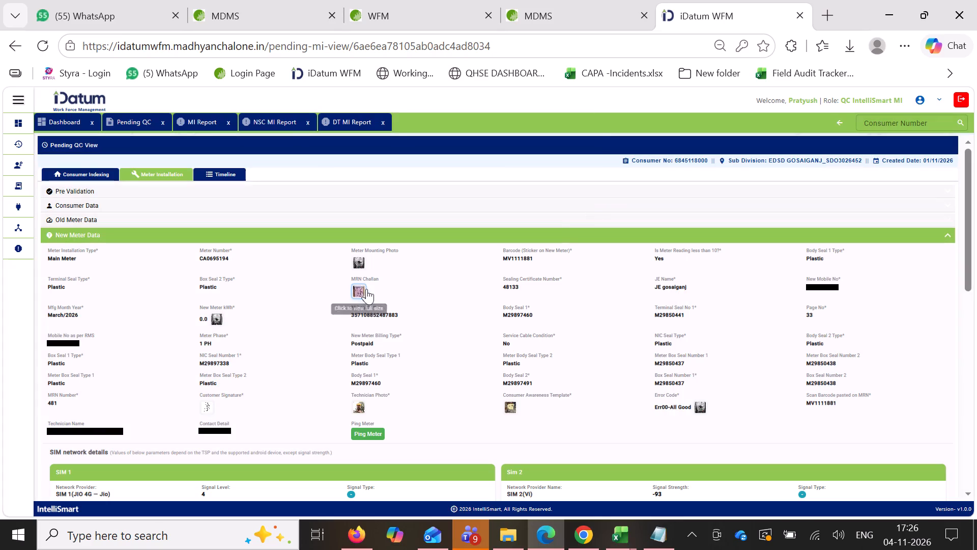
pyautogui.click(366, 289)
pyautogui.tripleClick(504, 415)
pyautogui.click(474, 418)
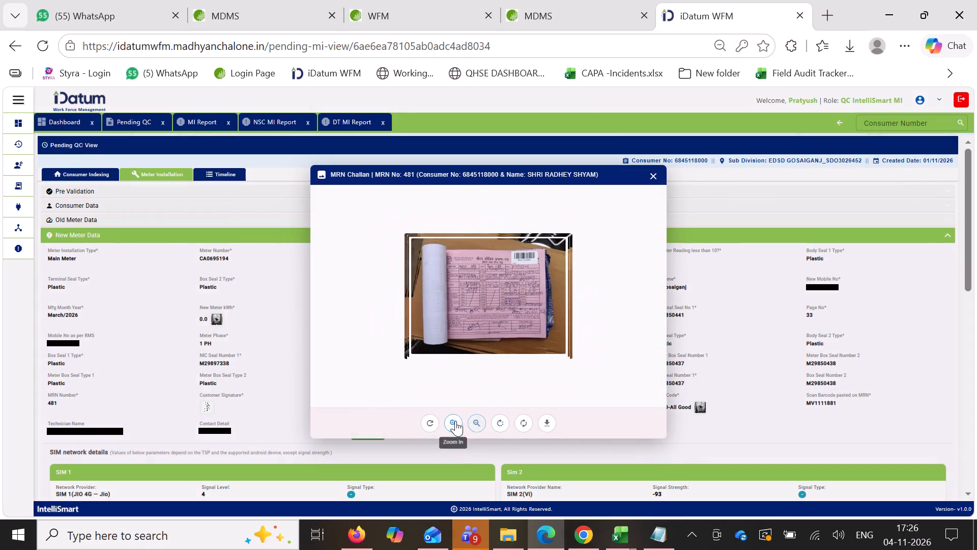
pyautogui.tripleClick(455, 421)
pyautogui.tripleClick(455, 421)
pyautogui.tripleClick(455, 421)
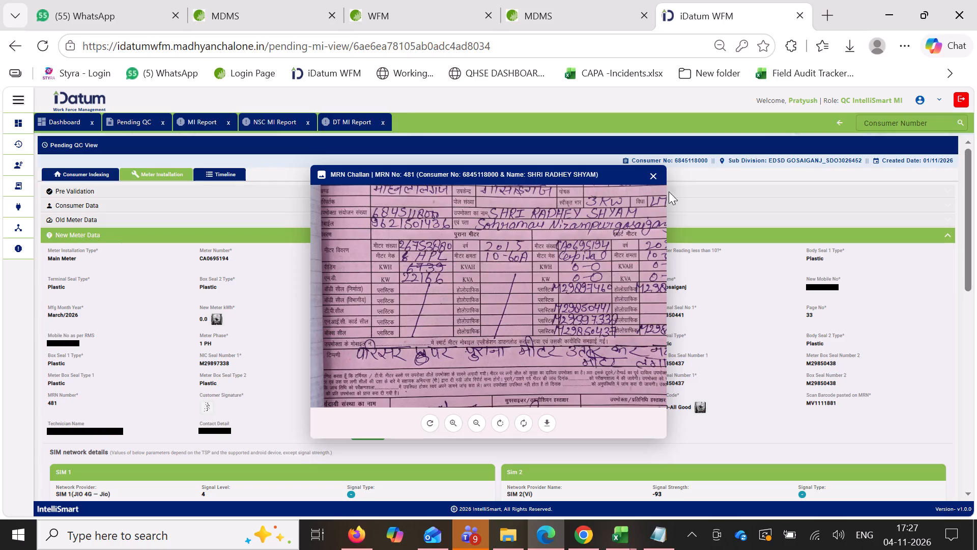
pyautogui.click(651, 169)
pyautogui.click(489, 234)
pyautogui.scroll(-4, 491, 236)
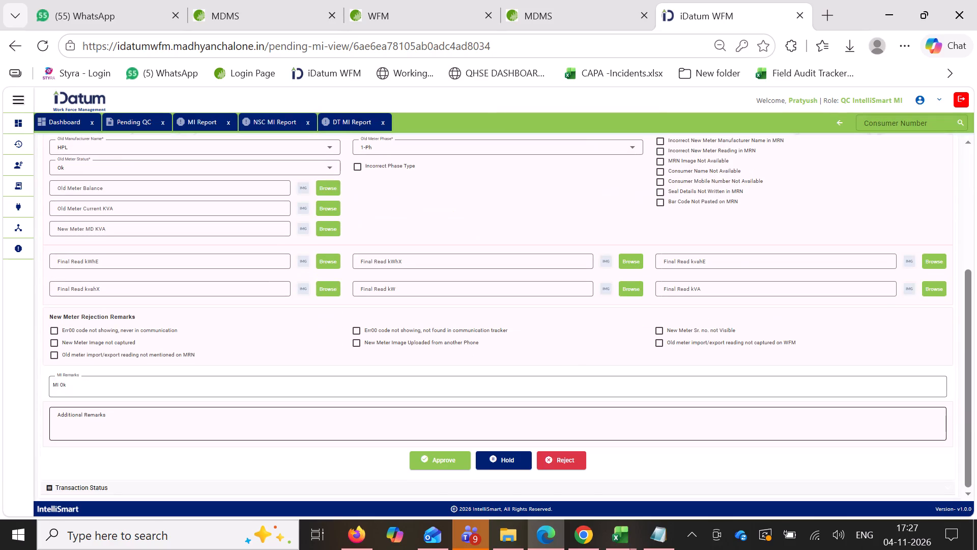
pyautogui.keyDown('ctrl'); pyautogui.click(446, 415); pyautogui.keyUp('ctrl')
pyautogui.hotkey('ctrl', 'v')
pyautogui.scroll(-5, 475, 360)
pyautogui.click(450, 459)
pyautogui.click(460, 342)
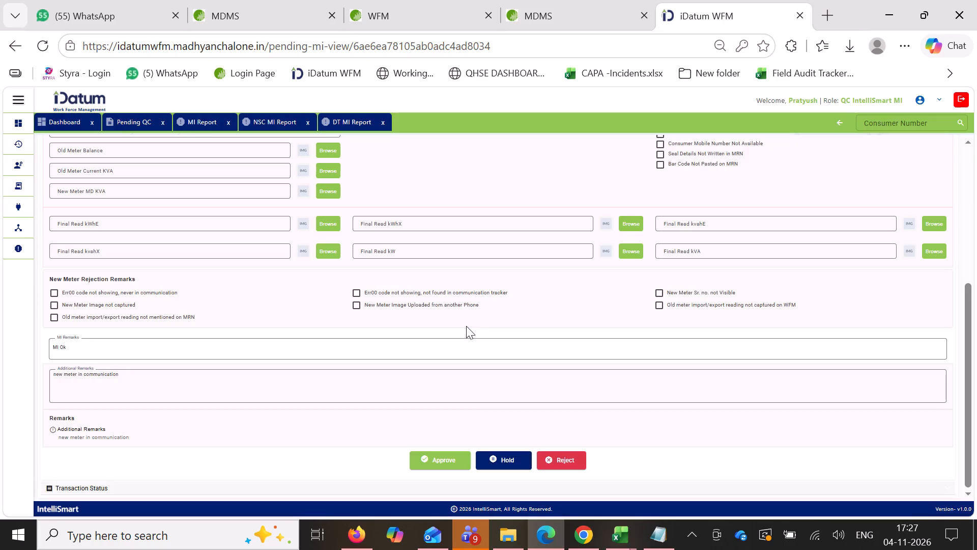
pyautogui.click(466, 325)
pyautogui.click(463, 475)
pyautogui.click(458, 462)
pyautogui.click(471, 325)
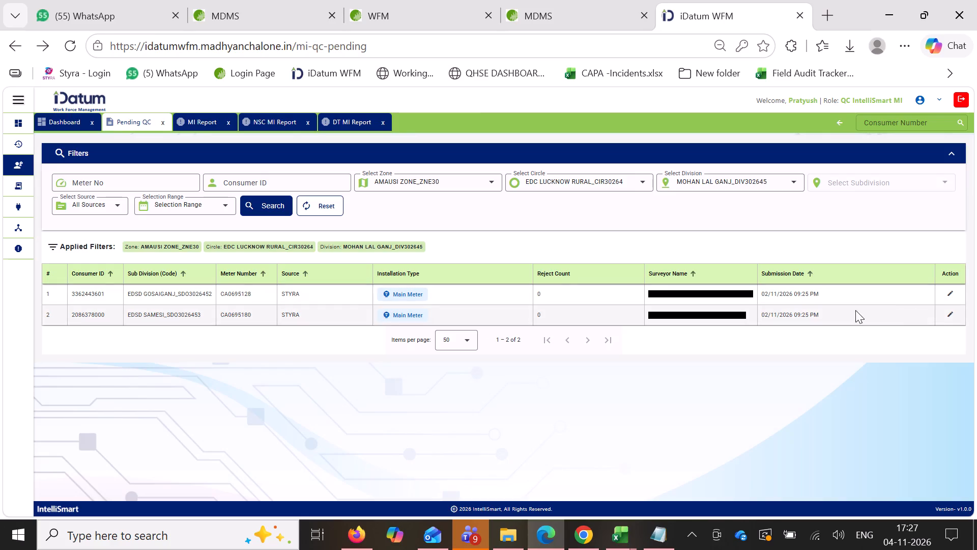
pyautogui.click(950, 294)
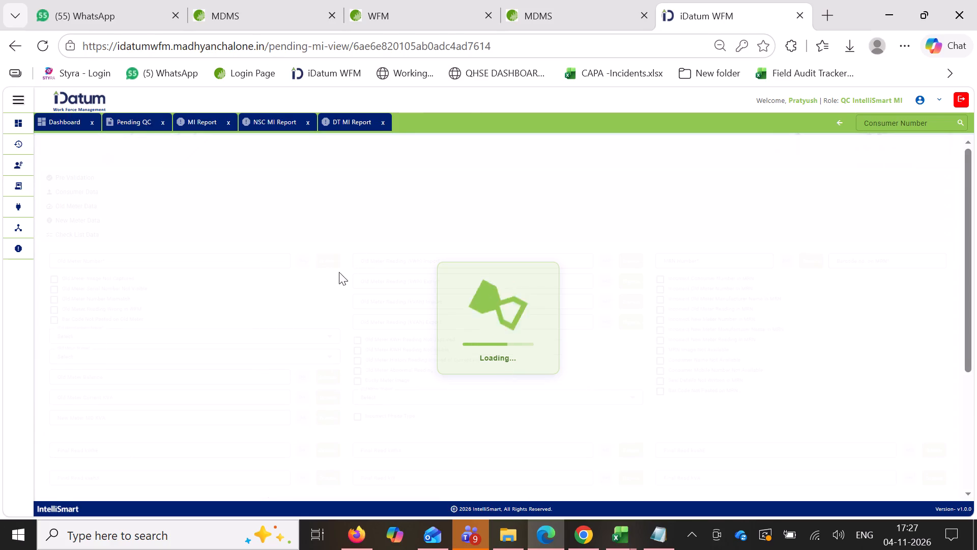
pyautogui.click(370, 220)
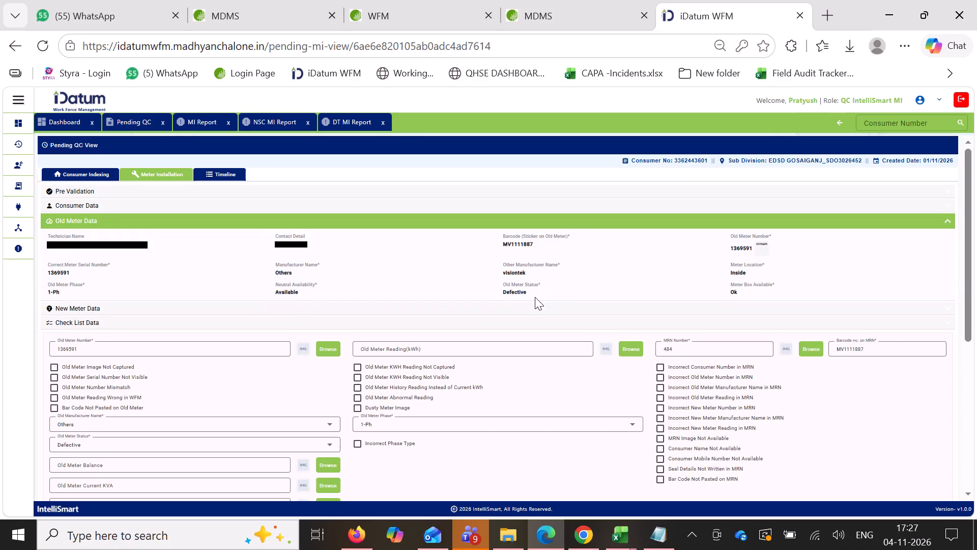
pyautogui.click(764, 246)
pyautogui.tripleClick(450, 418)
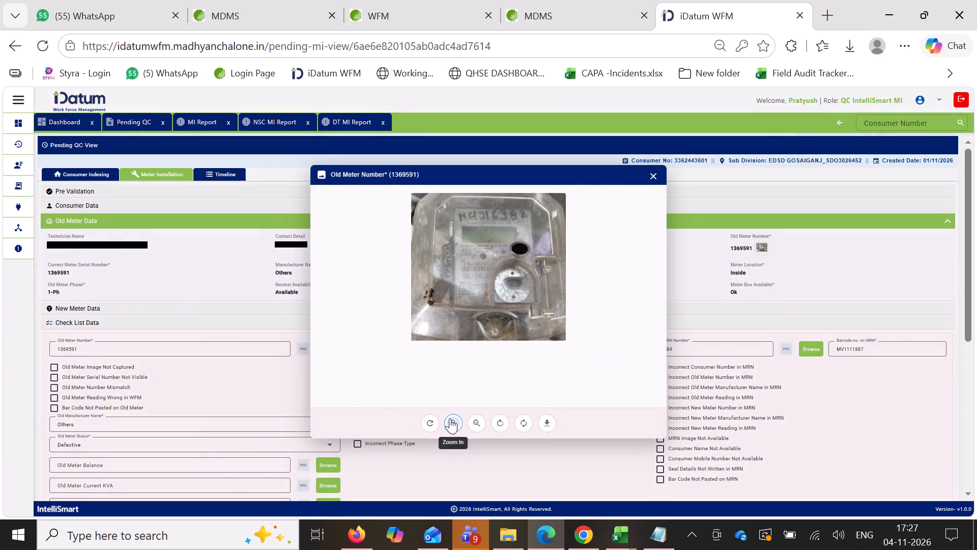
pyautogui.tripleClick(450, 418)
pyautogui.click(450, 418)
pyautogui.moveTo(510, 304); pyautogui.dragTo(488, 345)
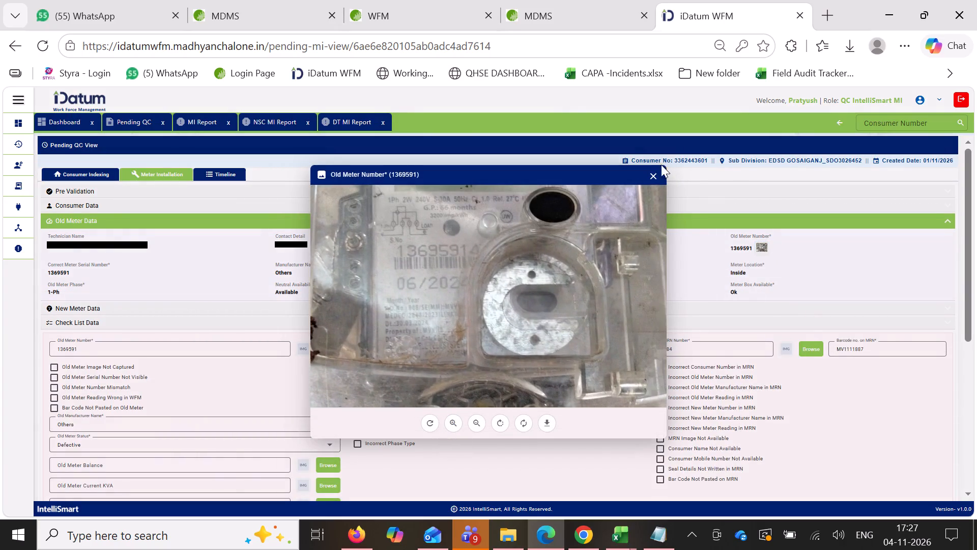
pyautogui.click(650, 170)
pyautogui.click(590, 219)
pyautogui.click(468, 250)
pyautogui.click(467, 236)
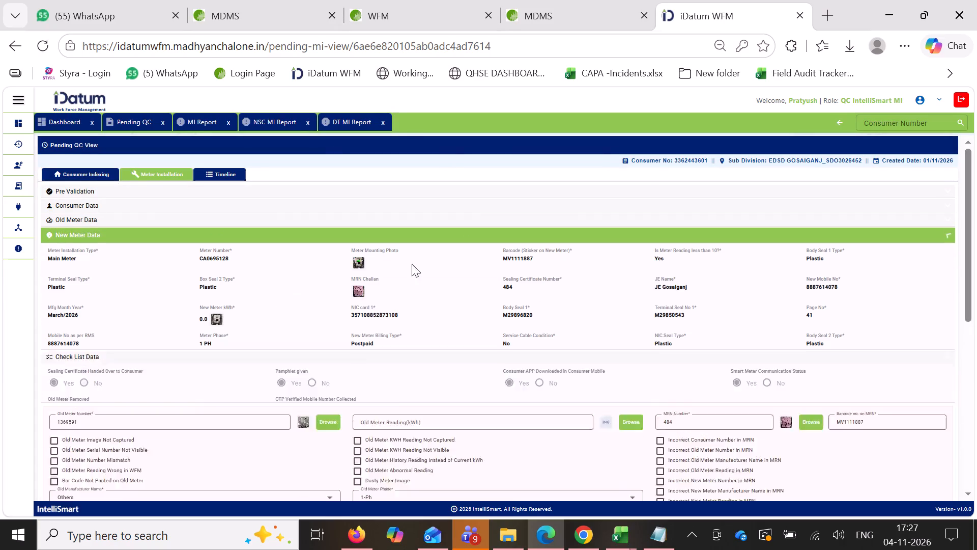
pyautogui.click(360, 264)
pyautogui.tripleClick(454, 418)
pyautogui.tripleClick(454, 418)
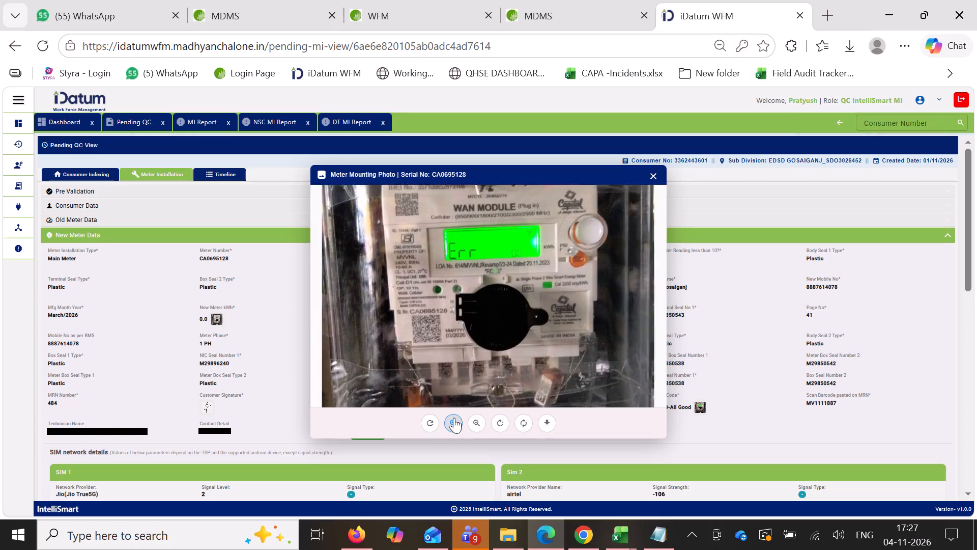
pyautogui.doubleClick(454, 418)
pyautogui.click(668, 175)
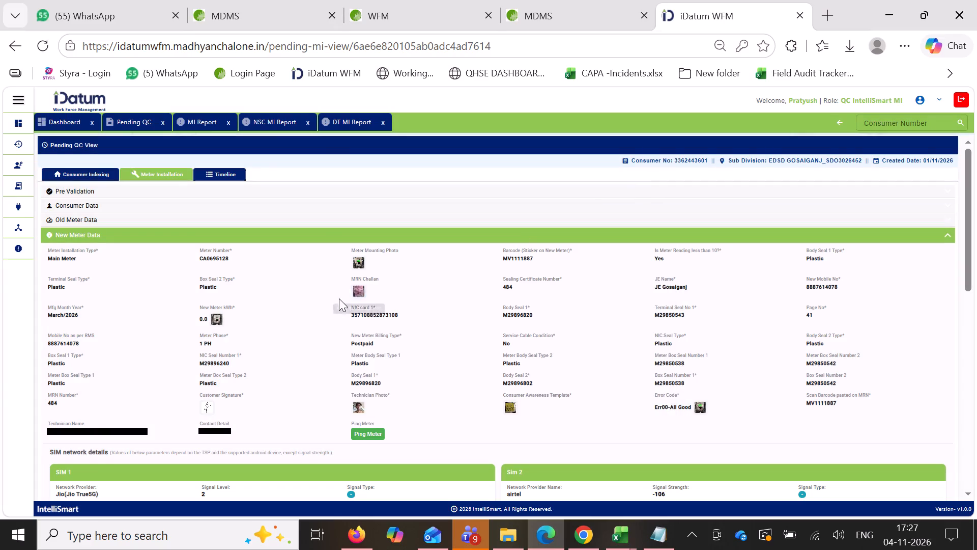
pyautogui.click(355, 291)
pyautogui.tripleClick(498, 423)
pyautogui.tripleClick(454, 426)
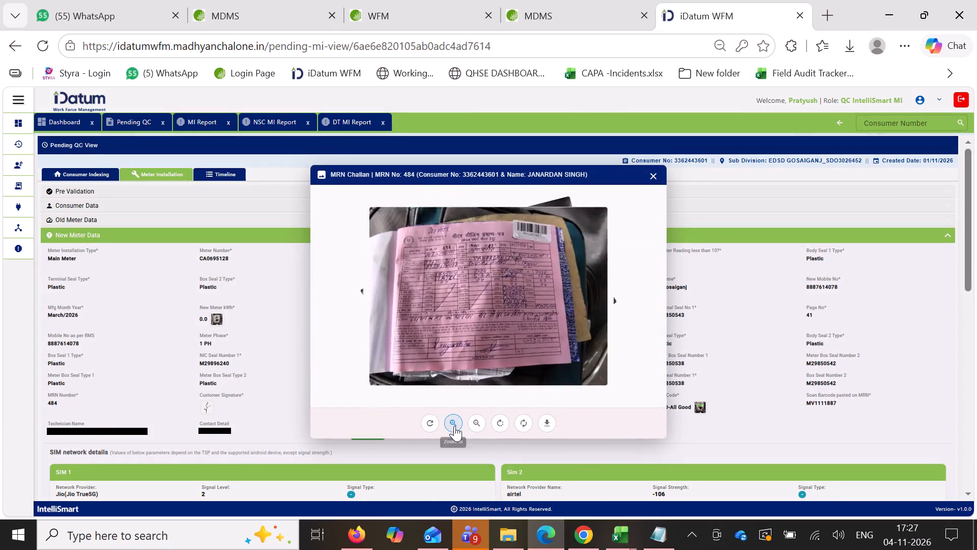
pyautogui.tripleClick(454, 426)
pyautogui.click(454, 426)
pyautogui.moveTo(453, 343); pyautogui.dragTo(454, 349)
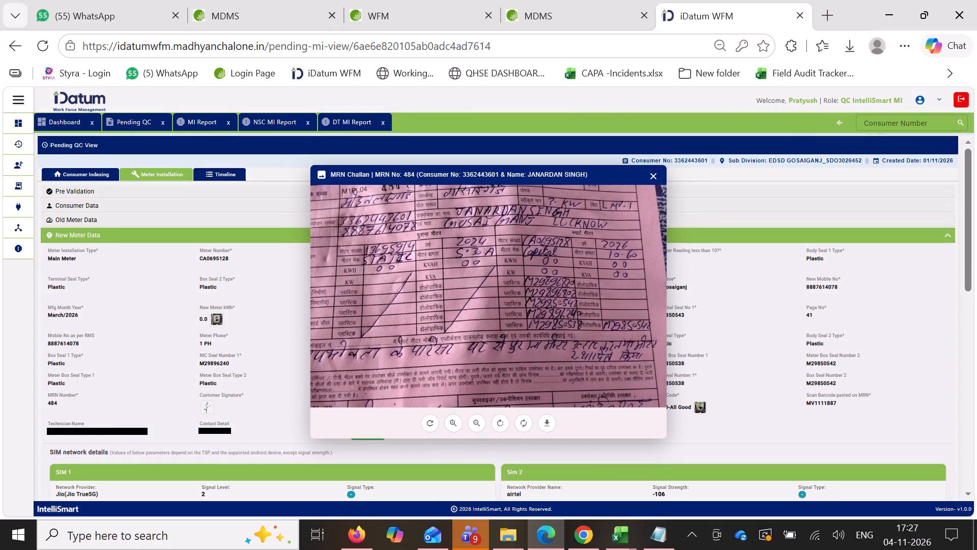
pyautogui.click(634, 174)
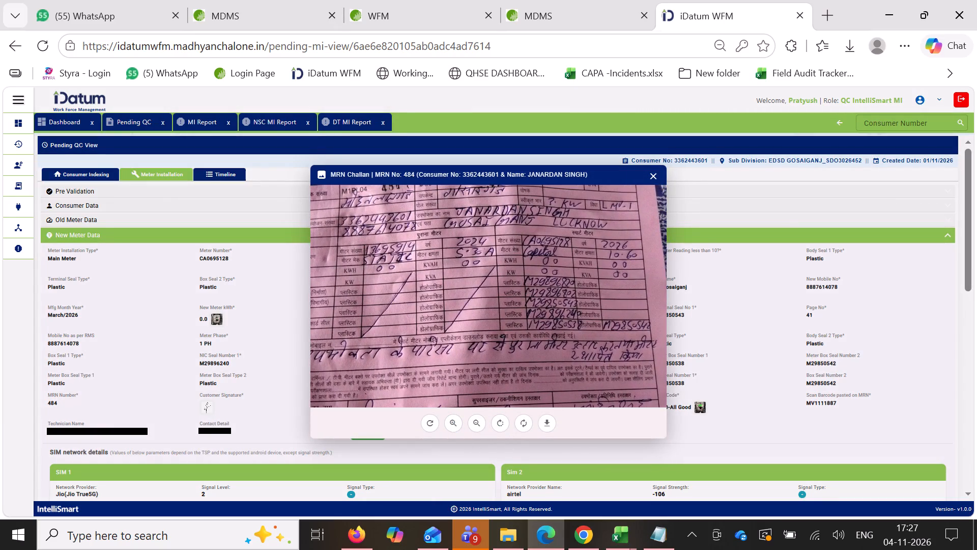
pyautogui.click(652, 176)
pyautogui.click(472, 237)
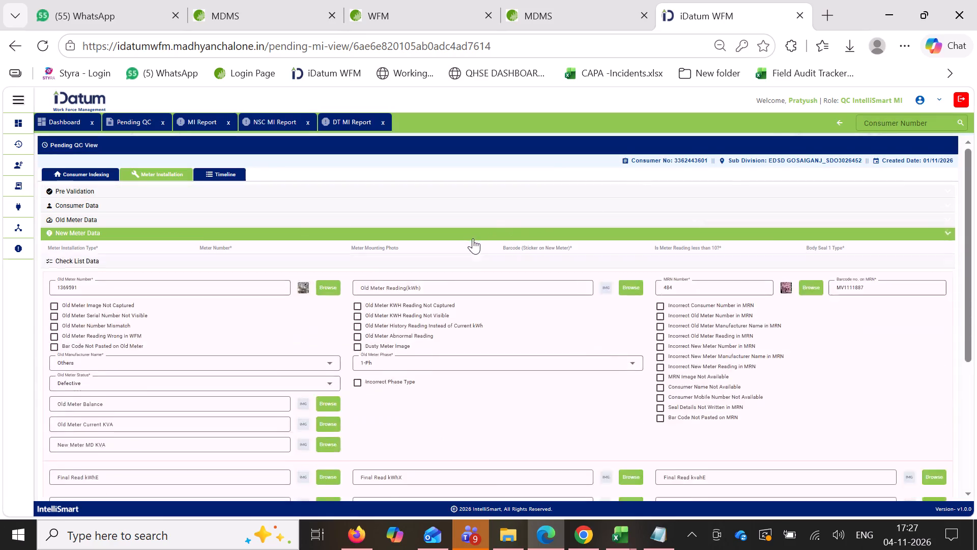
pyautogui.scroll(-5, 473, 239)
pyautogui.keyDown('ctrl'); pyautogui.moveTo(476, 406); pyautogui.dragTo(476, 412); pyautogui.keyUp('ctrl')
pyautogui.hotkey('ctrl', 'v')
pyautogui.scroll(9, 490, 367)
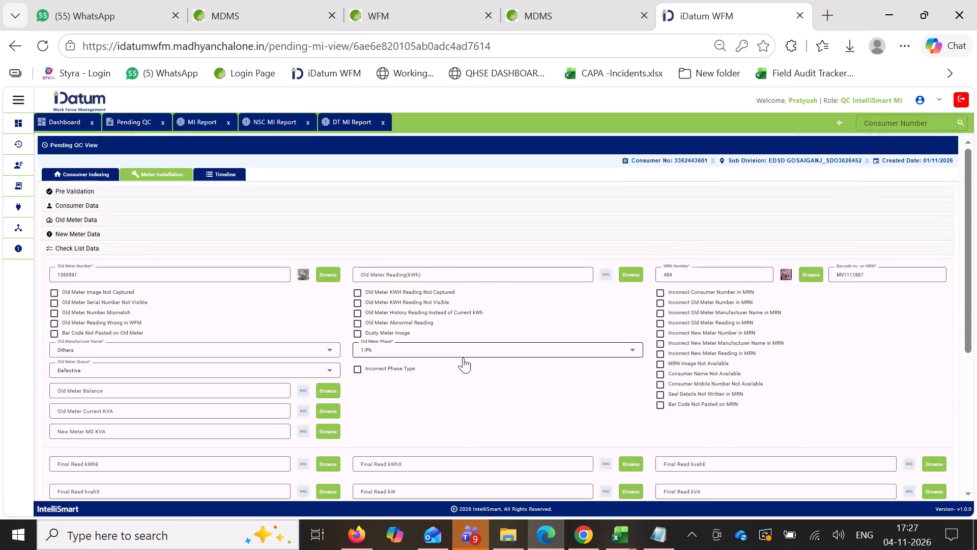
pyautogui.scroll(-4, 452, 406)
pyautogui.click(434, 460)
pyautogui.click(478, 329)
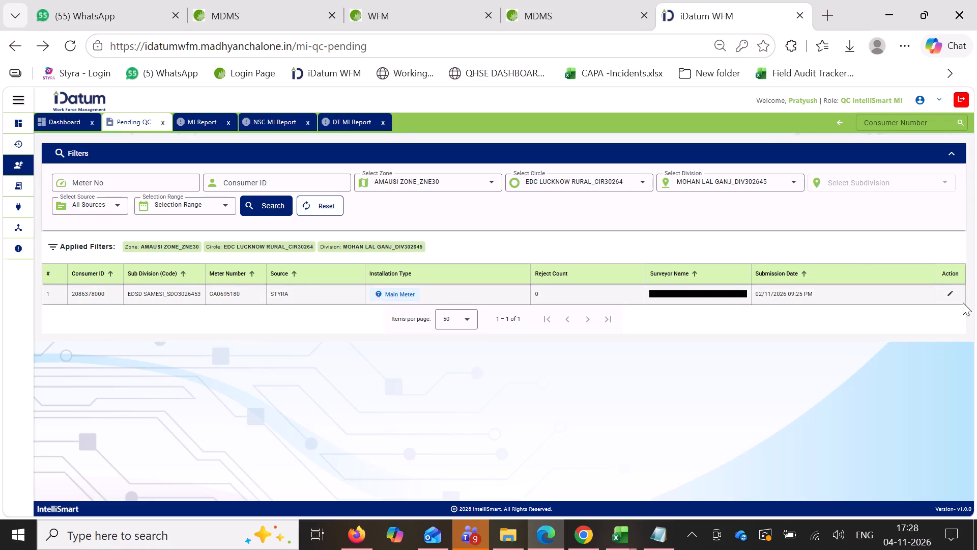
pyautogui.click(963, 302)
pyautogui.click(956, 299)
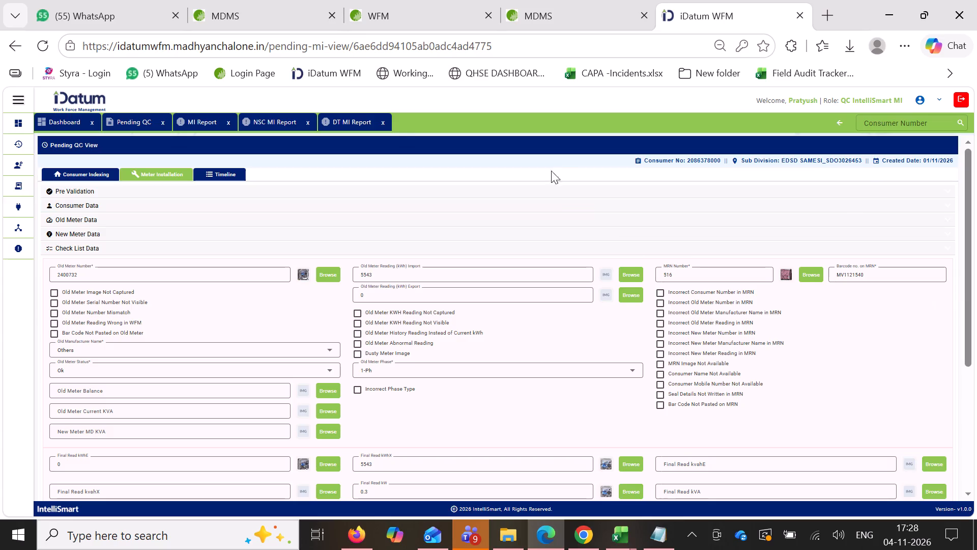
pyautogui.click(493, 219)
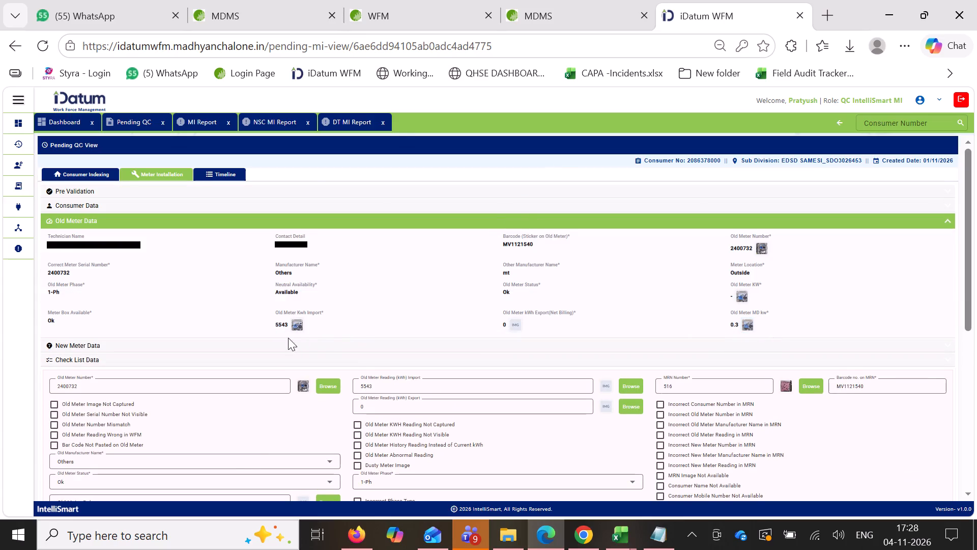
pyautogui.click(301, 332)
pyautogui.tripleClick(453, 420)
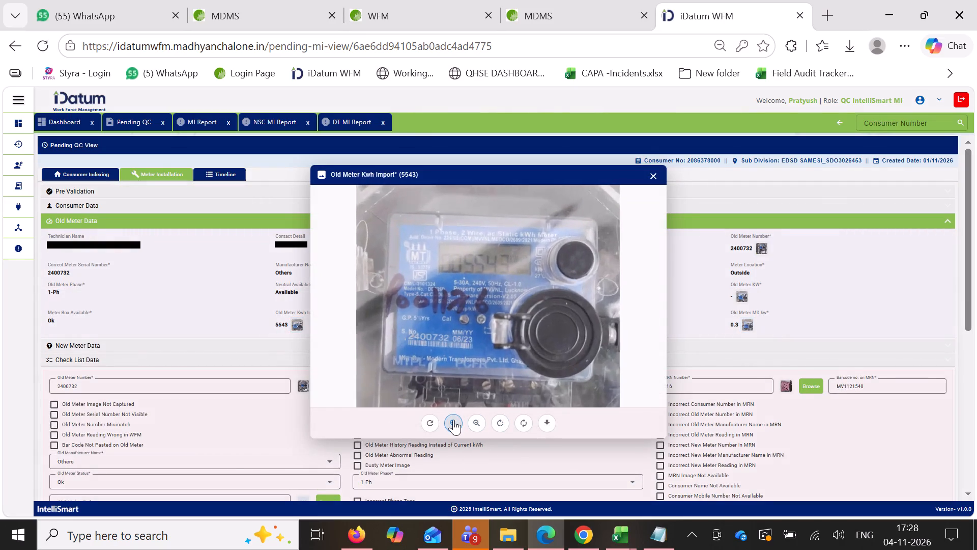
pyautogui.tripleClick(453, 420)
pyautogui.click(453, 420)
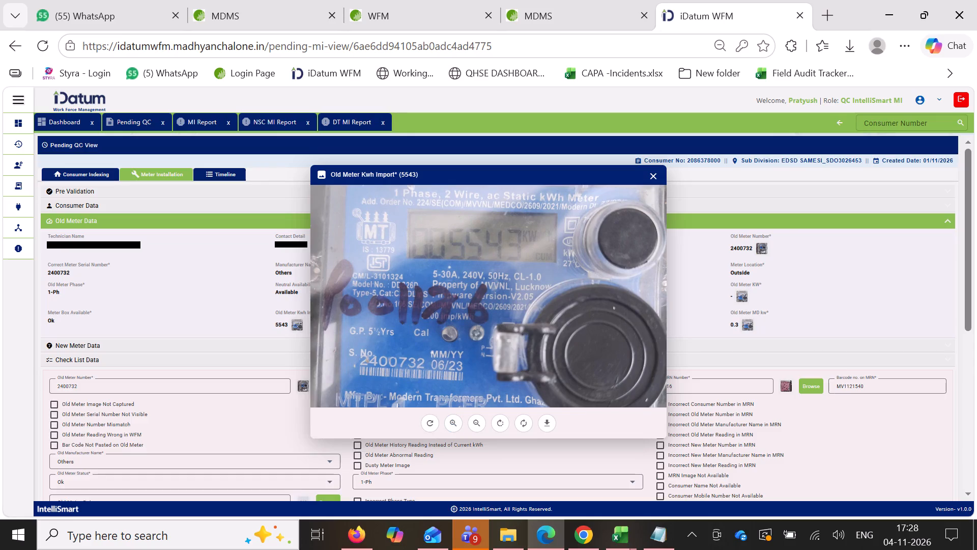
pyautogui.click(650, 175)
pyautogui.click(520, 217)
pyautogui.scroll(-4, 518, 217)
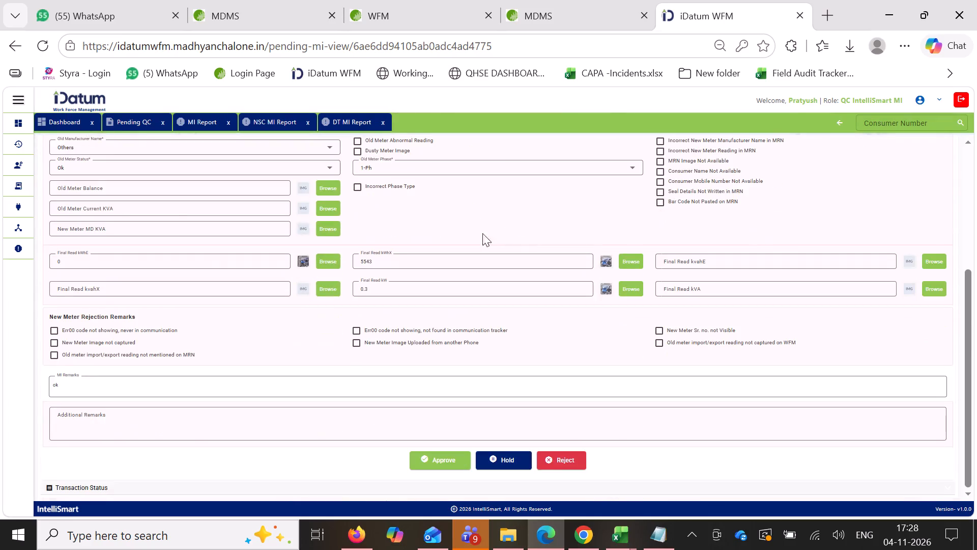
pyautogui.scroll(4, 451, 217)
pyautogui.click(350, 237)
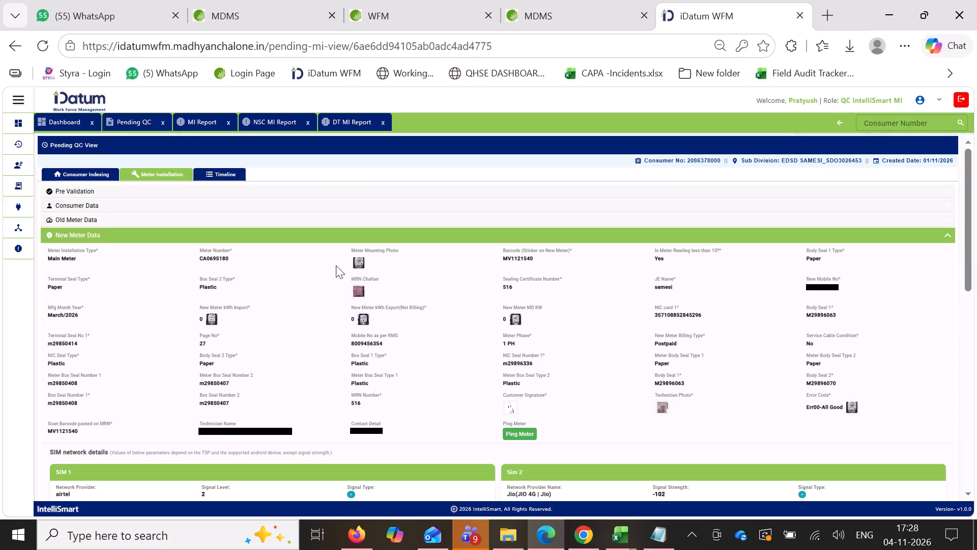
pyautogui.click(368, 261)
pyautogui.click(360, 261)
pyautogui.tripleClick(454, 423)
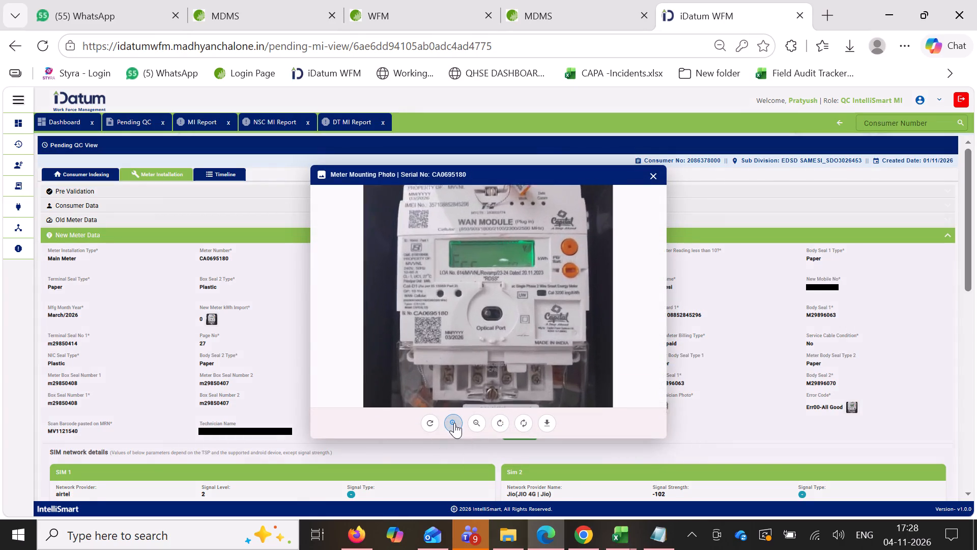
pyautogui.tripleClick(454, 423)
pyautogui.click(454, 423)
pyautogui.click(670, 179)
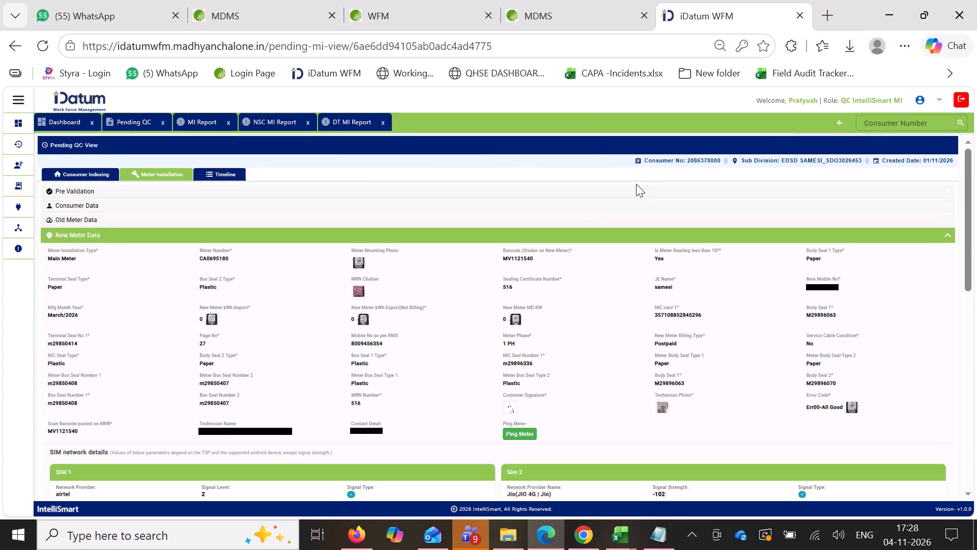
pyautogui.click(353, 290)
pyautogui.tripleClick(496, 411)
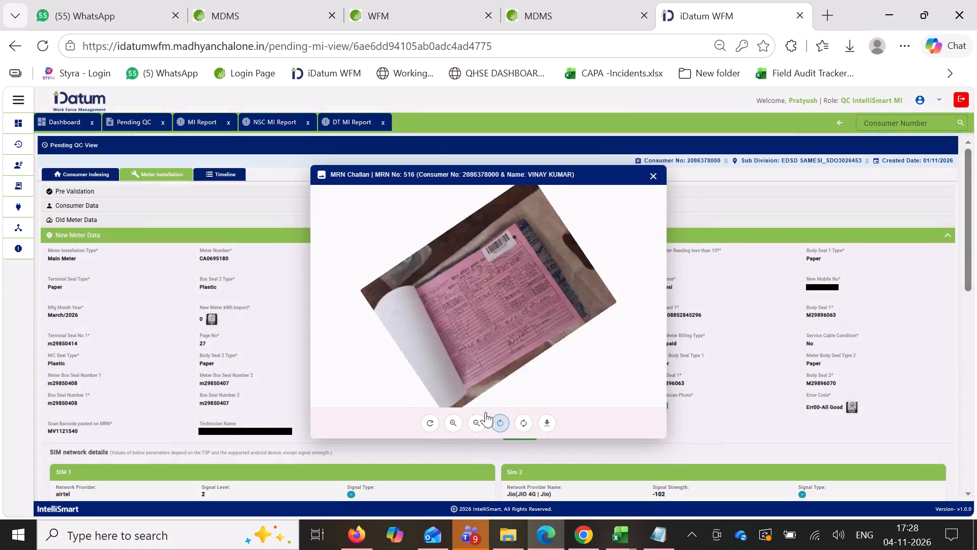
pyautogui.tripleClick(448, 420)
pyautogui.tripleClick(448, 420)
pyautogui.tripleClick(448, 420)
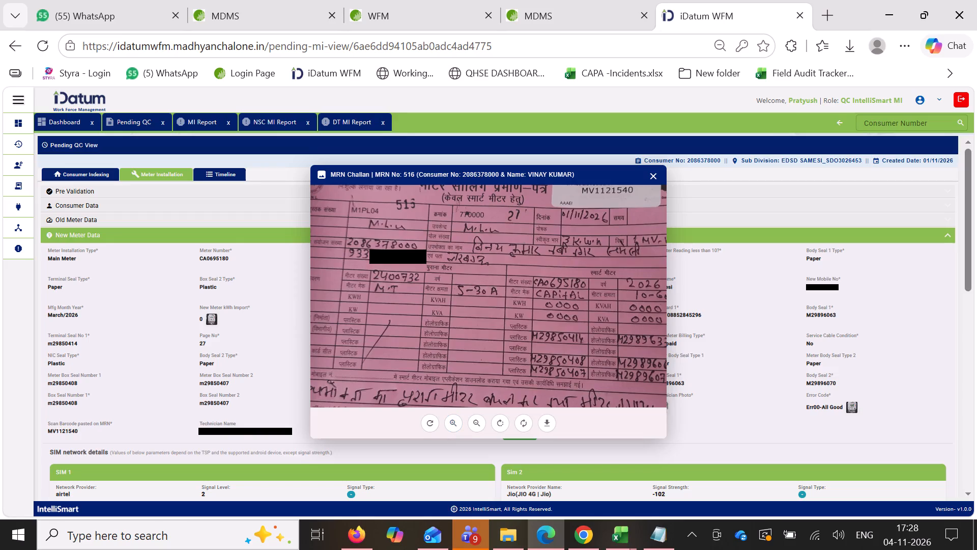
pyautogui.click(652, 181)
pyautogui.click(440, 230)
pyautogui.scroll(-2, 440, 230)
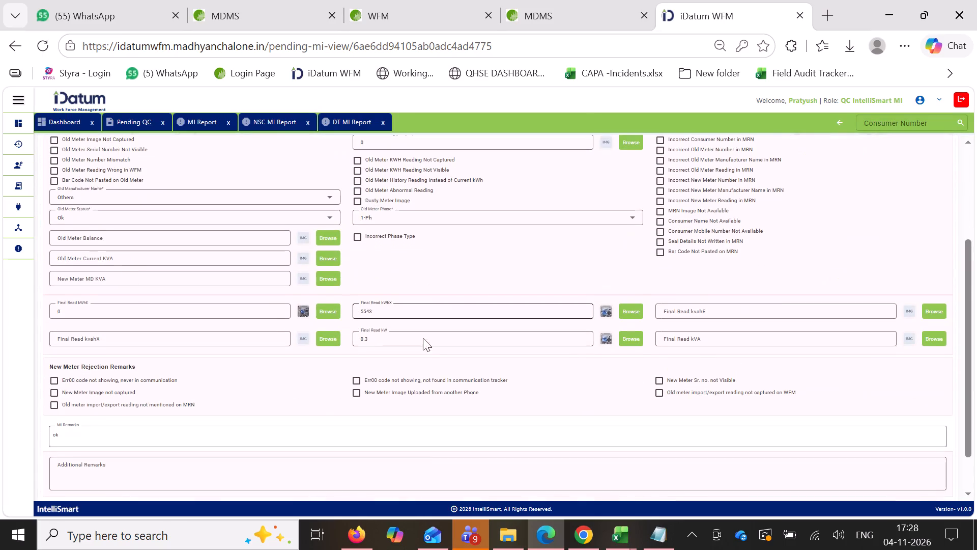
pyautogui.keyDown('ctrl'); pyautogui.click(417, 480); pyautogui.keyUp('ctrl')
pyautogui.hotkey('ctrl', 'v')
pyautogui.scroll(-6, 465, 383)
pyautogui.click(435, 463)
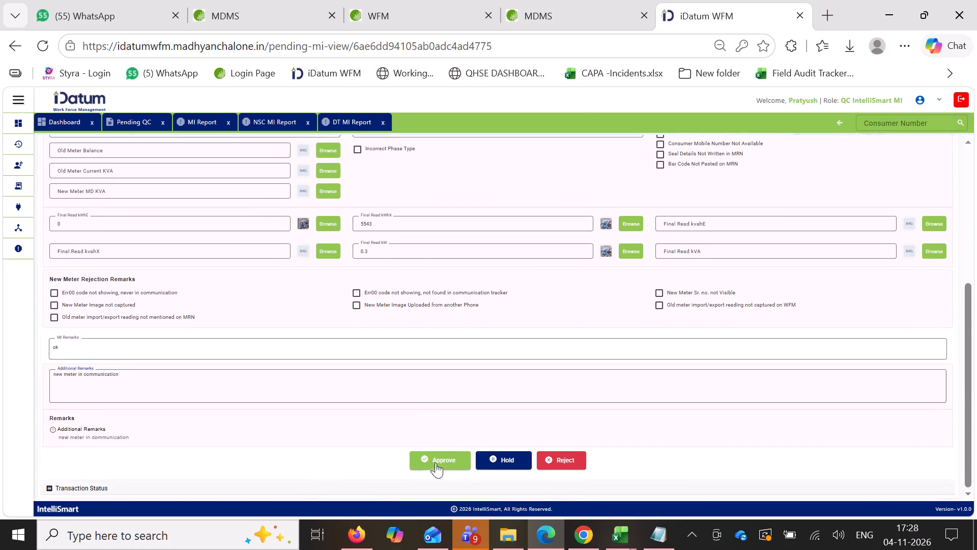
pyautogui.click(479, 318)
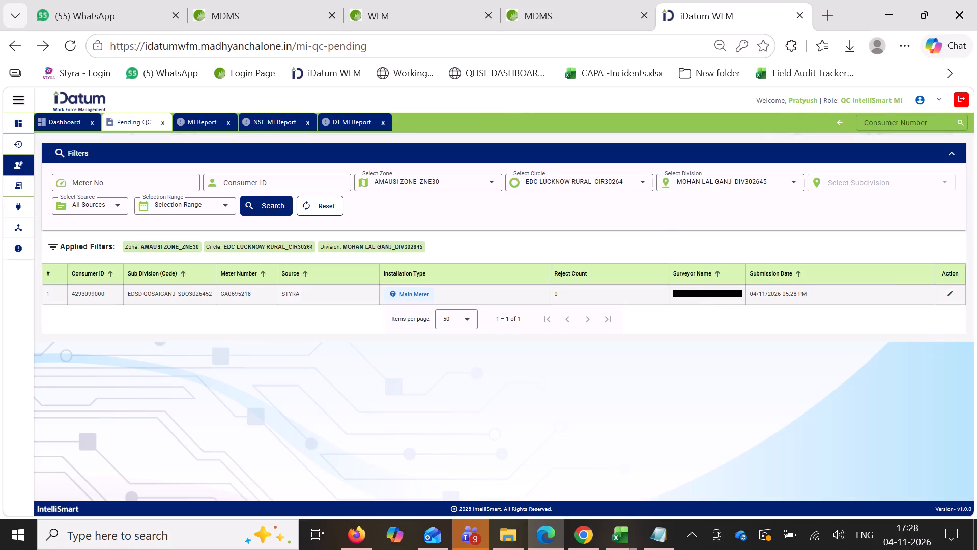
pyautogui.click(941, 293)
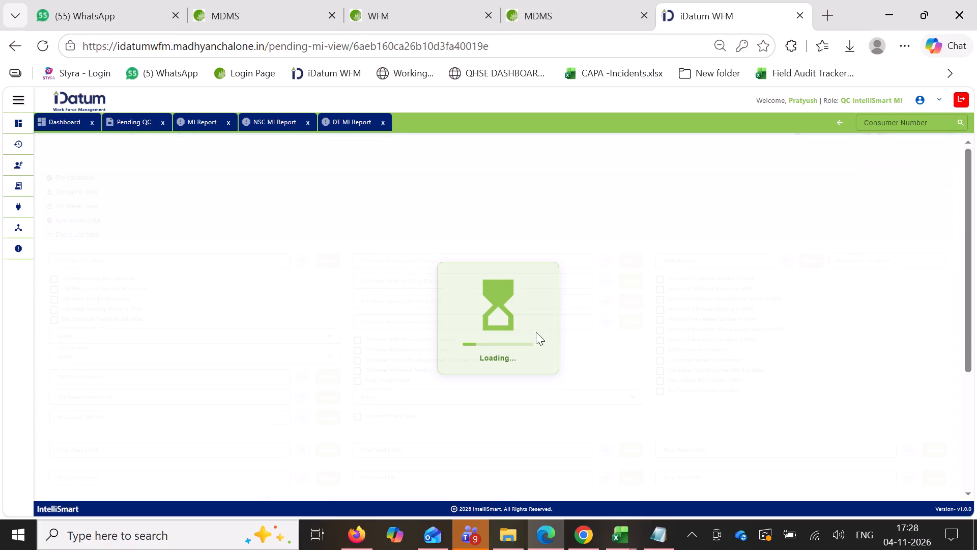
pyautogui.click(384, 217)
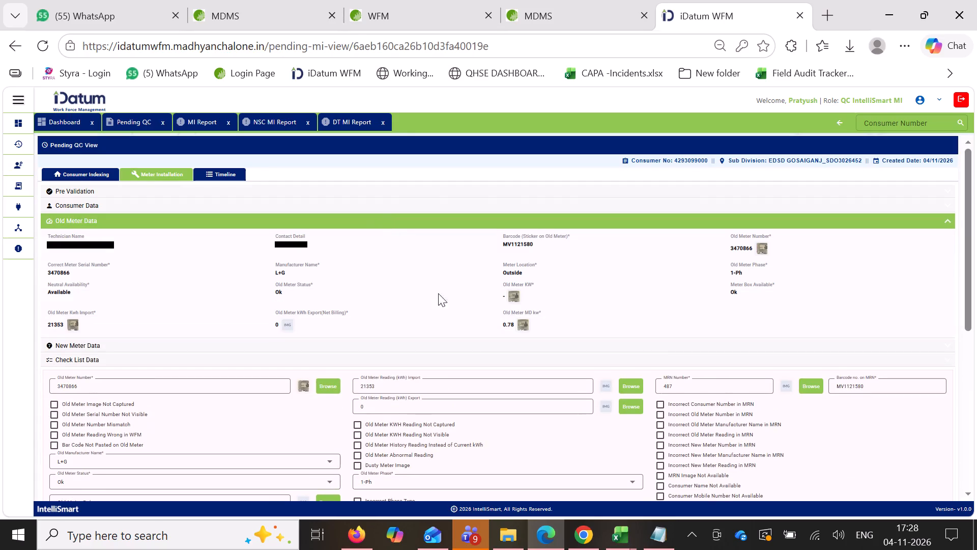
pyautogui.click(75, 326)
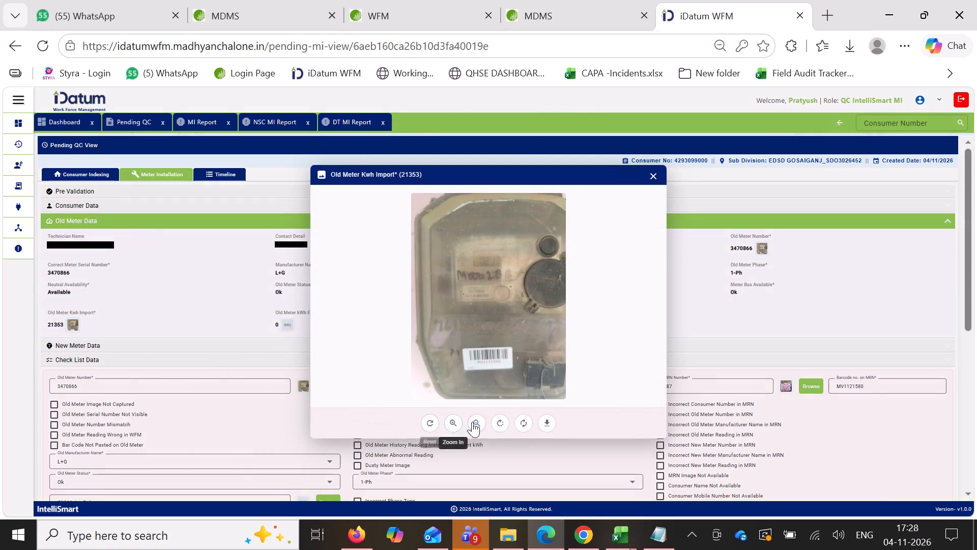
pyautogui.tripleClick(463, 419)
pyautogui.tripleClick(463, 419)
pyautogui.click(463, 419)
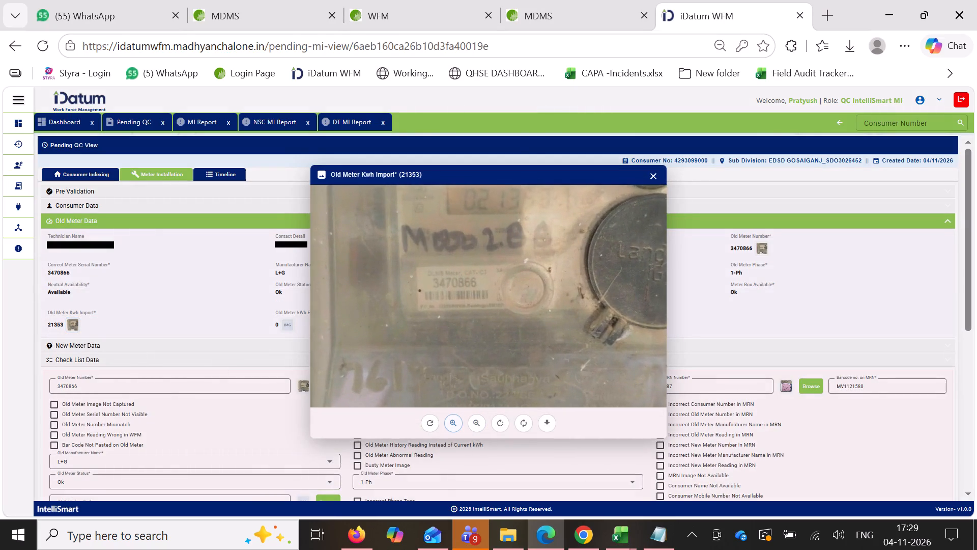
pyautogui.click(465, 393)
pyautogui.click(647, 174)
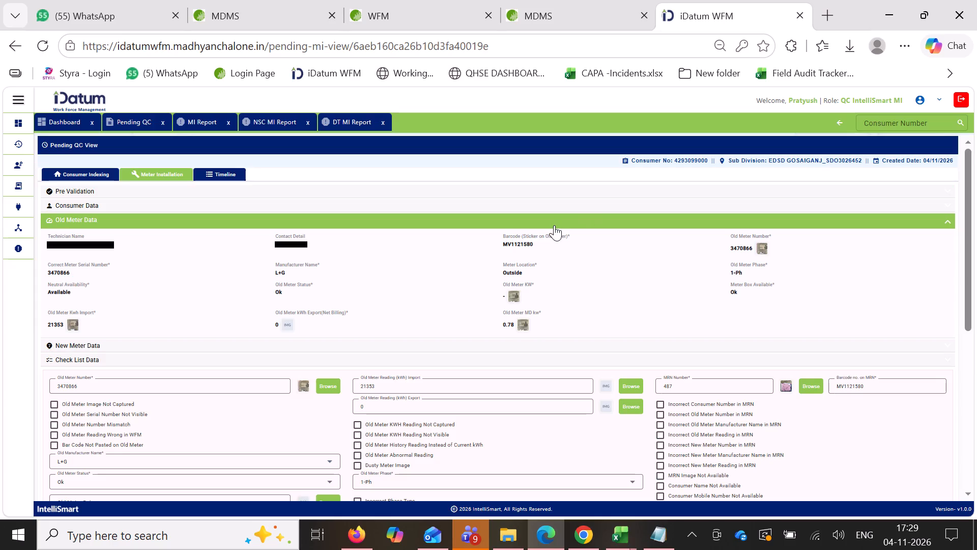
pyautogui.click(557, 221)
pyautogui.click(420, 227)
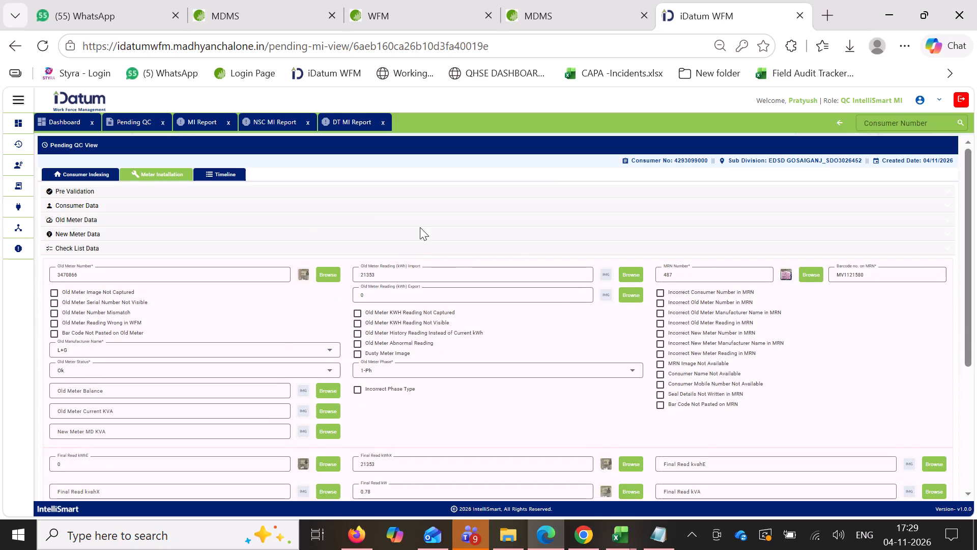
pyautogui.click(378, 229)
pyautogui.click(350, 259)
pyautogui.click(356, 263)
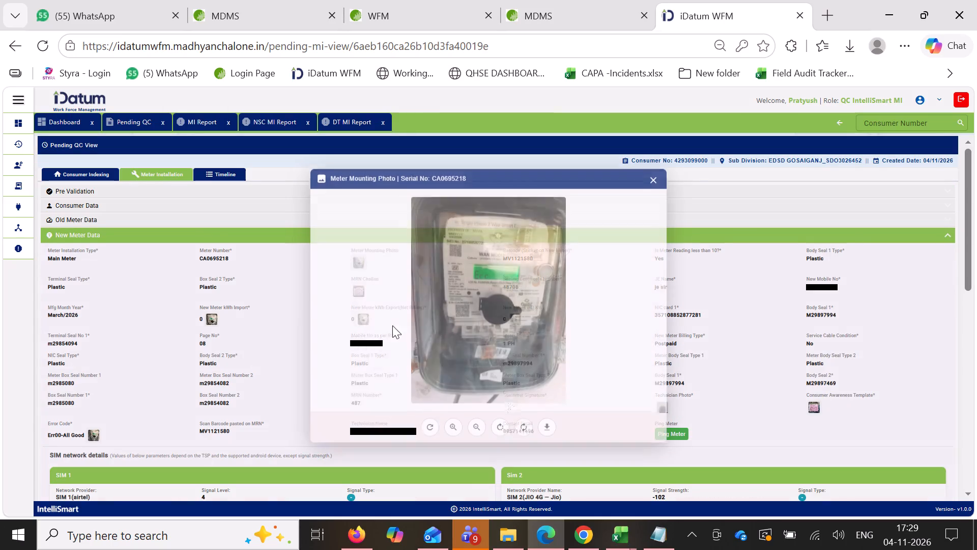
pyautogui.click(466, 424)
pyautogui.tripleClick(455, 426)
pyautogui.tripleClick(455, 426)
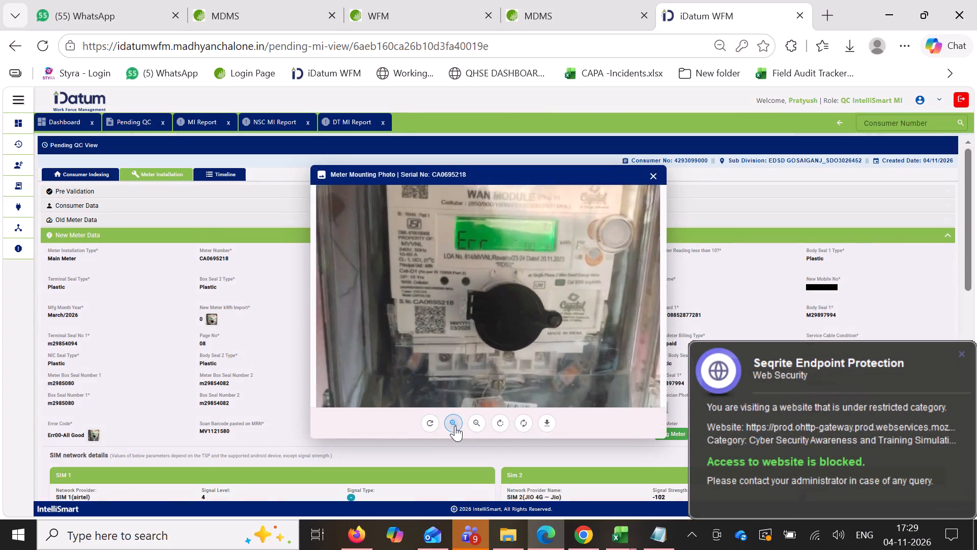
pyautogui.doubleClick(455, 426)
pyautogui.click(666, 164)
pyautogui.click(364, 295)
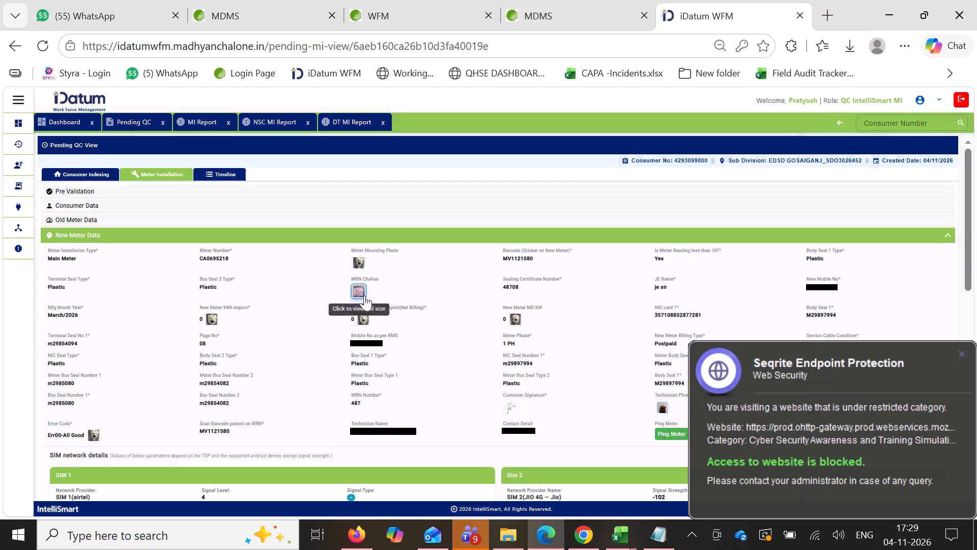
pyautogui.click(487, 423)
pyautogui.click(464, 423)
pyautogui.tripleClick(458, 423)
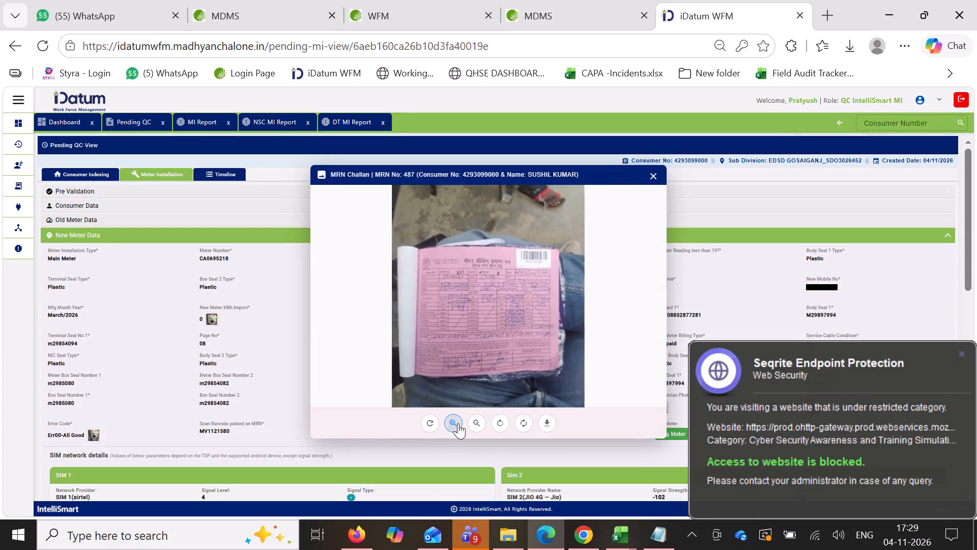
pyautogui.tripleClick(458, 423)
pyautogui.doubleClick(458, 423)
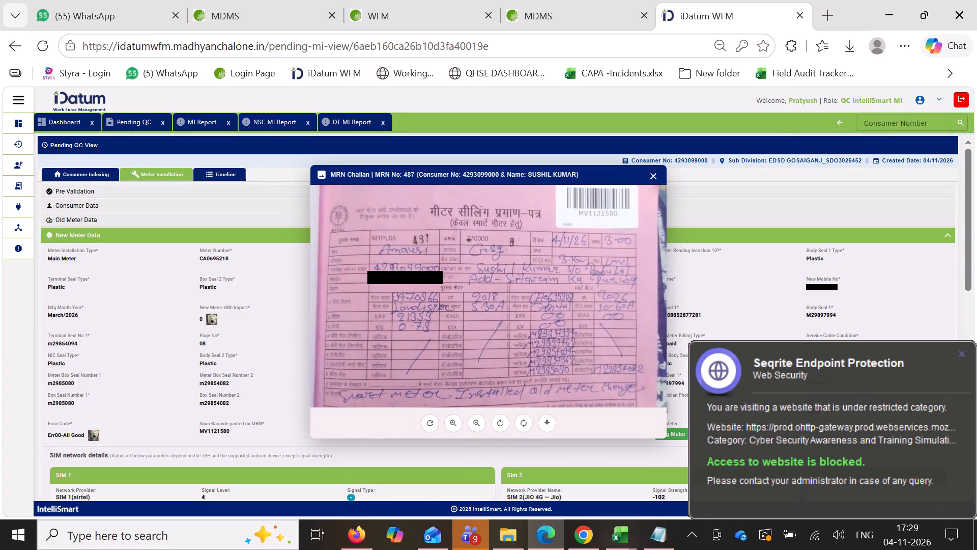
pyautogui.click(650, 180)
pyautogui.click(487, 245)
pyautogui.click(488, 236)
pyautogui.scroll(-2, 489, 237)
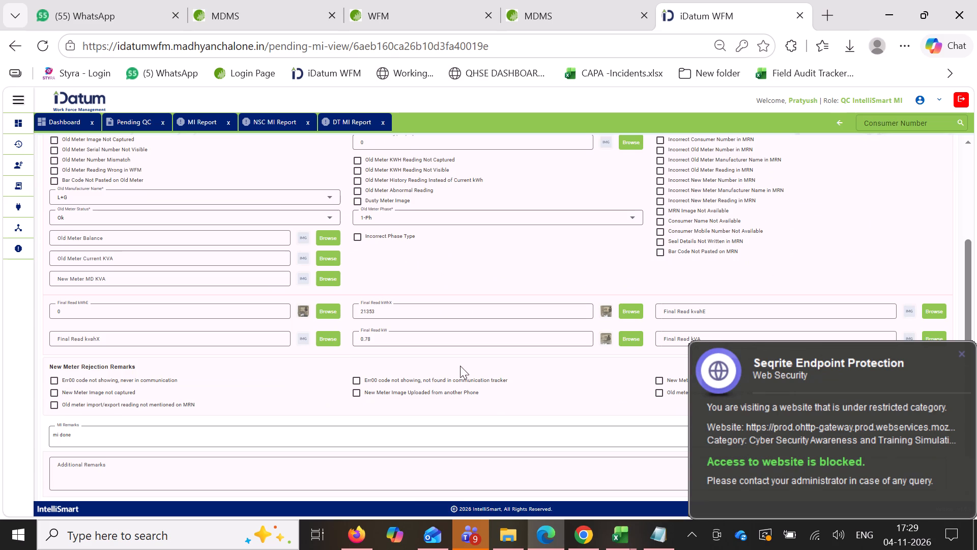
pyautogui.keyDown('ctrl'); pyautogui.click(436, 455); pyautogui.keyUp('ctrl')
pyautogui.hotkey('ctrl', 'v')
pyautogui.scroll(-5, 491, 365)
pyautogui.click(450, 454)
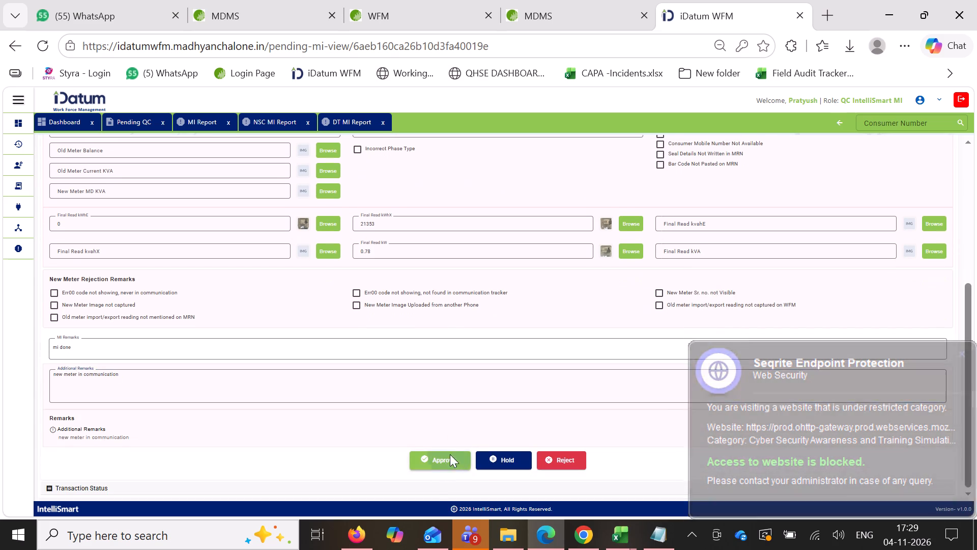
pyautogui.click(482, 329)
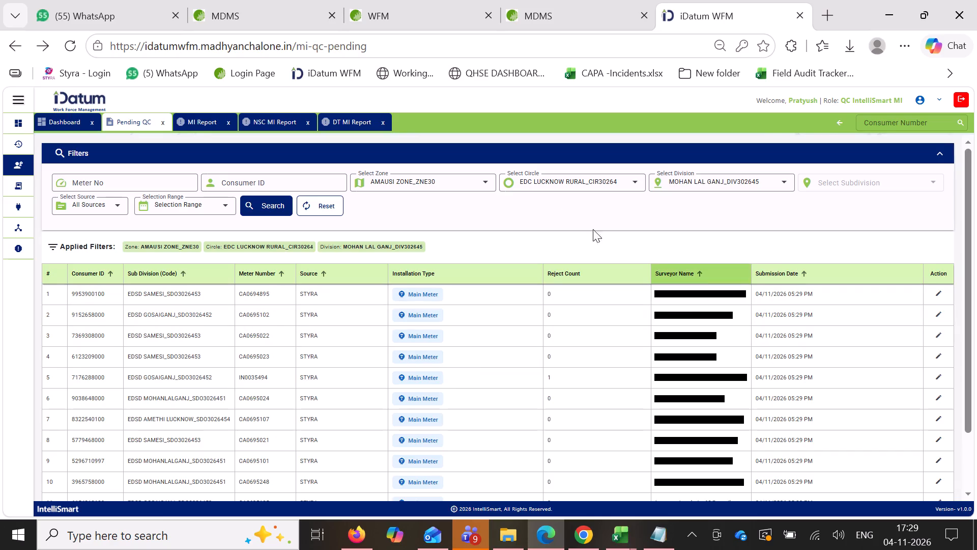
# Refresh the Mohan Lal Ganj division's pending QC list and look through its records.
pyautogui.click(273, 204)
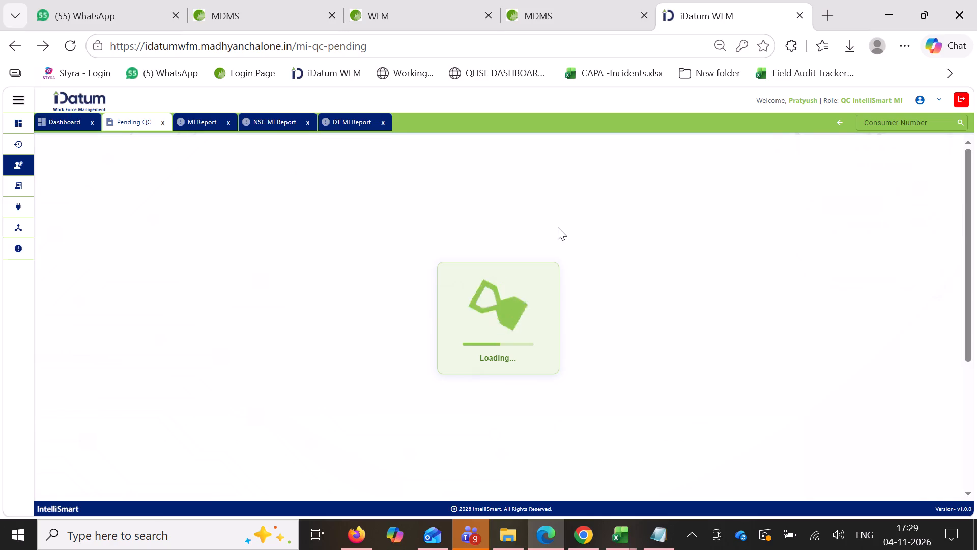
pyautogui.scroll(-15, 562, 252)
pyautogui.scroll(13, 571, 267)
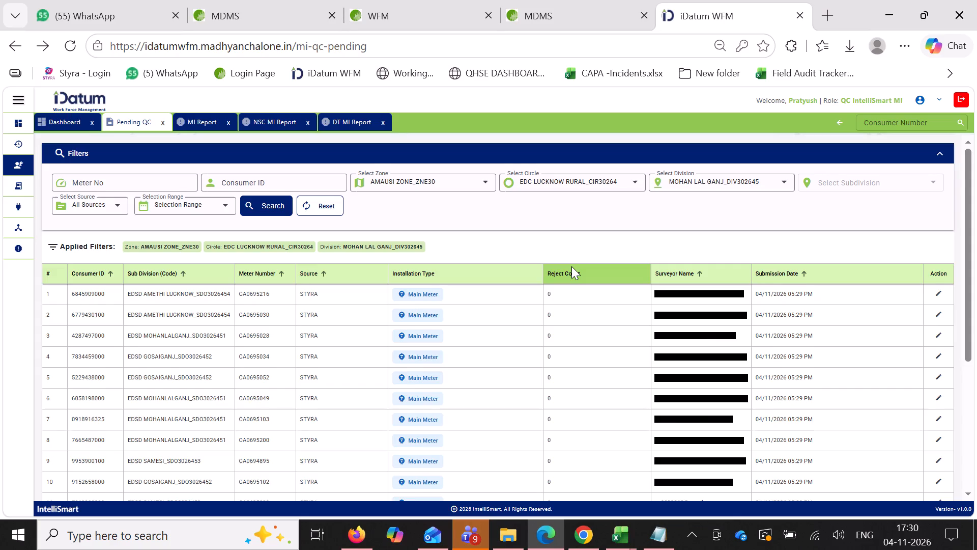
pyautogui.scroll(-8, 571, 266)
pyautogui.scroll(4, 588, 305)
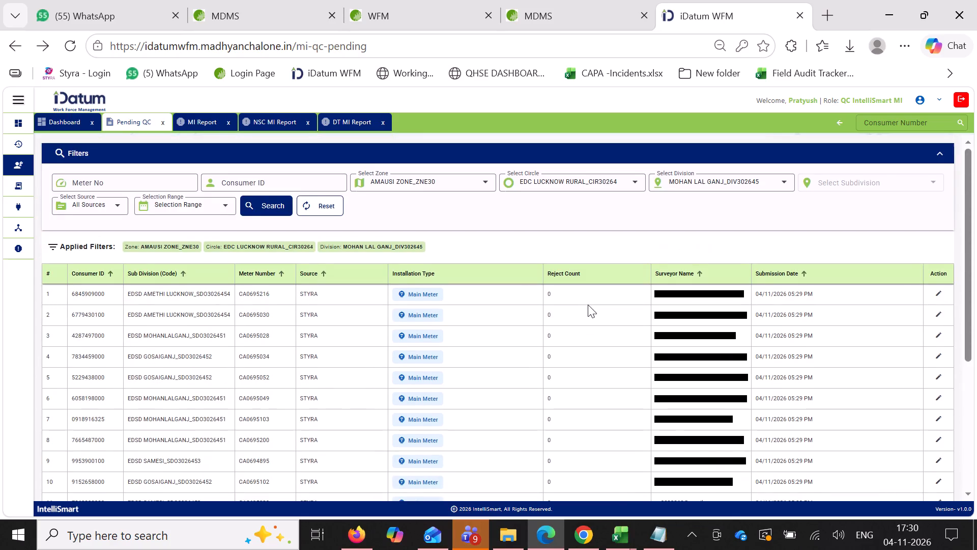
pyautogui.scroll(-5, 588, 305)
pyautogui.scroll(3, 588, 305)
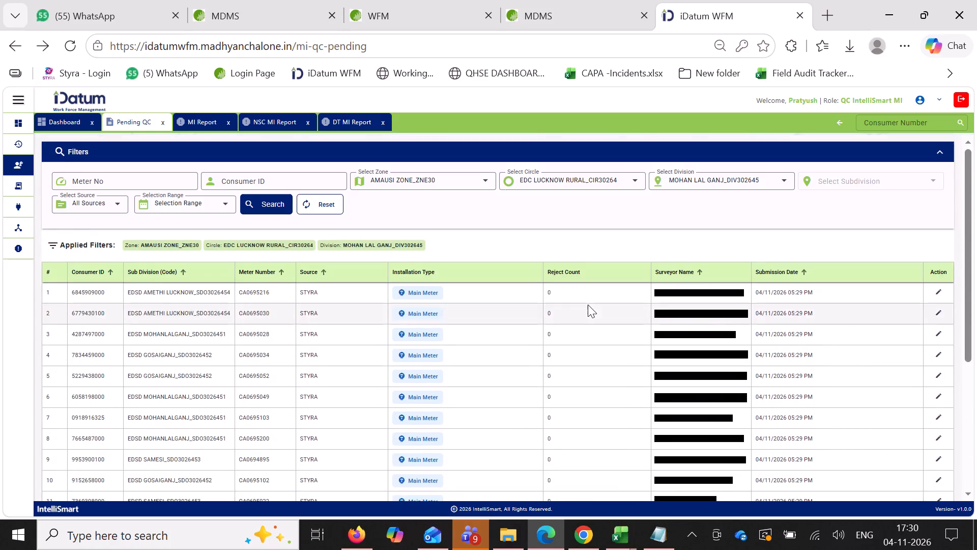
pyautogui.scroll(1, 588, 305)
# Reset the pending QC filters and search for the pending records of AMAUSI ZONE_ZNE30 only.
pyautogui.click(314, 207)
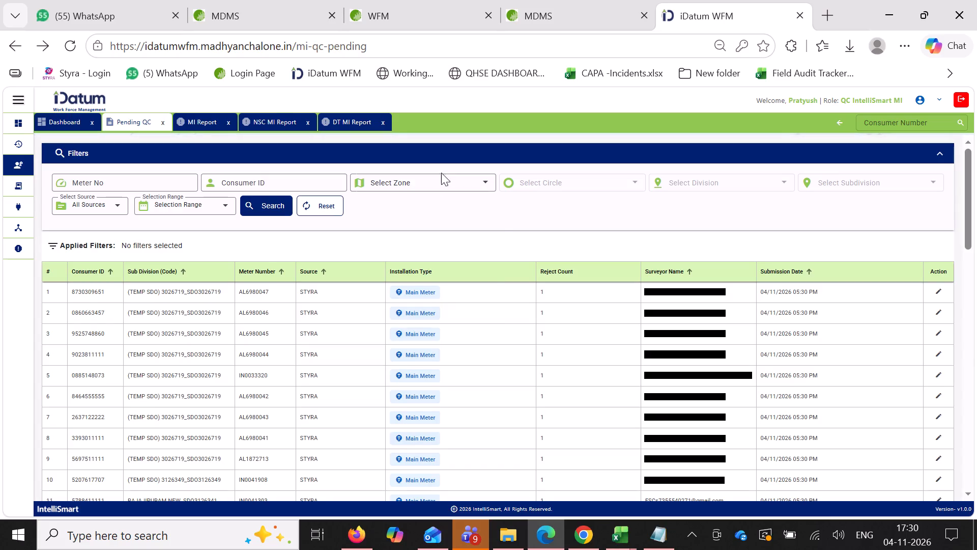
pyautogui.click(441, 173)
pyautogui.click(437, 179)
pyautogui.click(381, 223)
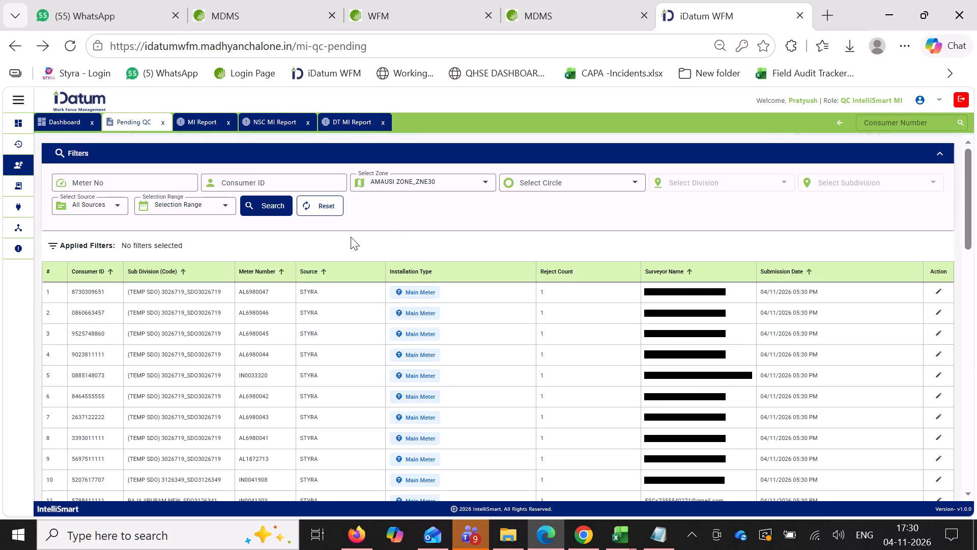
pyautogui.click(276, 208)
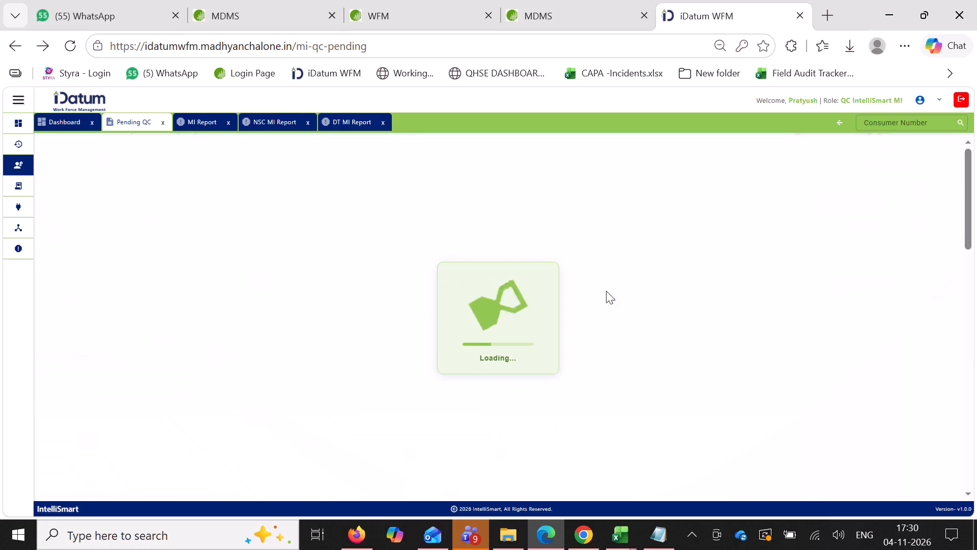
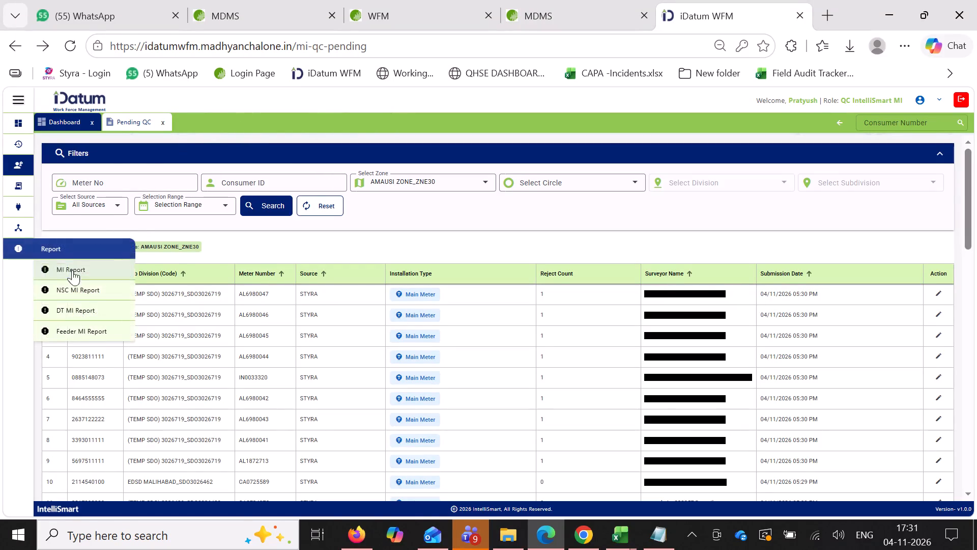
# Open the MI Report, NSC MI Report and DT MI Report pages.
pyautogui.click(73, 271)
pyautogui.click(91, 284)
pyautogui.click(110, 313)
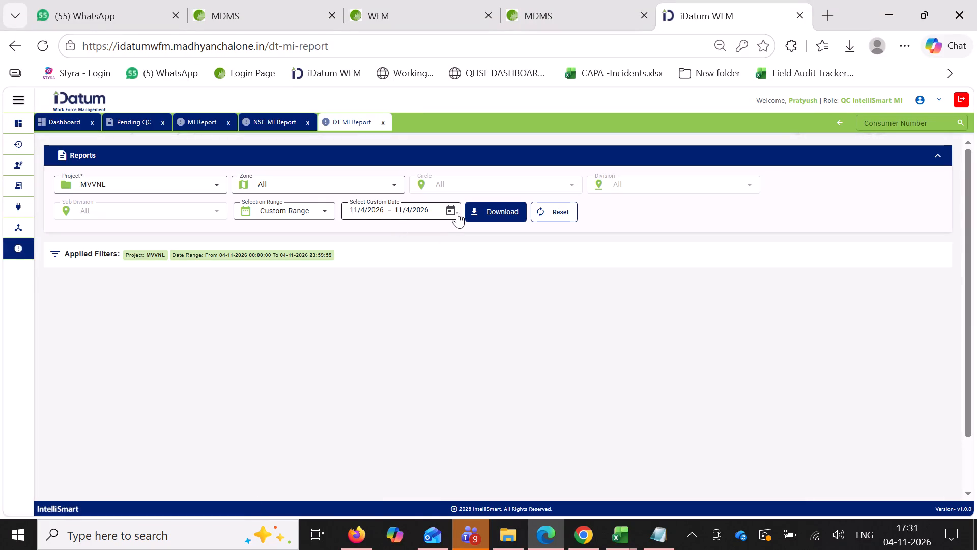
# Set the DT MI Report's custom date range to 9/1/2026 – 11/4/2026 and download the report for all MVVNL zones.
pyautogui.click(457, 211)
pyautogui.click(462, 243)
pyautogui.click(460, 232)
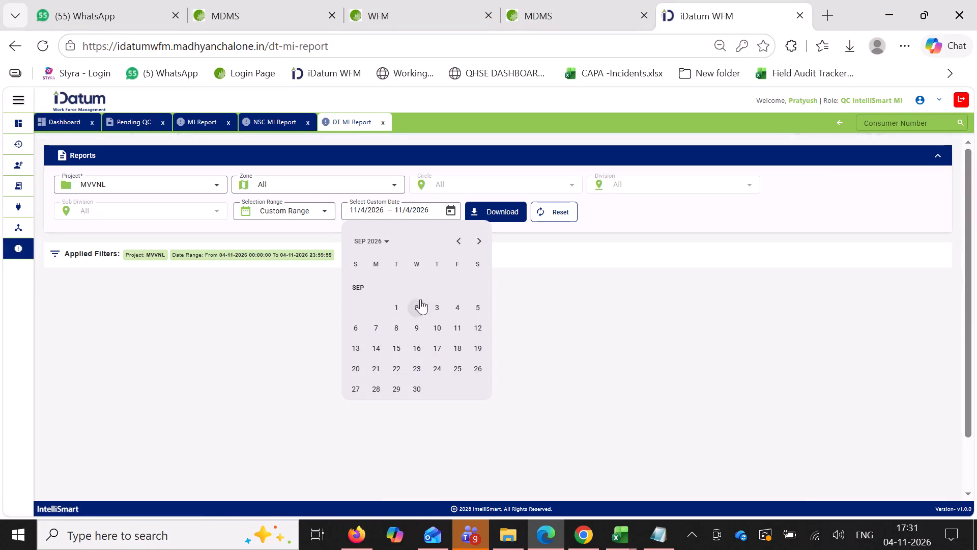
pyautogui.click(401, 305)
pyautogui.doubleClick(472, 233)
pyautogui.click(413, 307)
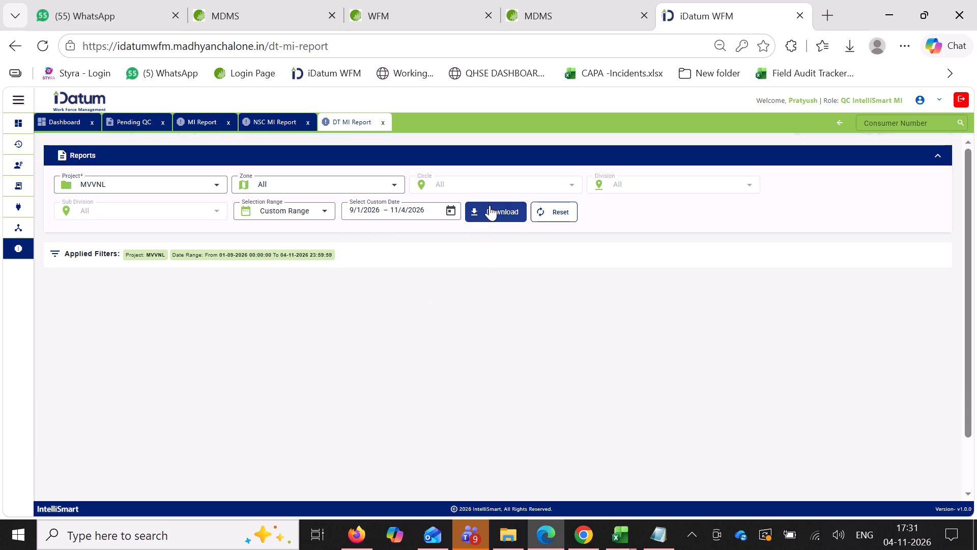
pyautogui.click(491, 205)
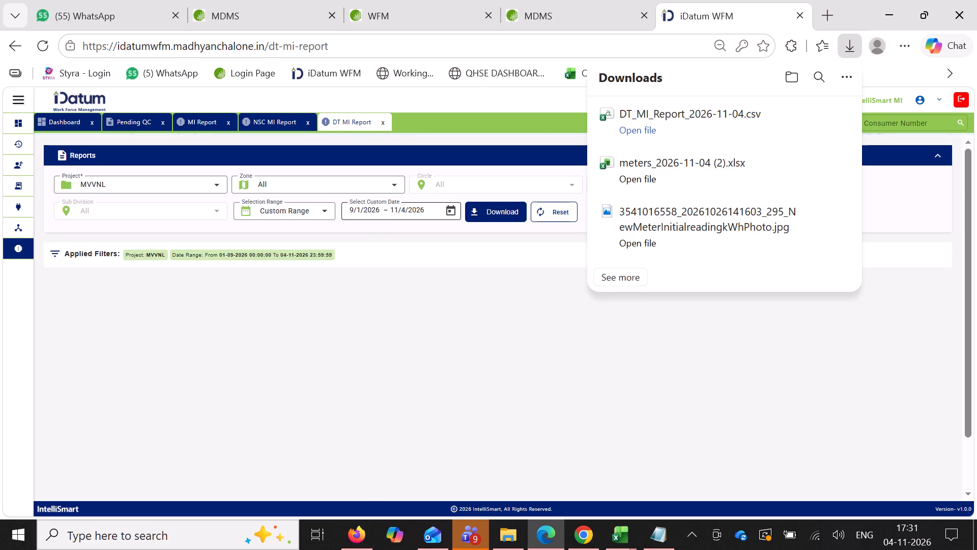
# Download the NSC MI Report for project MVVNL with the custom date range 9/1/2026 to 11/4/2026.
pyautogui.click(273, 120)
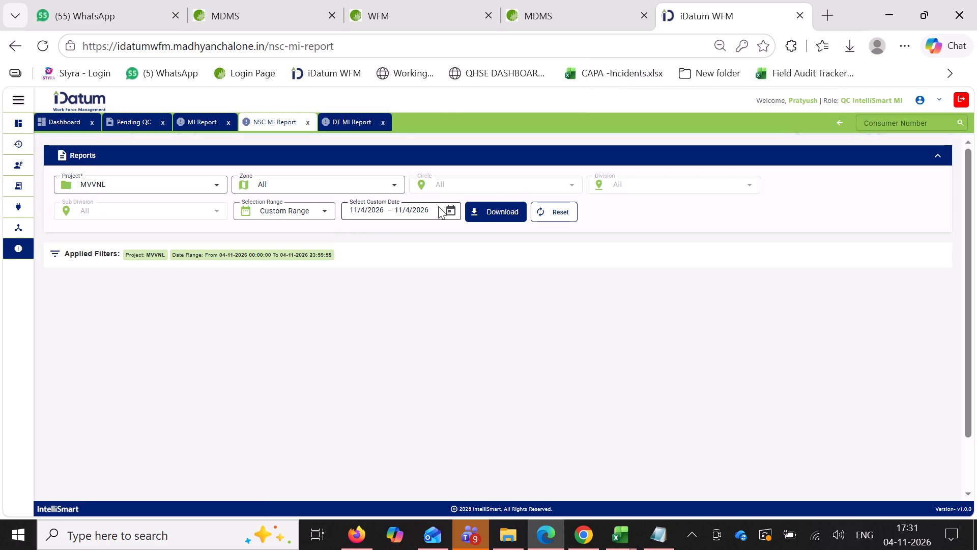
pyautogui.click(464, 206)
pyautogui.click(451, 215)
pyautogui.doubleClick(459, 251)
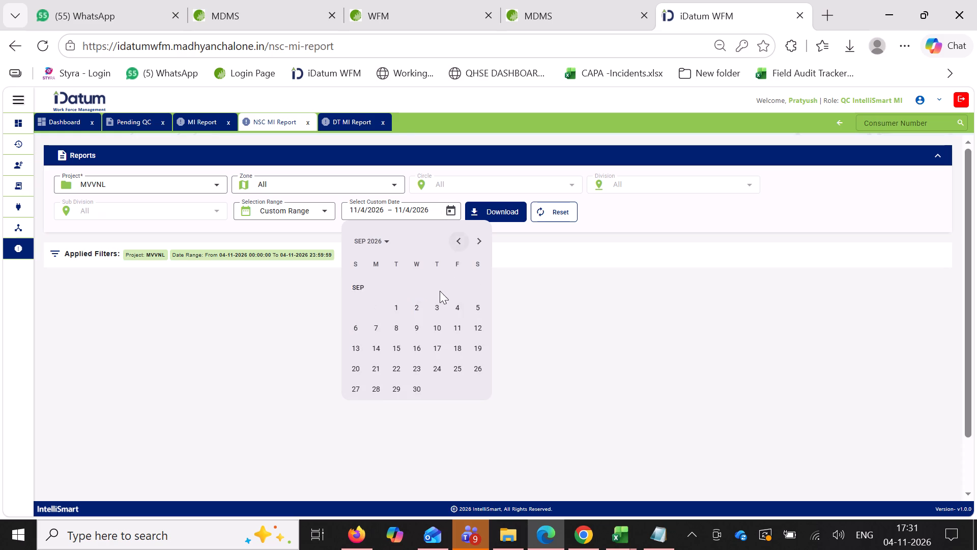
pyautogui.click(392, 308)
pyautogui.doubleClick(473, 240)
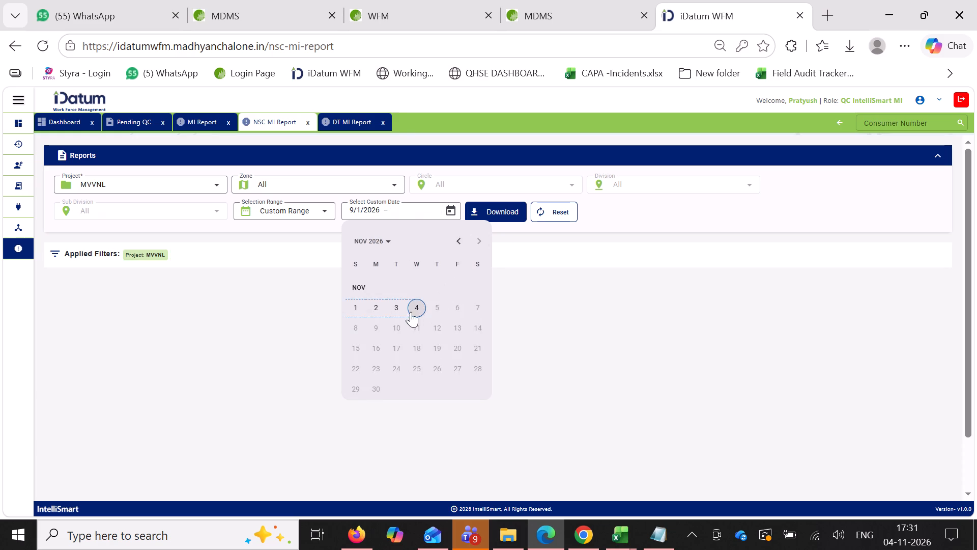
pyautogui.click(411, 312)
pyautogui.click(491, 218)
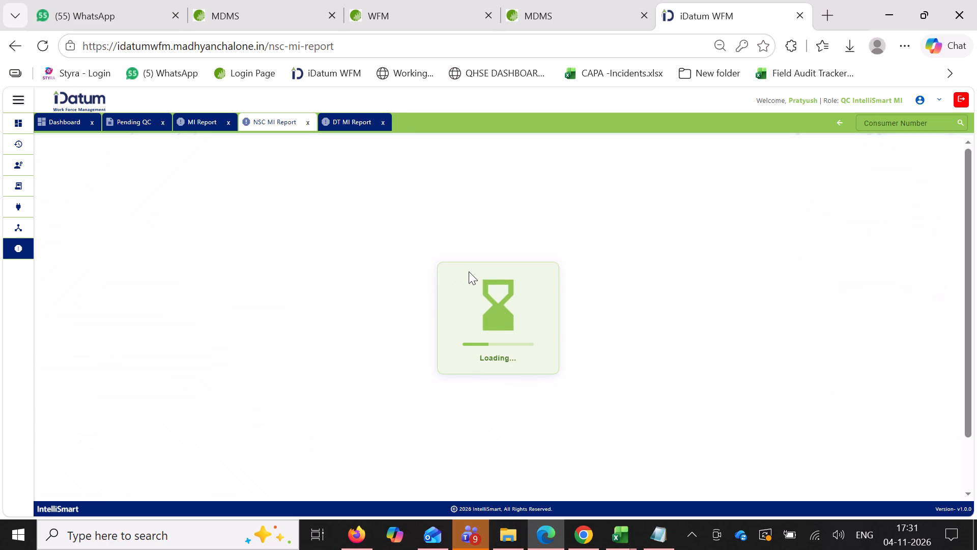
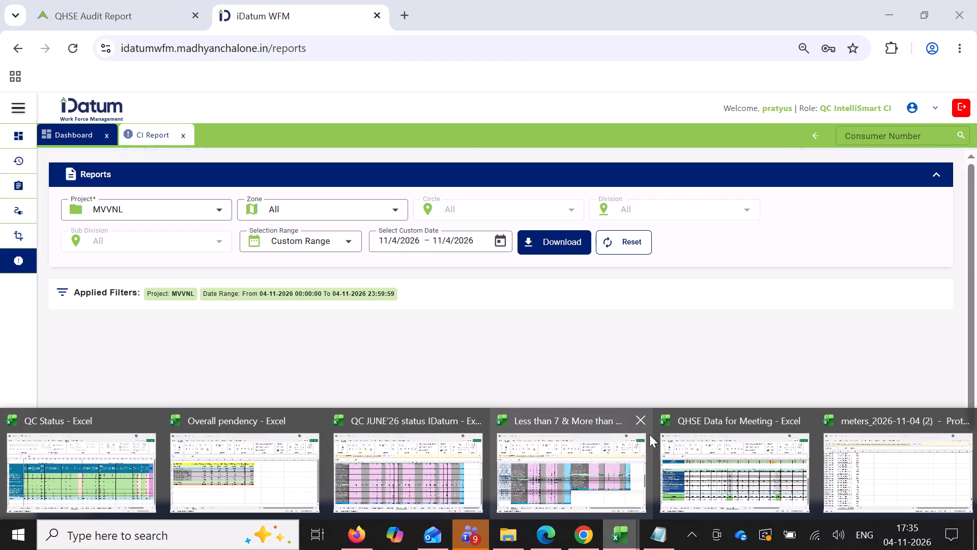
# Close the meters_2026-11-04 (2), Overall pendency, QC Status and Less than 7 & More than 7 Days pendency workbooks.
pyautogui.click(974, 416)
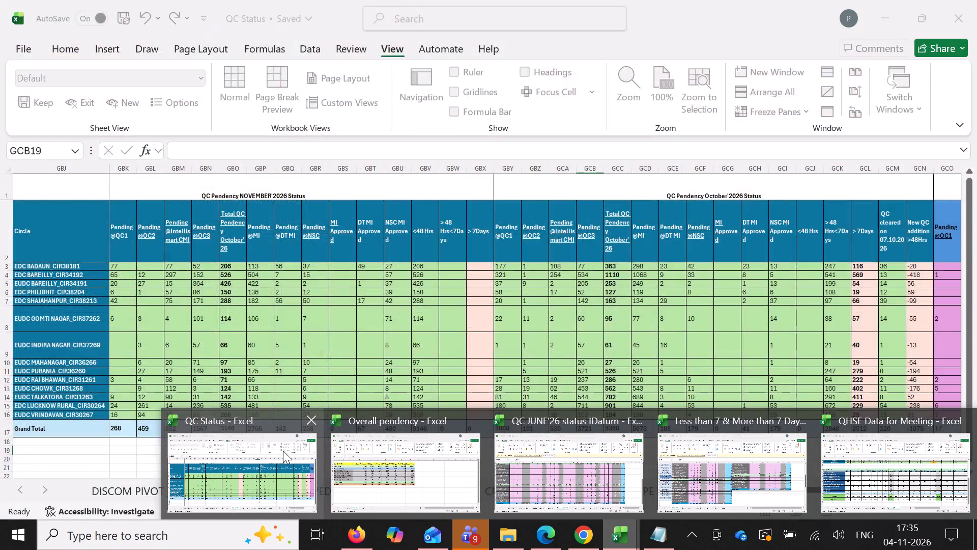
pyautogui.click(485, 420)
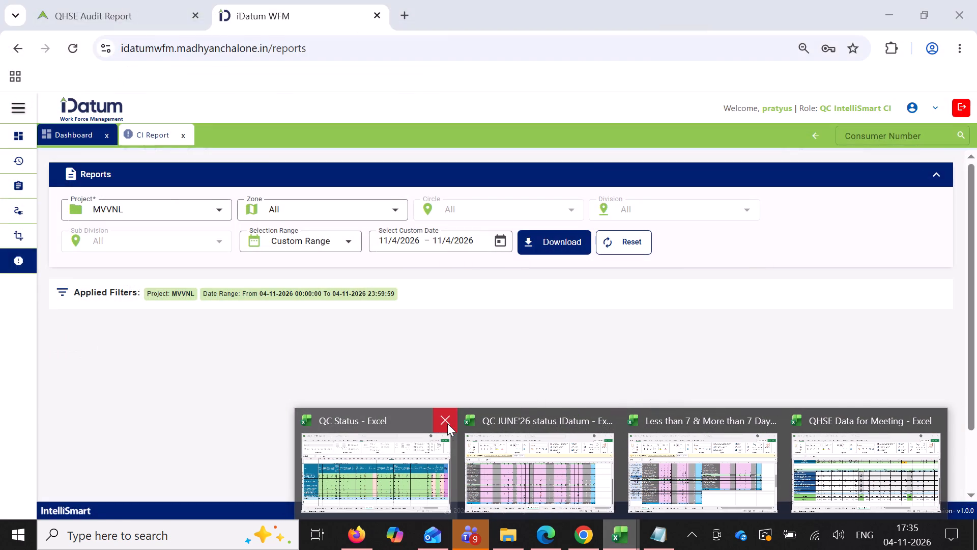
pyautogui.click(442, 418)
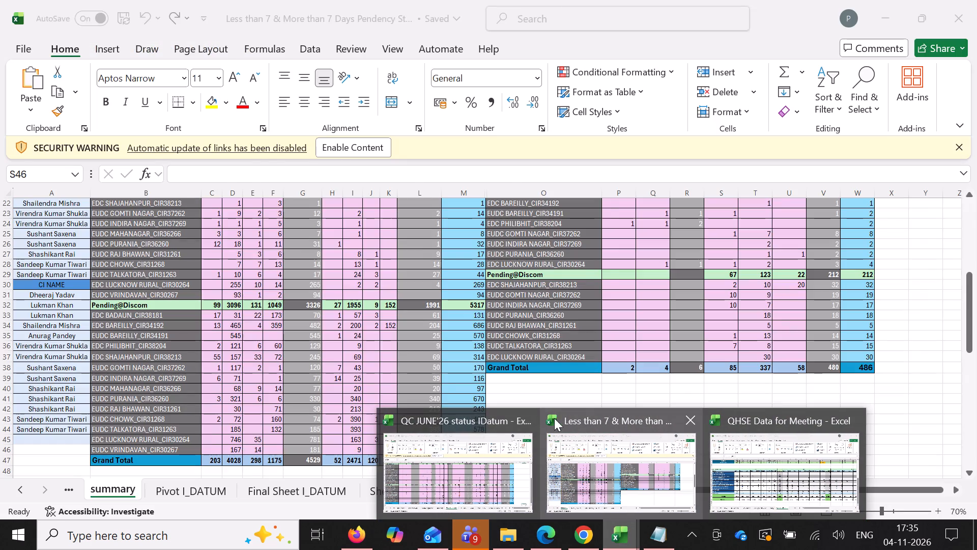
pyautogui.click(685, 416)
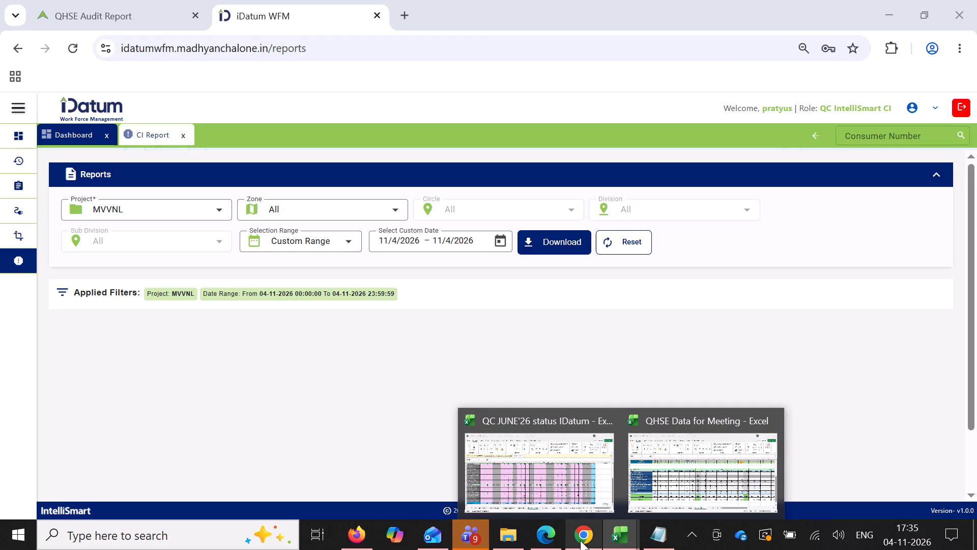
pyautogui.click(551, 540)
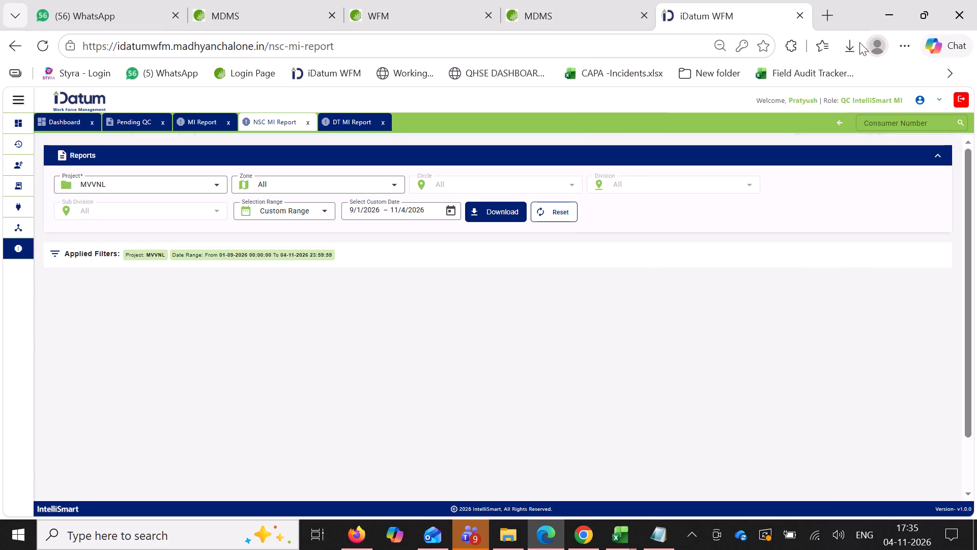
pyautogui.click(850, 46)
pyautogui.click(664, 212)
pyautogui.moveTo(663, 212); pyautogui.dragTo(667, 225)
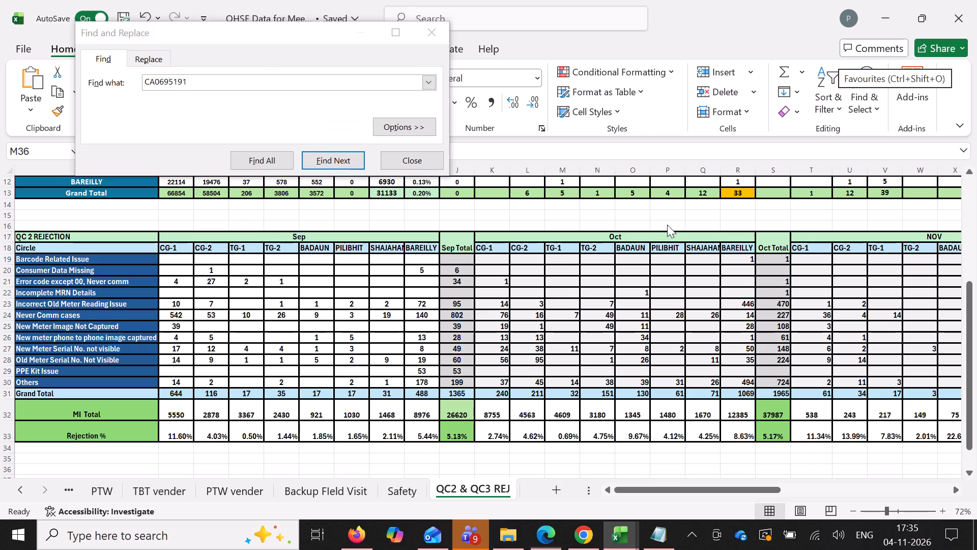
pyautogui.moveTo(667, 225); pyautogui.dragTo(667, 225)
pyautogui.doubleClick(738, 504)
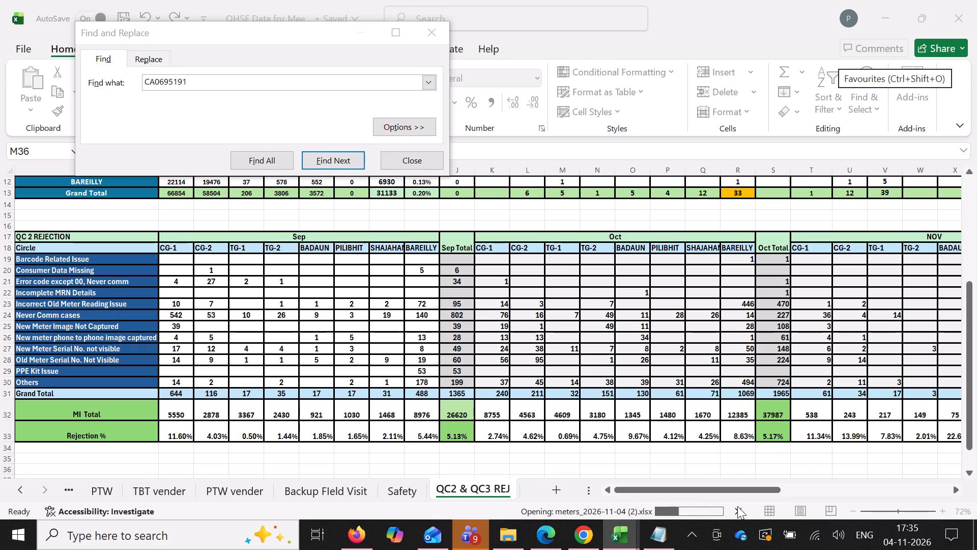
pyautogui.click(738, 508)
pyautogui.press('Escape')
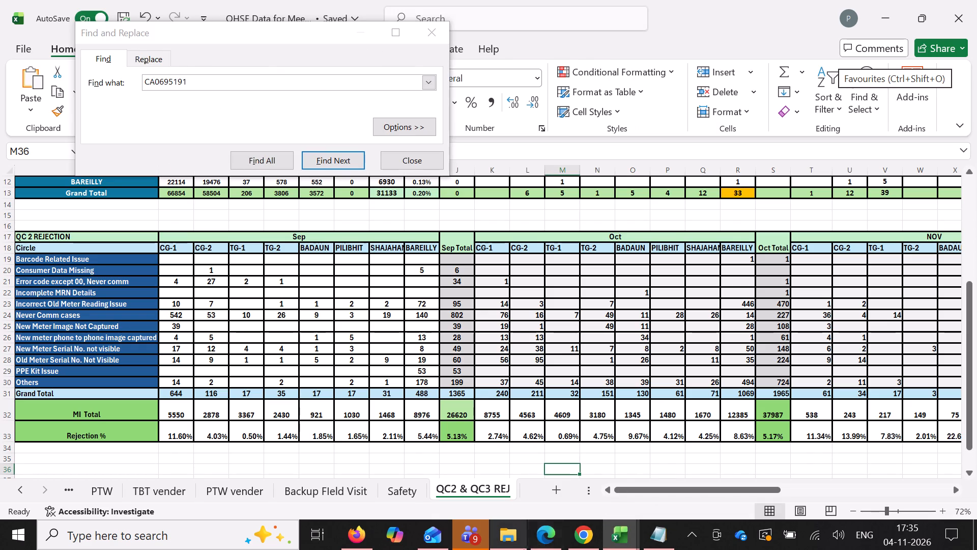
# Switch to Edge and download the MI Report for project MVVNL with the custom date range 9/1/2026 to 11/4/2026.
pyautogui.click(550, 538)
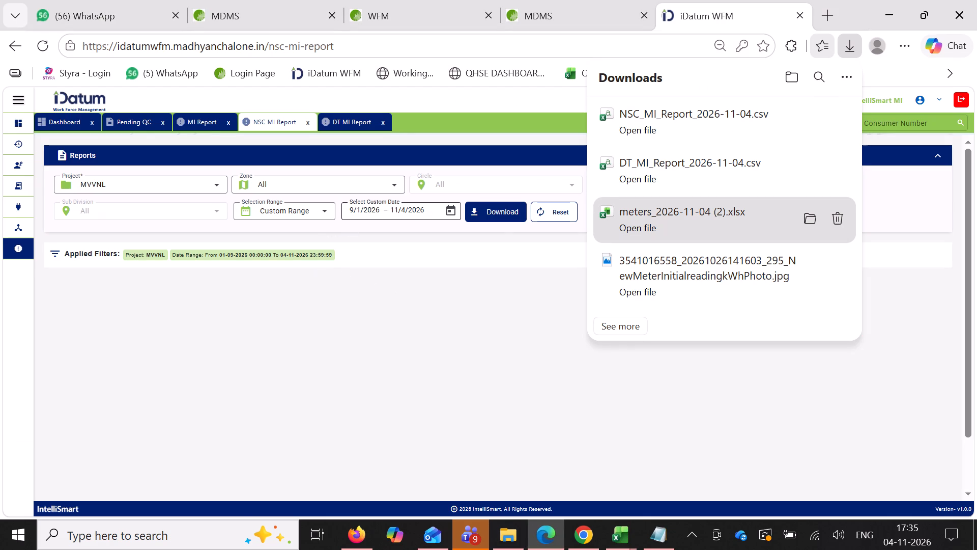
pyautogui.click(208, 127)
pyautogui.click(458, 210)
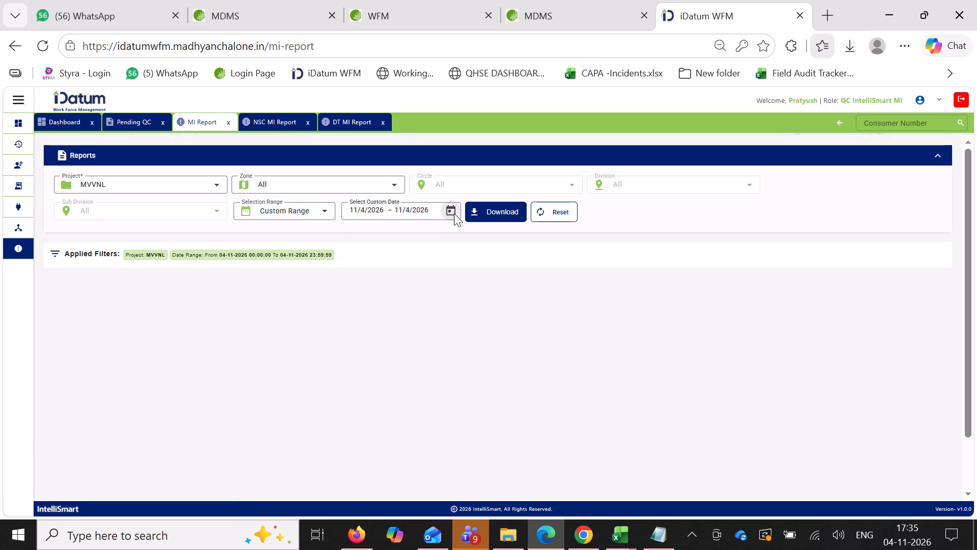
pyautogui.doubleClick(456, 246)
pyautogui.click(394, 304)
pyautogui.doubleClick(476, 238)
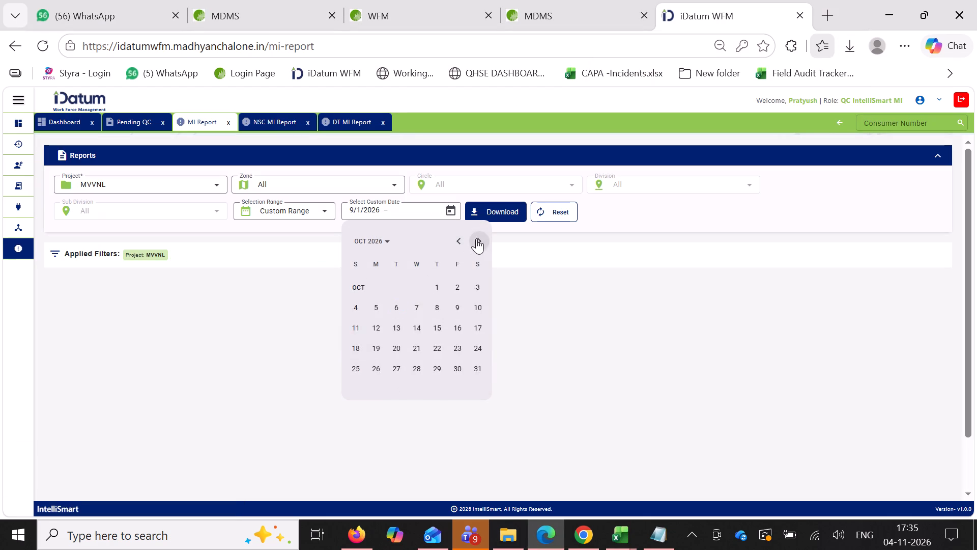
pyautogui.click(421, 306)
pyautogui.click(497, 219)
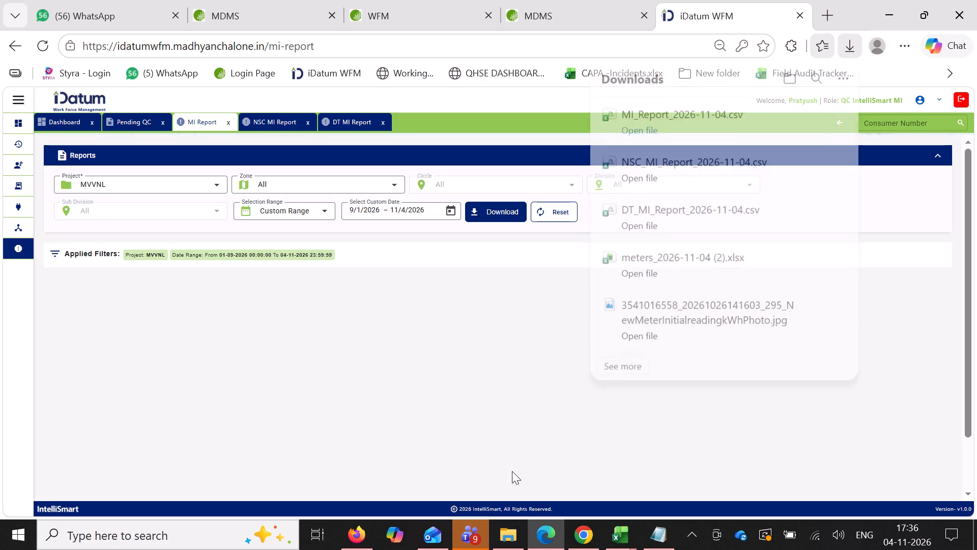
# Open the downloaded DT_MI_Report, NSC_MI_Report and MI_Report CSV files dated 2026-11-04 in Excel.
pyautogui.click(631, 226)
pyautogui.click(637, 198)
pyautogui.click(637, 181)
pyautogui.click(640, 131)
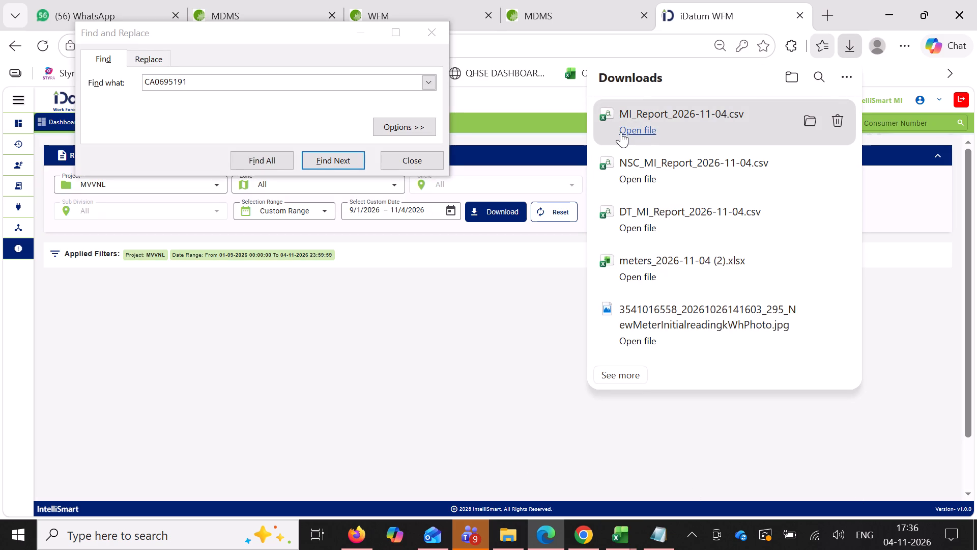
pyautogui.click(617, 135)
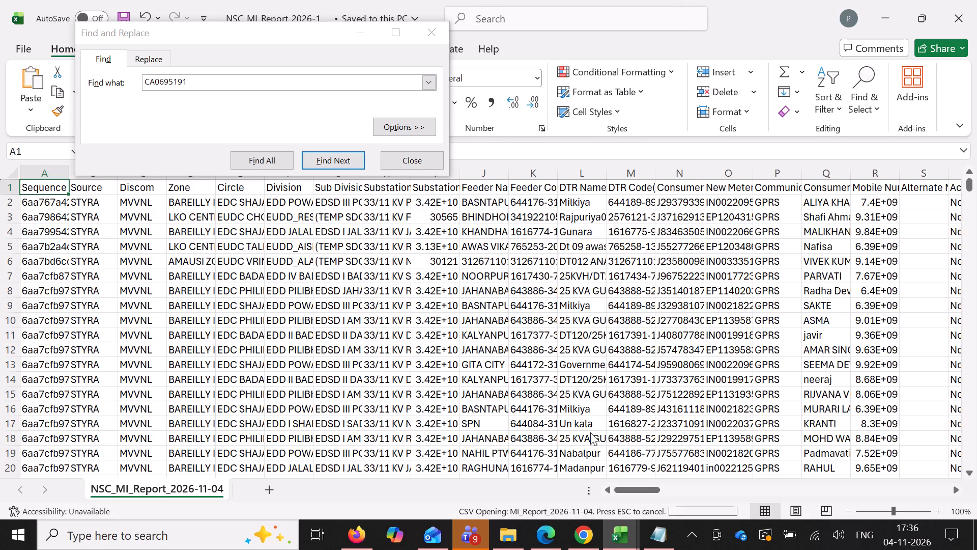
pyautogui.click(624, 543)
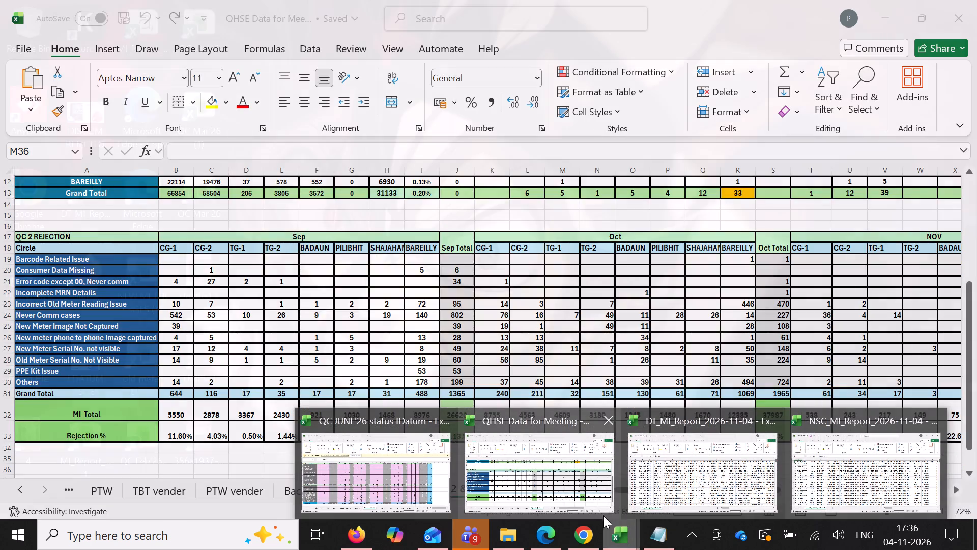
# Switch to Chrome and download the CI Report for project MVVNL with the custom date range 10/1/2026 to 11/4/2026.
pyautogui.click(580, 537)
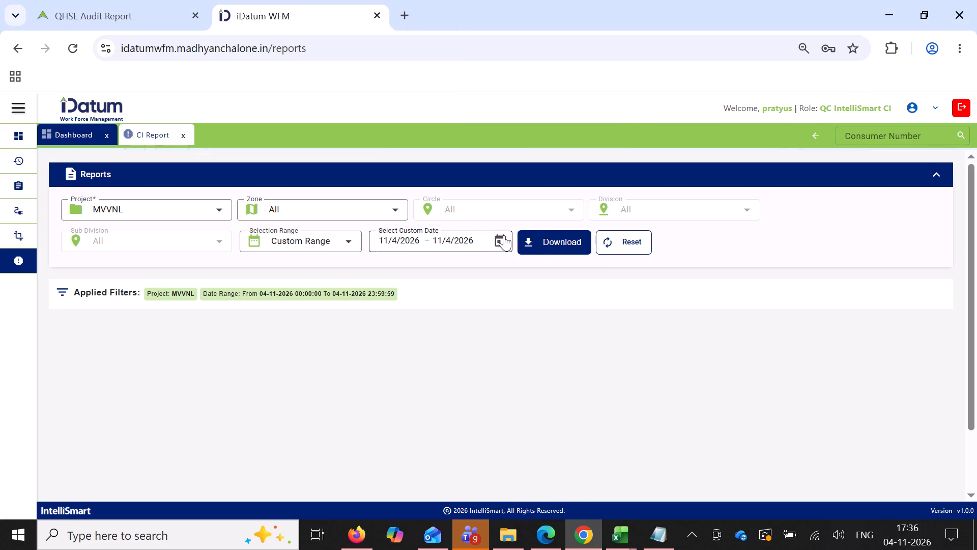
pyautogui.click(505, 235)
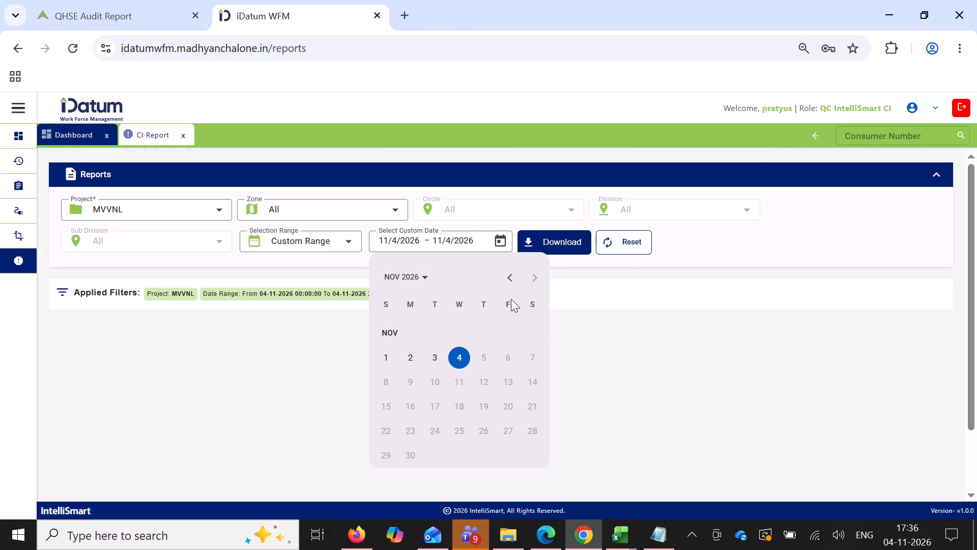
pyautogui.click(515, 271)
pyautogui.click(510, 273)
pyautogui.click(543, 278)
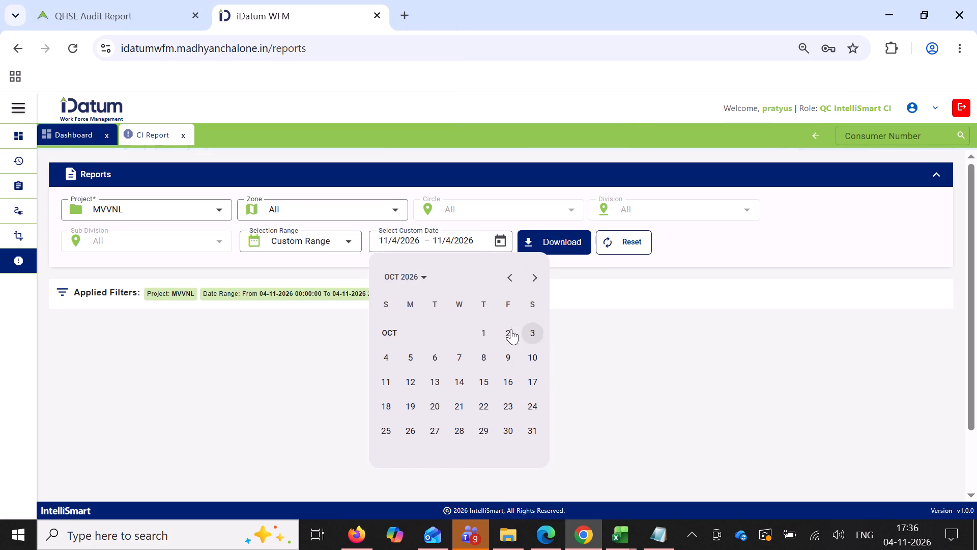
pyautogui.click(487, 333)
pyautogui.click(530, 280)
pyautogui.click(471, 352)
pyautogui.click(466, 356)
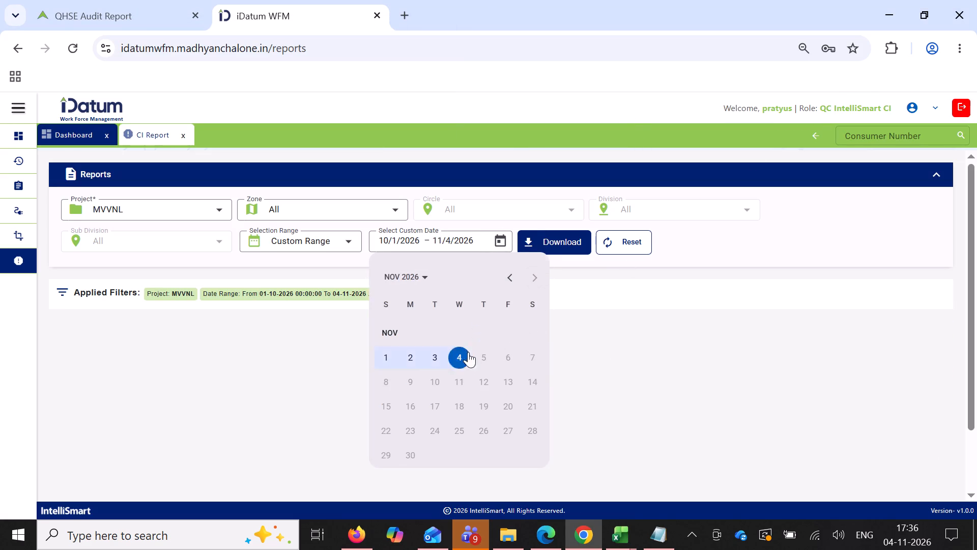
pyautogui.click(553, 240)
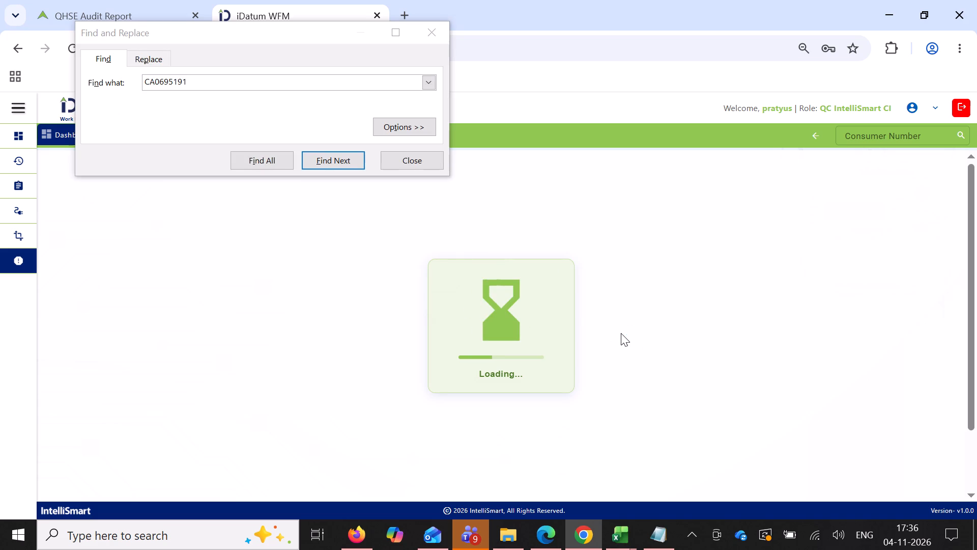
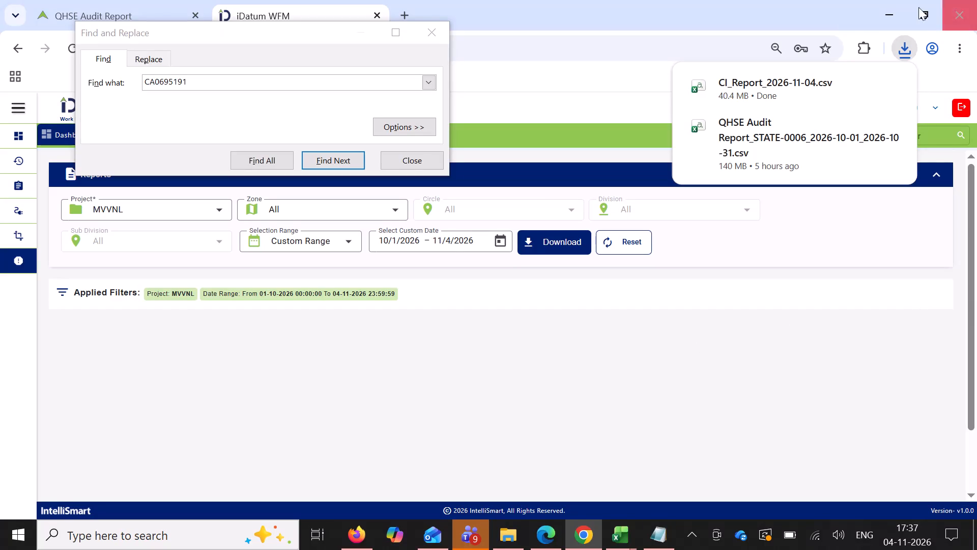
# Close the Find and Replace dialog and open the downloaded CI_Report_2026-11-04 CSV file from Chrome in Excel.
pyautogui.click(399, 161)
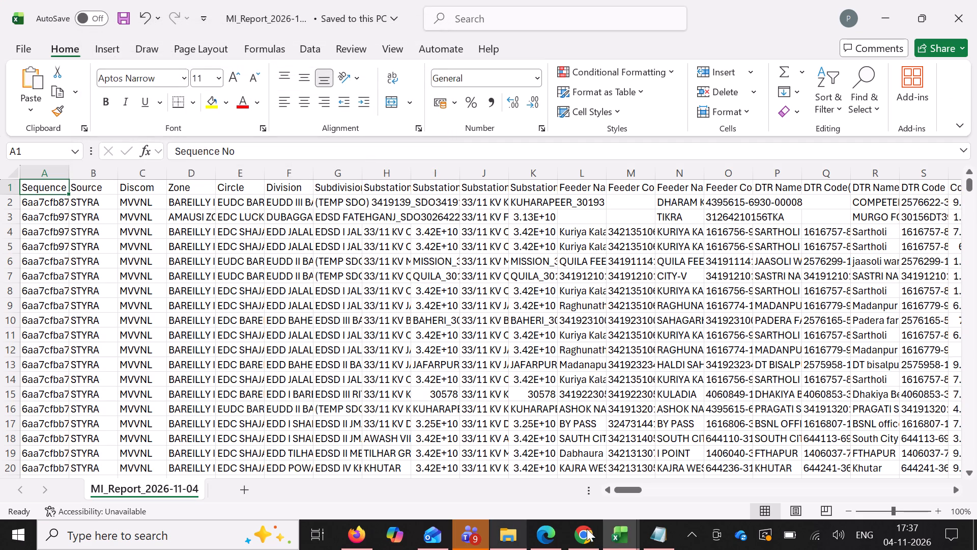
pyautogui.click(600, 535)
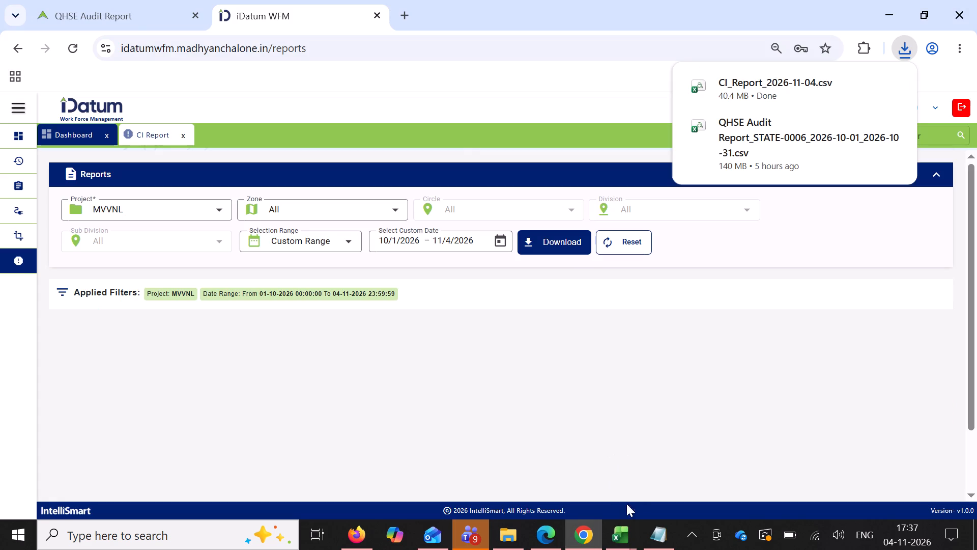
pyautogui.click(625, 531)
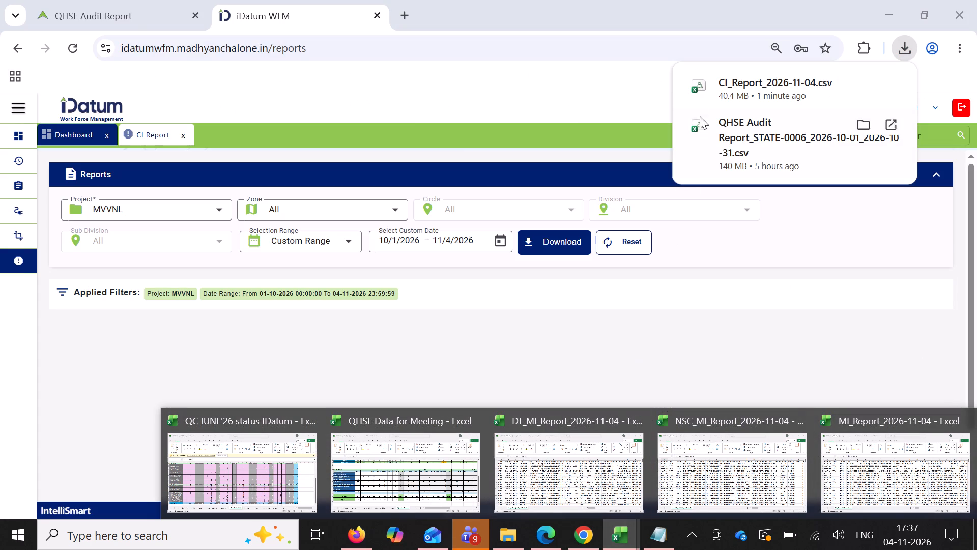
pyautogui.click(716, 84)
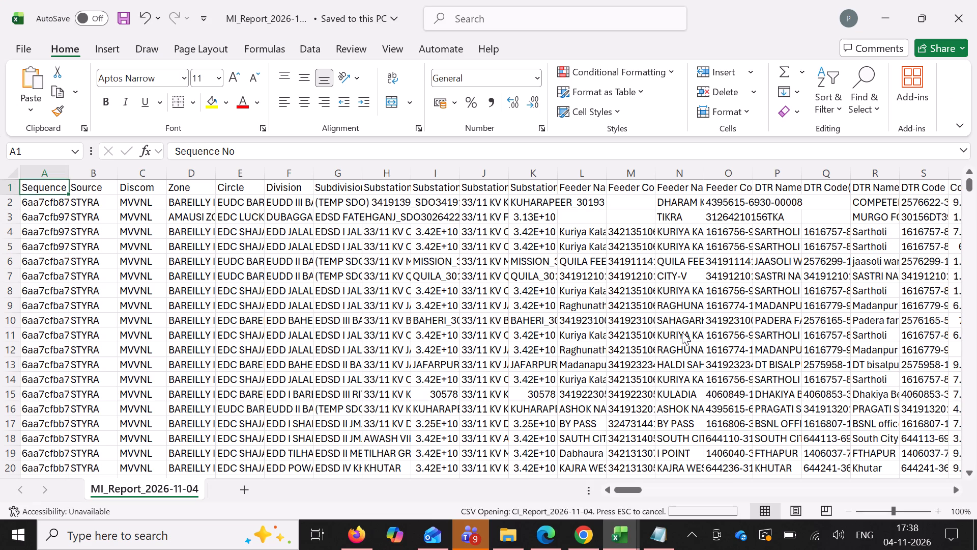
# In DT_MI_Report, select all columns from H (Substation Name) to DS except MI Done Date (DK), CI, QC Status (CC) and U, and open their column options.
pyautogui.click(623, 548)
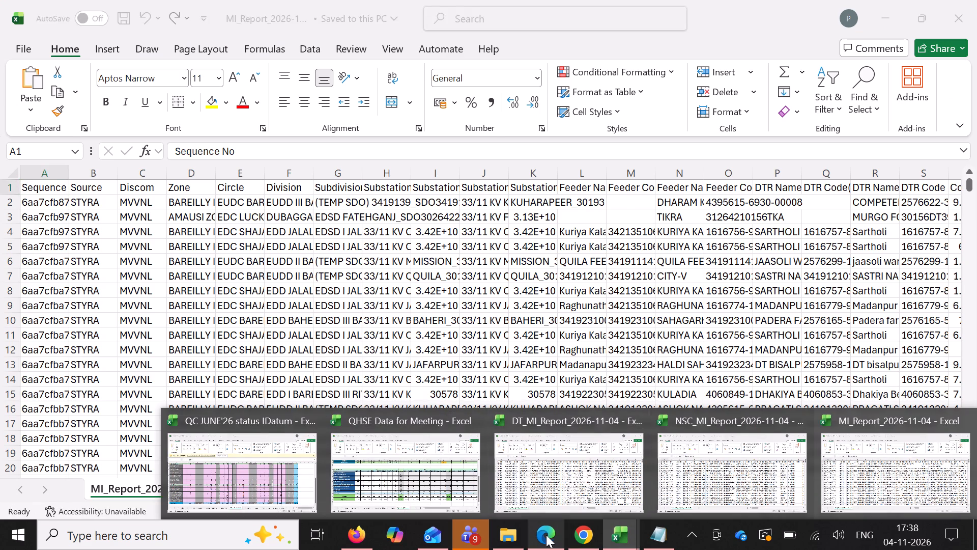
pyautogui.click(463, 458)
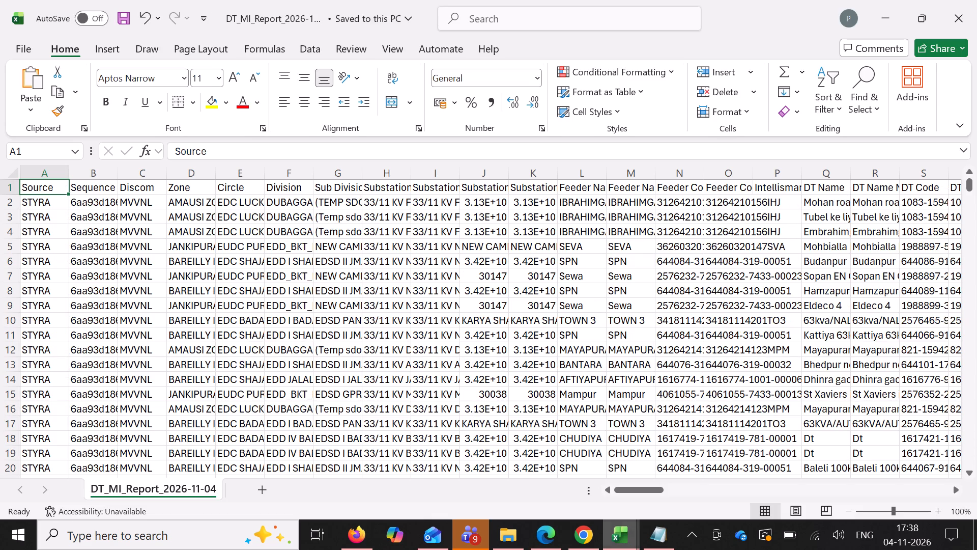
pyautogui.click(395, 171)
pyautogui.hotkey('ctrl', 'shift', 'Right')
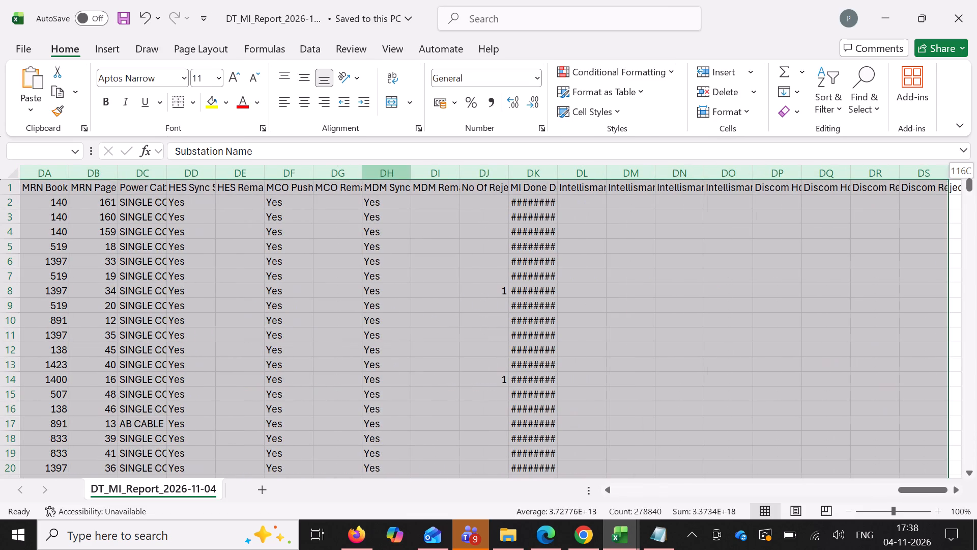
pyautogui.keyDown('ctrl'); pyautogui.click(528, 163); pyautogui.keyUp('ctrl')
pyautogui.keyDown('ctrl'); pyautogui.click(532, 167); pyautogui.keyUp('ctrl')
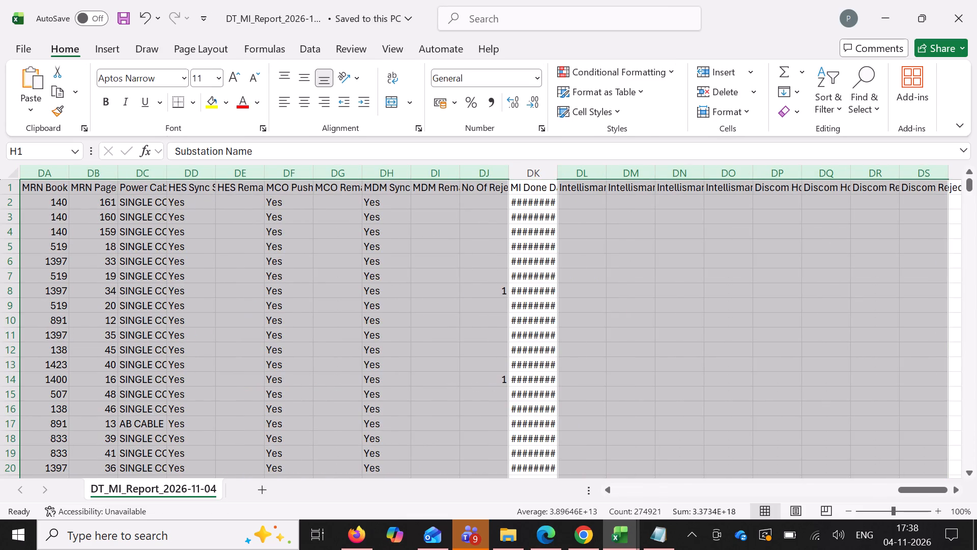
pyautogui.hscroll(5, 133, 200)
pyautogui.hscroll(4, 351, 185)
pyautogui.hscroll(1, 235, 184)
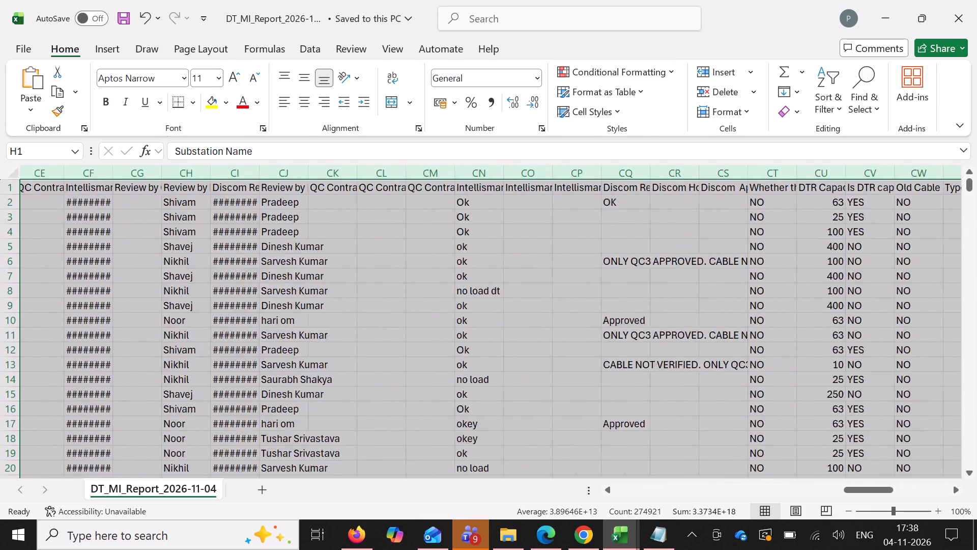
pyautogui.hscroll(2, 234, 184)
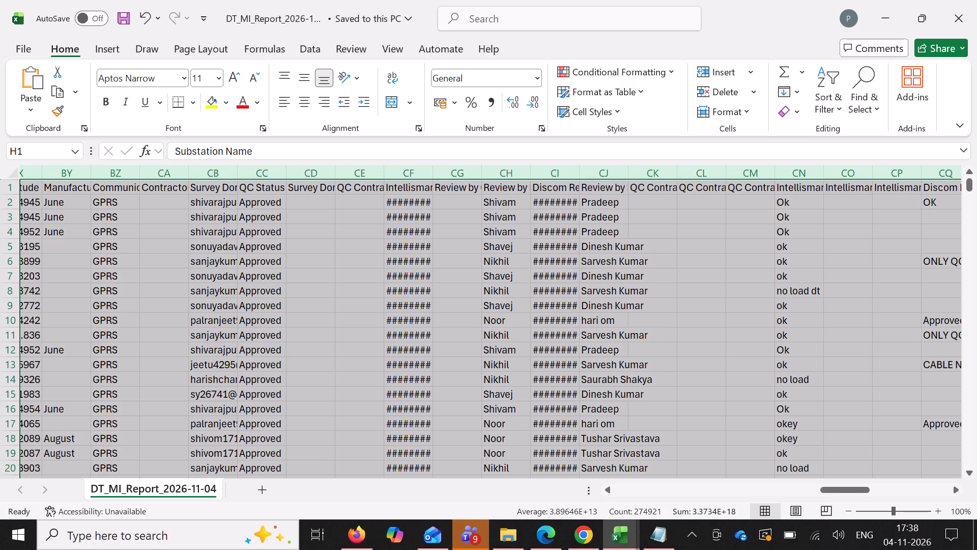
pyautogui.keyDown('ctrl'); pyautogui.click(547, 172); pyautogui.keyUp('ctrl')
pyautogui.keyDown('ctrl'); pyautogui.click(266, 173); pyautogui.keyUp('ctrl')
pyautogui.hscroll(14, 493, 326)
pyautogui.hscroll(-3, 479, 322)
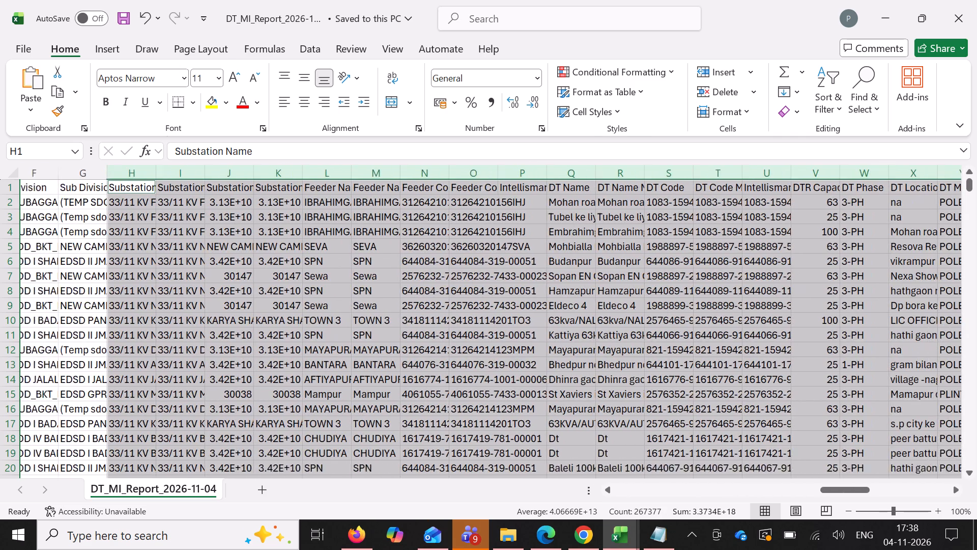
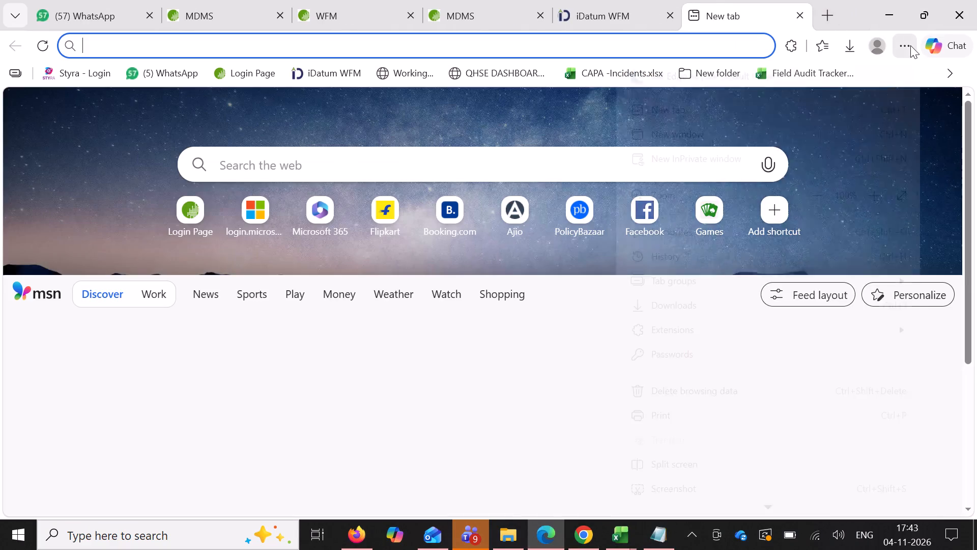
# Open the "2. CIMI Vendor statutary Compliance details" workbook from the New folder favourites.
pyautogui.click(955, 67)
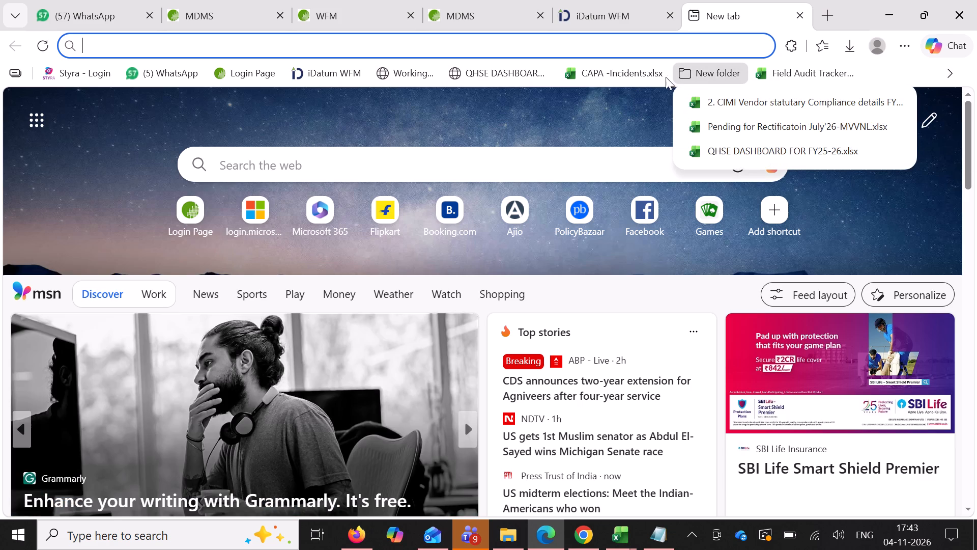
pyautogui.click(753, 102)
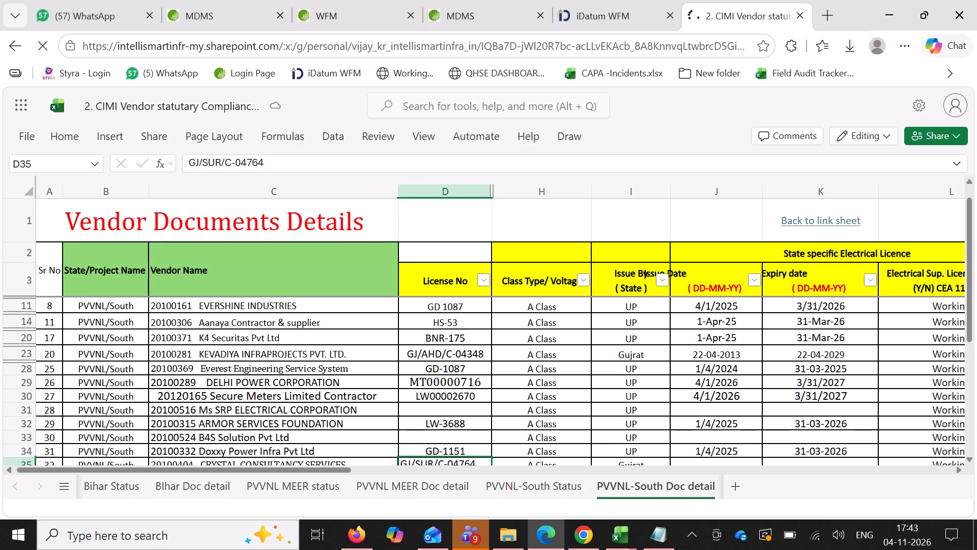
# Open the MVVNL status sheet of the CIMI Vendor statutory Compliance workbook and view the vendor list.
pyautogui.scroll(1, 494, 341)
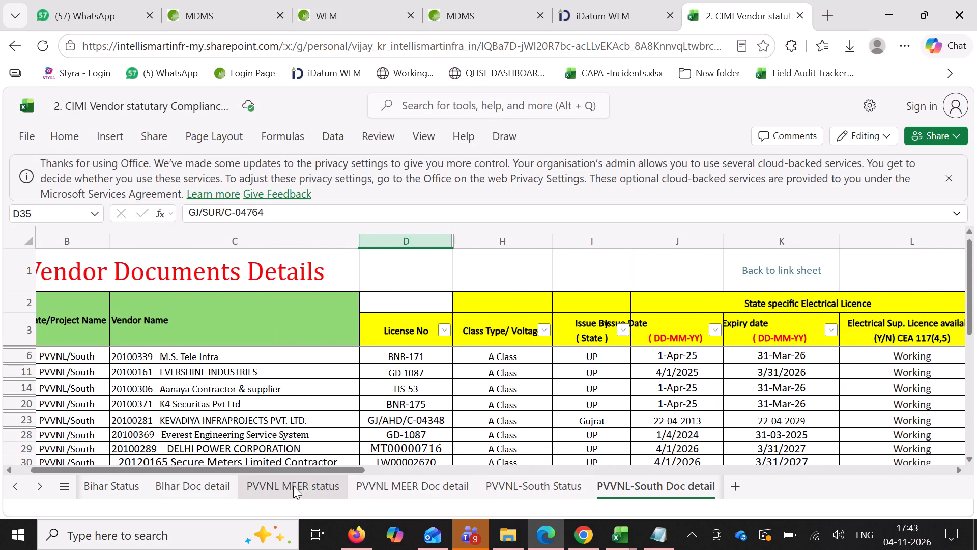
pyautogui.hscroll(-11, 283, 486)
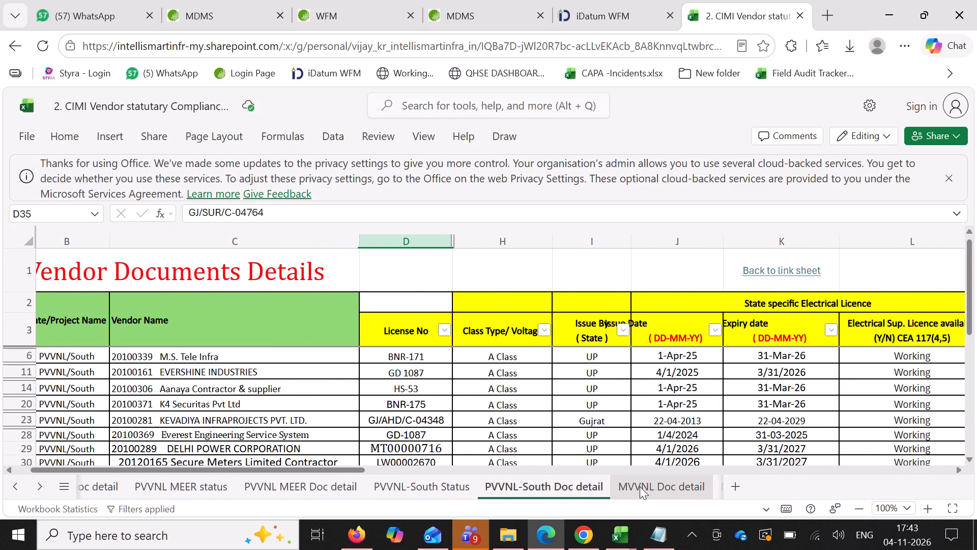
pyautogui.hscroll(-7, 640, 486)
pyautogui.click(617, 488)
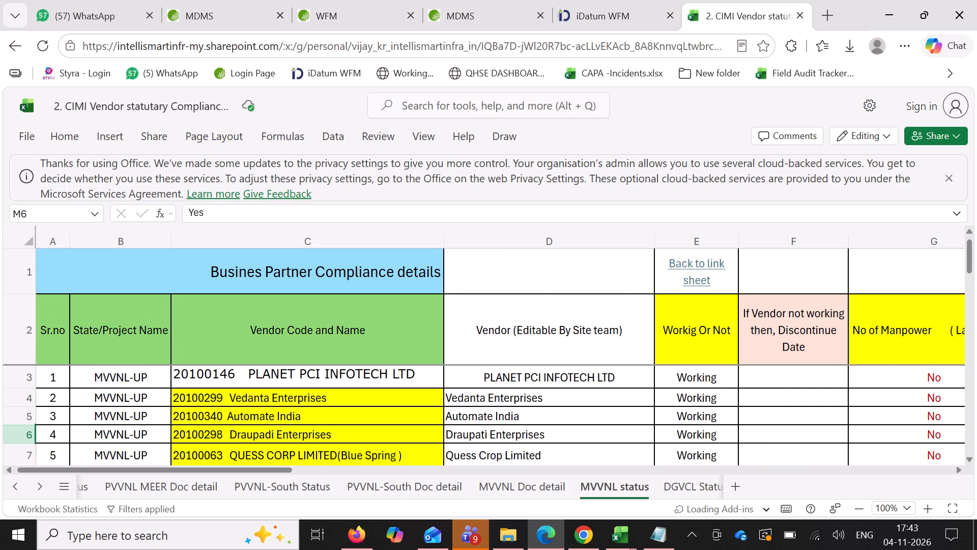
pyautogui.hscroll(-1, 390, 334)
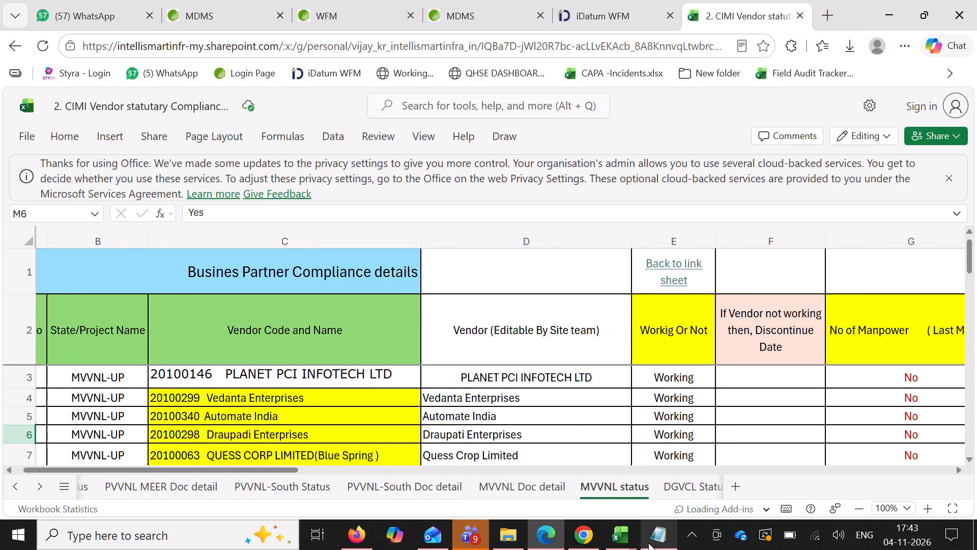
# Switch to the MI_Report_2026-11-04 workbook in Excel and look across its columns, dismissing the web security notification.
pyautogui.click(633, 541)
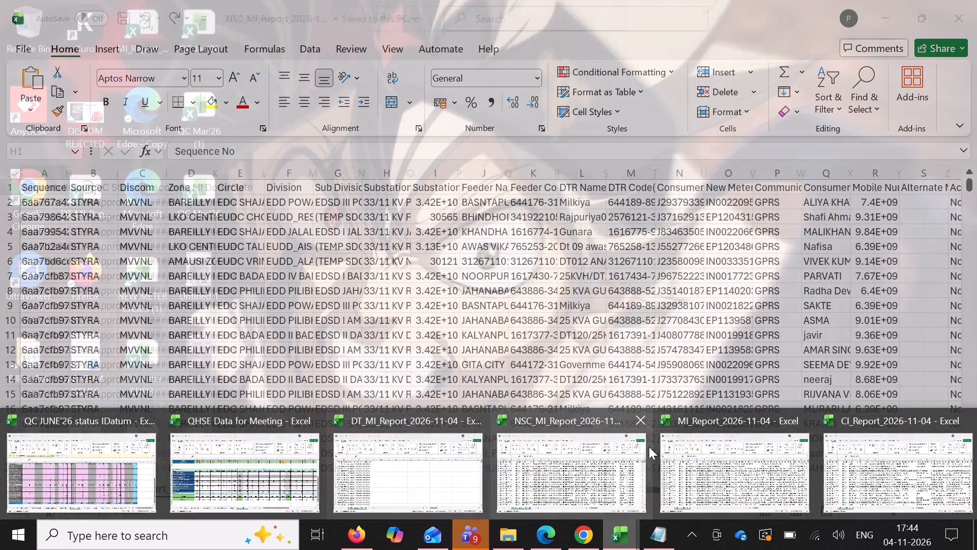
pyautogui.click(722, 445)
pyautogui.hscroll(-3, 582, 245)
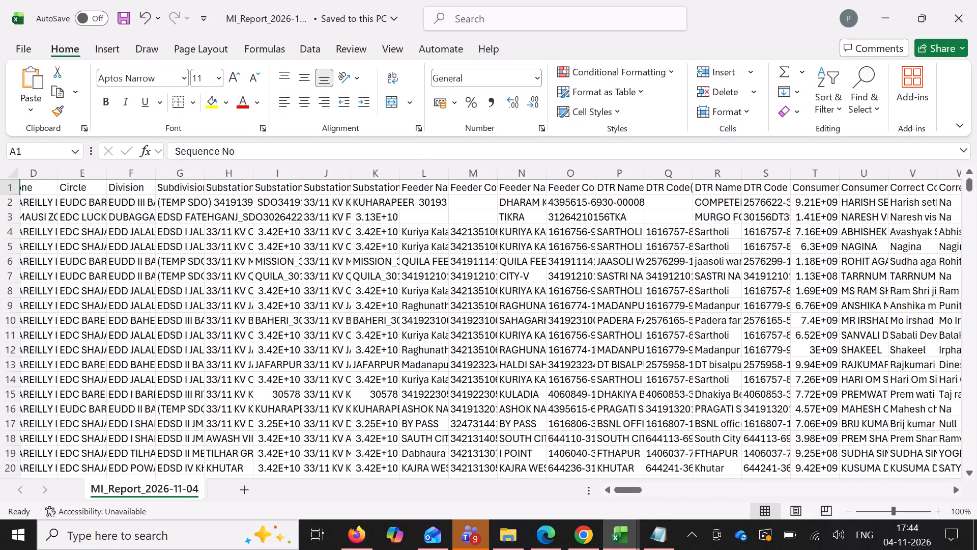
pyautogui.hscroll(-7, 590, 246)
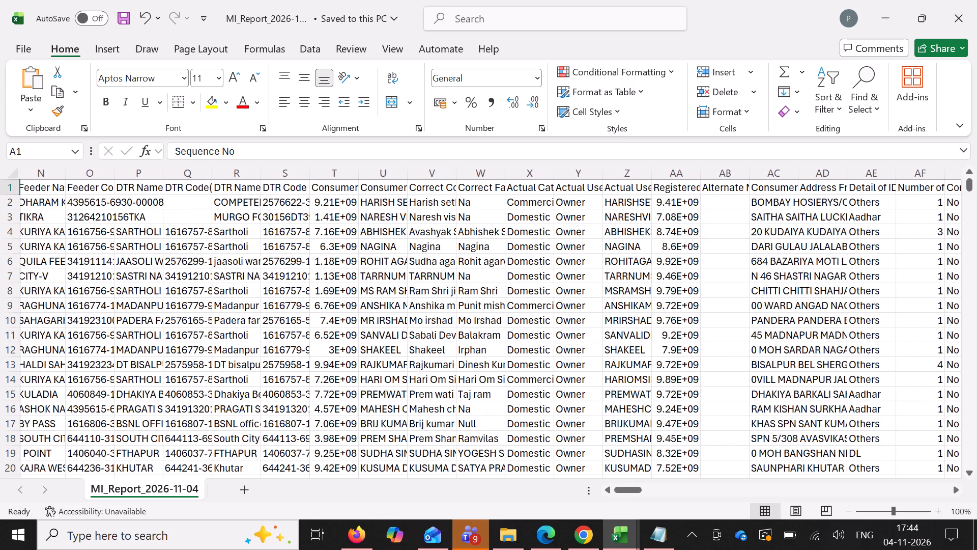
pyautogui.hscroll(-2, 597, 248)
pyautogui.hscroll(-1, 656, 187)
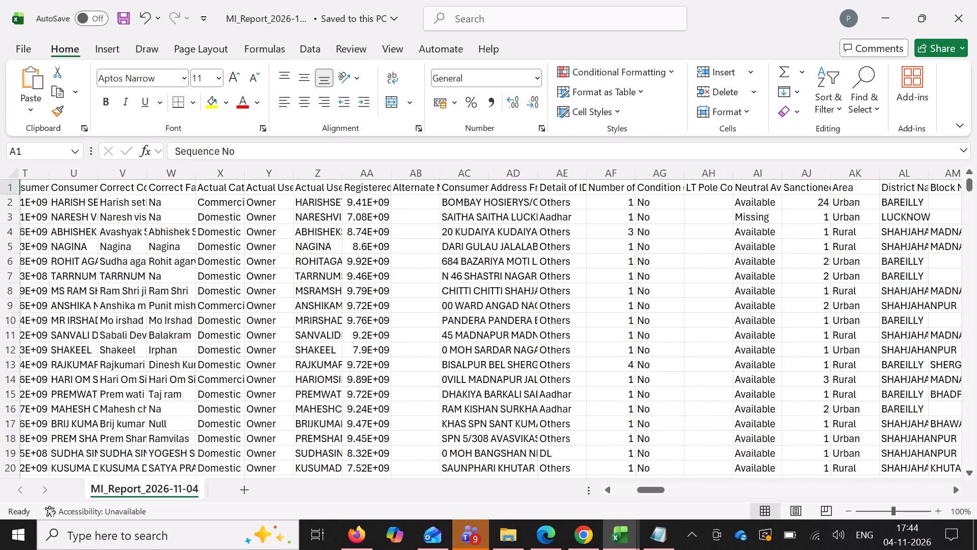
pyautogui.hscroll(-1, 658, 188)
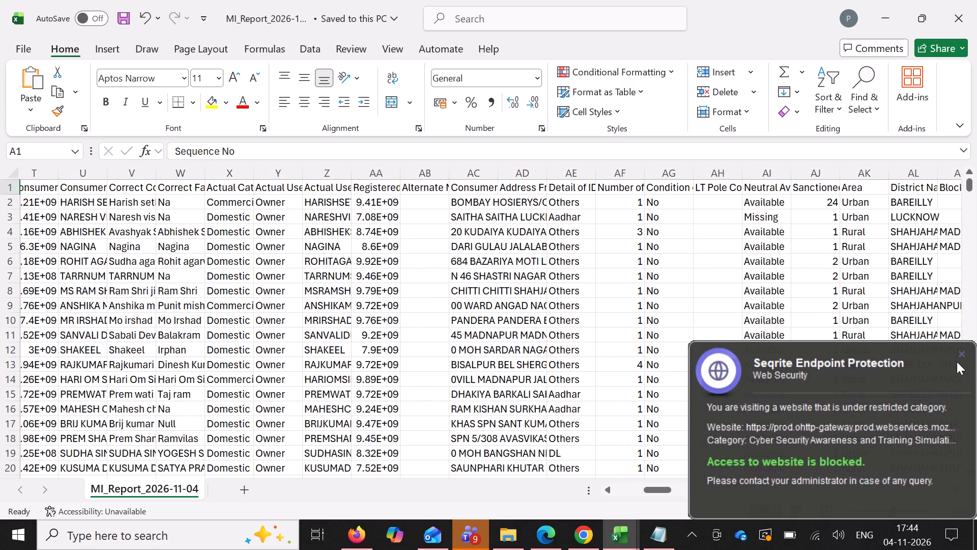
pyautogui.click(961, 352)
pyautogui.hscroll(-9, 869, 310)
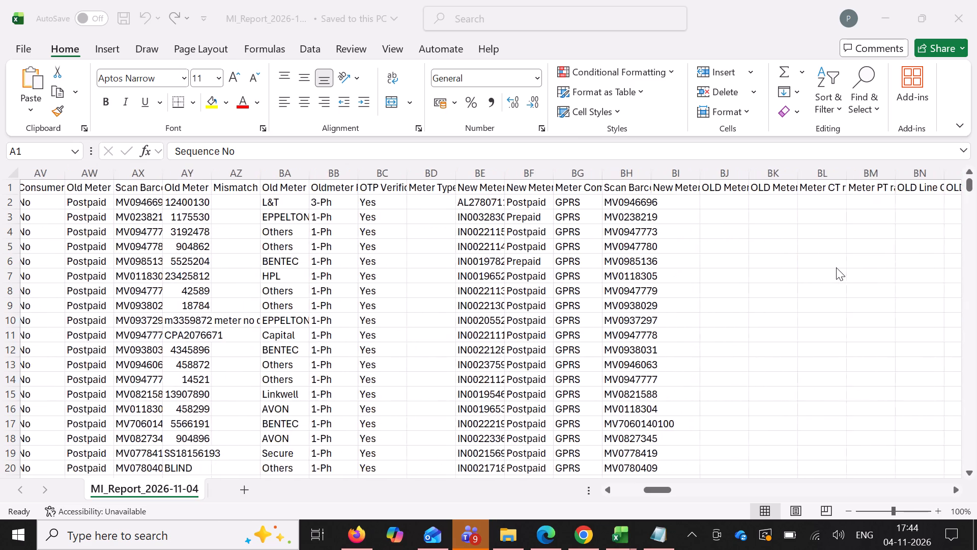
pyautogui.hscroll(-9, 836, 267)
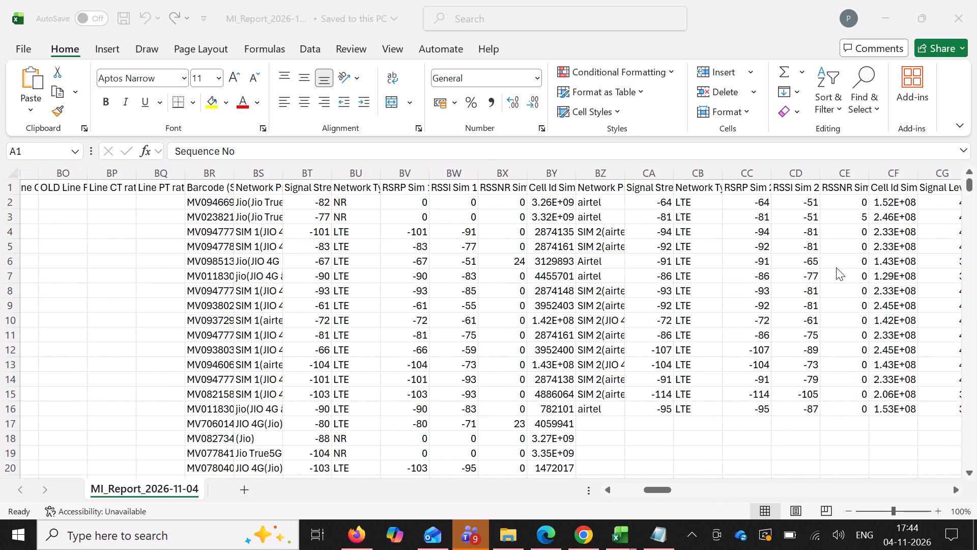
pyautogui.hscroll(-10, 836, 267)
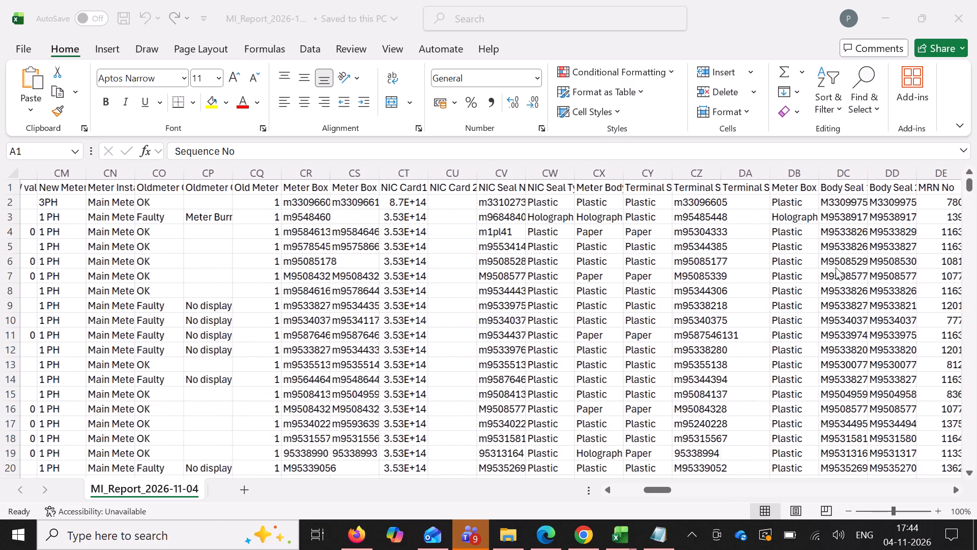
pyautogui.hscroll(-3, 836, 267)
pyautogui.hscroll(4, 836, 267)
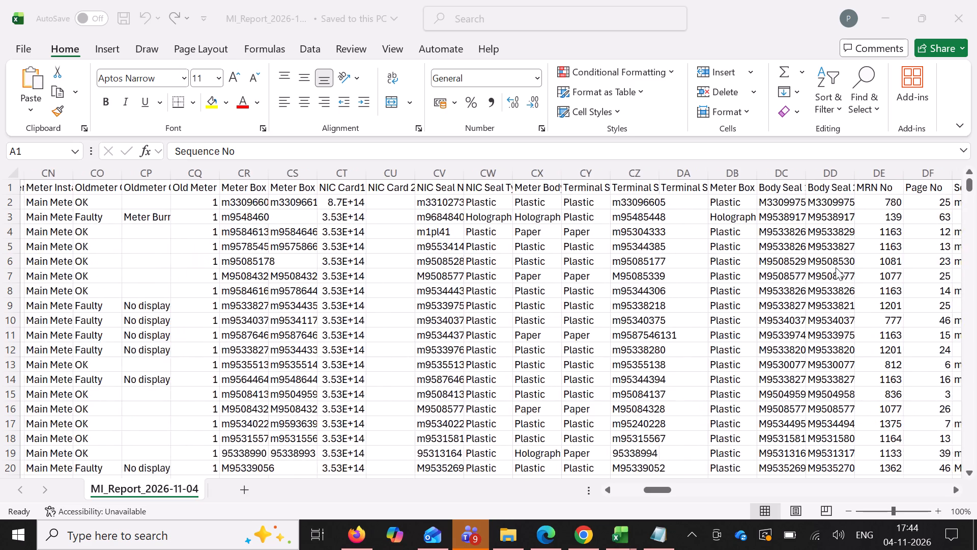
pyautogui.hscroll(1, 836, 267)
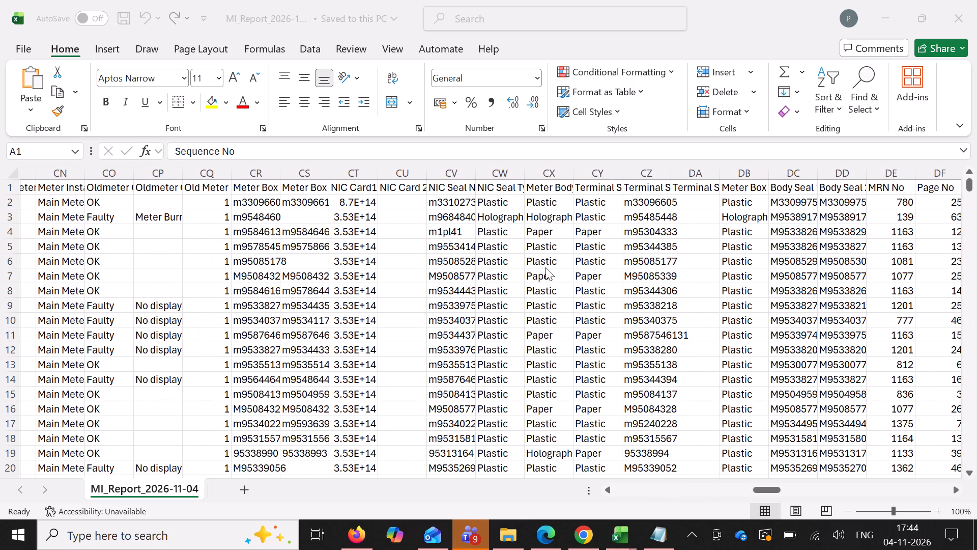
# Search the MI report for the text "Contractor".
pyautogui.press('f')
pyautogui.hotkey('ctrl', 'f')
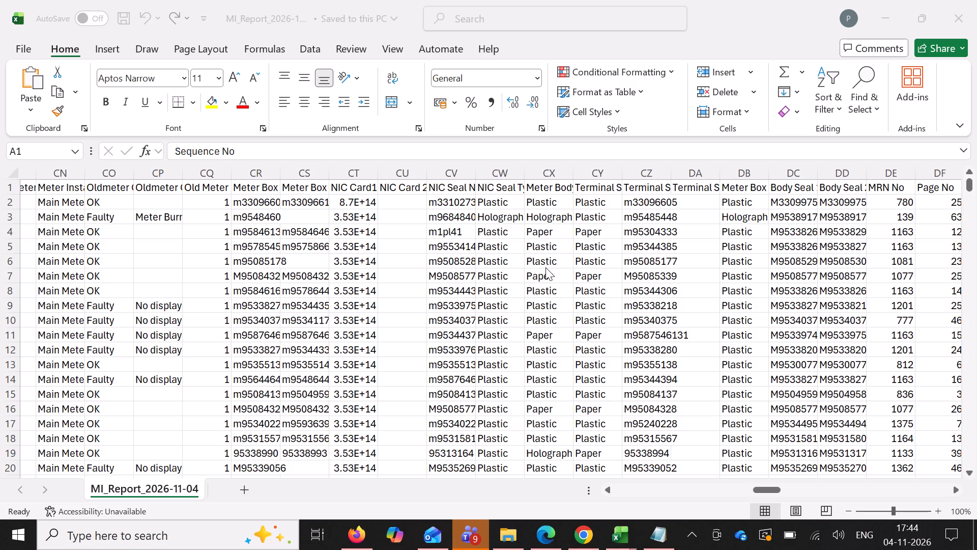
pyautogui.click(545, 267)
pyautogui.click(545, 267)
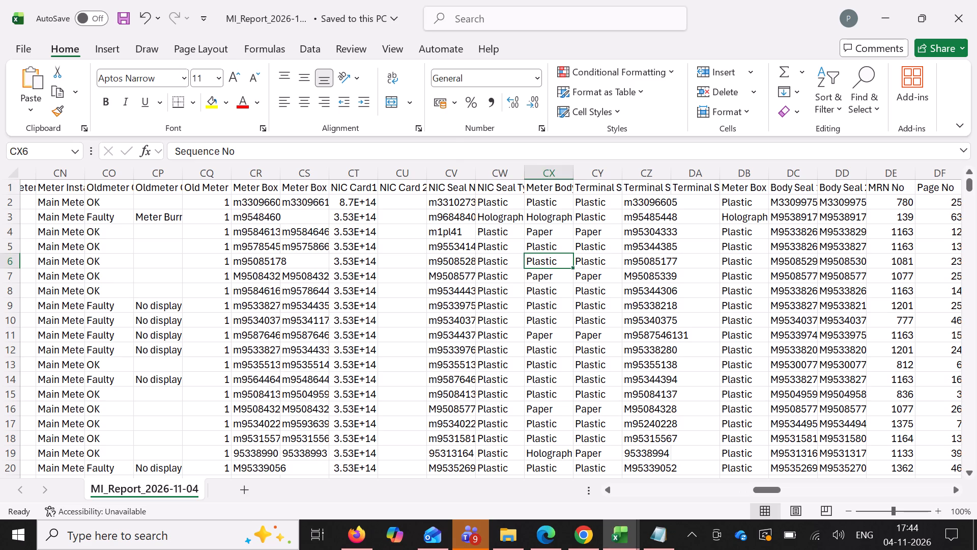
pyautogui.hotkey('ctrl', 'f')
pyautogui.press('BackSpace')
pyautogui.write('Contractor')
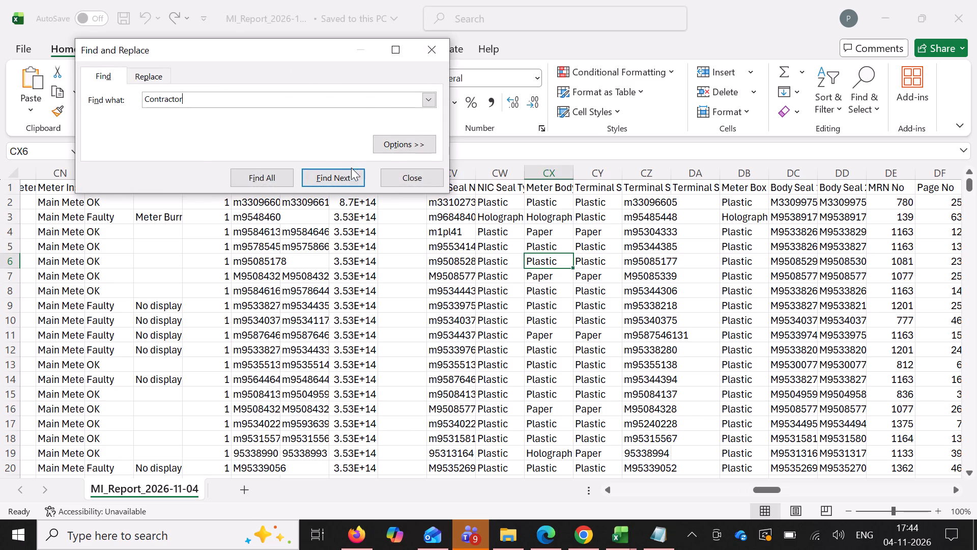
pyautogui.click(346, 178)
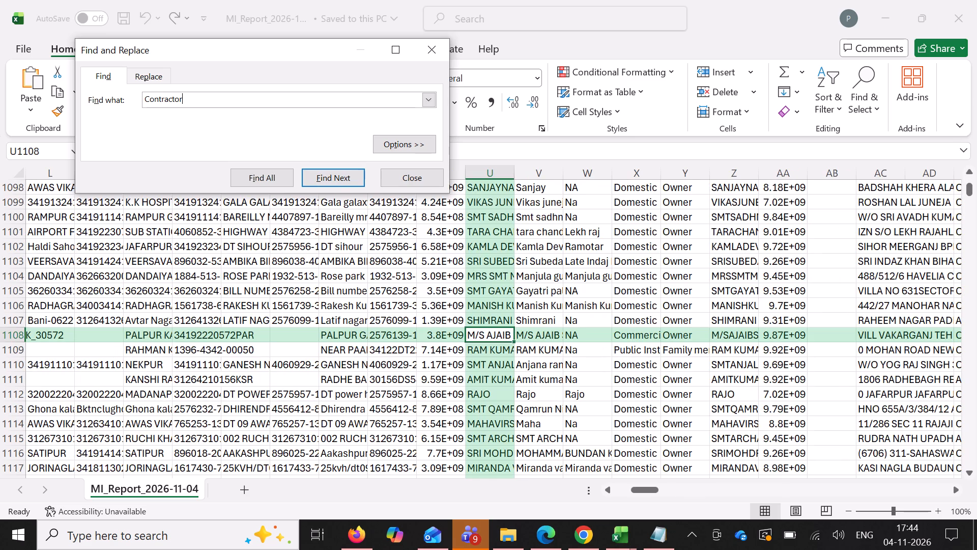
# Return to the header row and widen the Consumer Name column.
pyautogui.moveTo(970, 188); pyautogui.dragTo(971, 154)
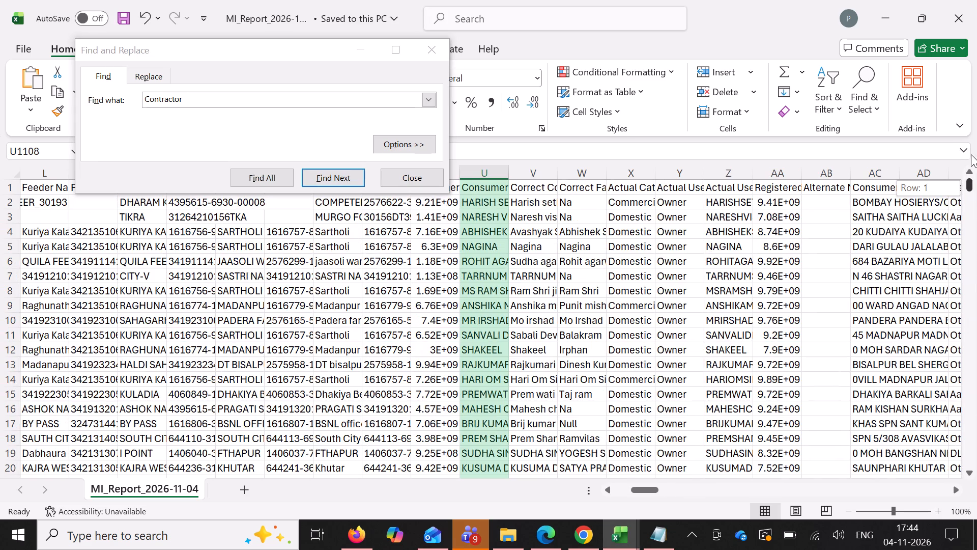
pyautogui.moveTo(971, 154); pyautogui.dragTo(973, 131)
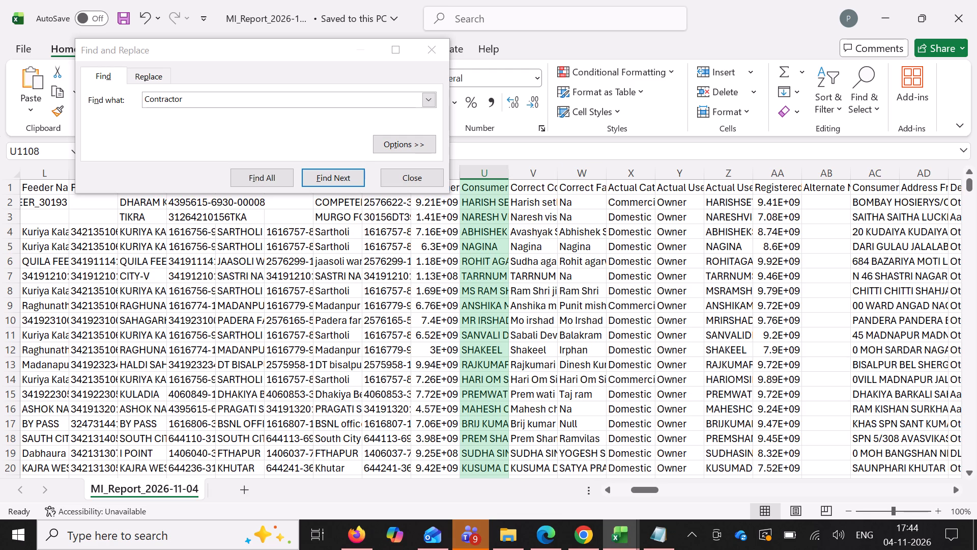
pyautogui.moveTo(509, 176); pyautogui.dragTo(559, 174)
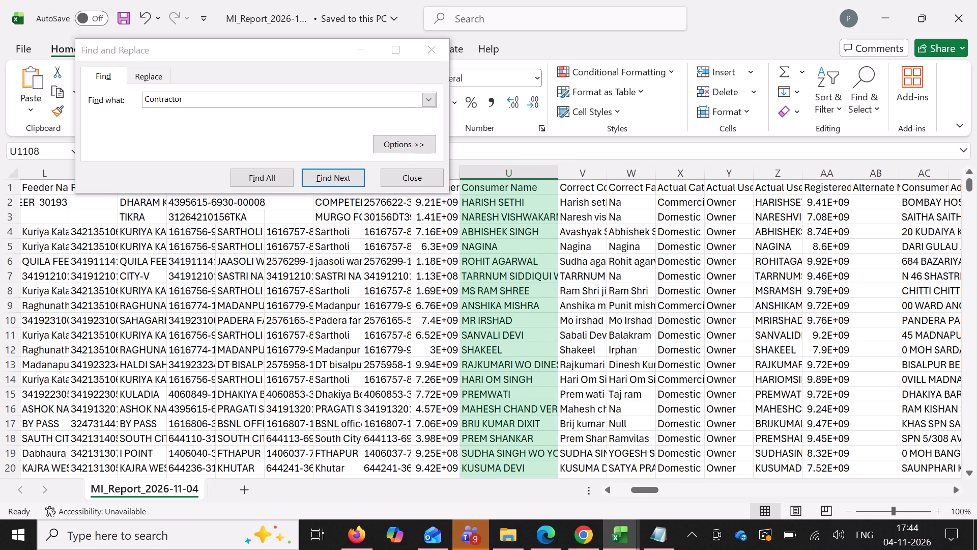
# Go through the further matches for "Contractor" and check the header of the column containing the pending contractor statuses.
pyautogui.hscroll(1, 499, 229)
pyautogui.hscroll(-3, 502, 227)
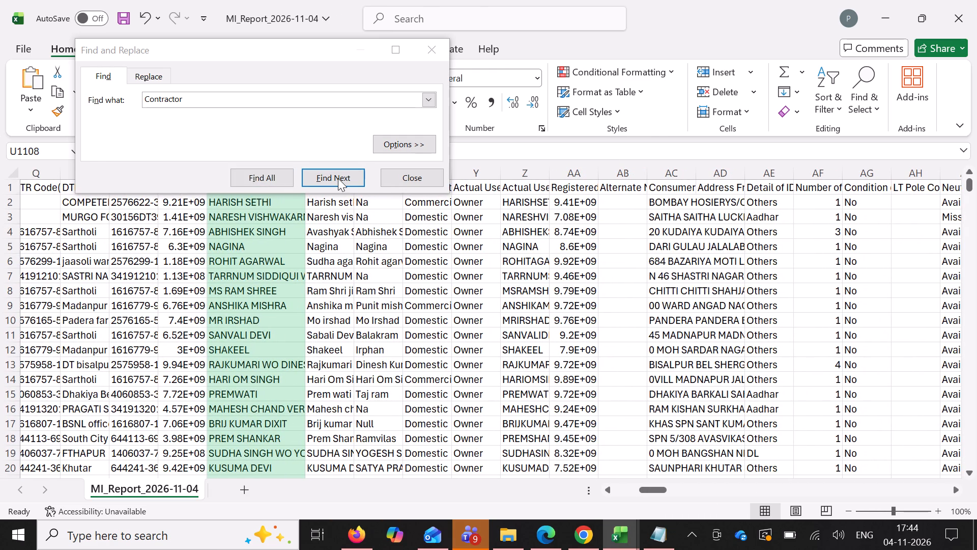
pyautogui.click(340, 174)
pyautogui.click(340, 173)
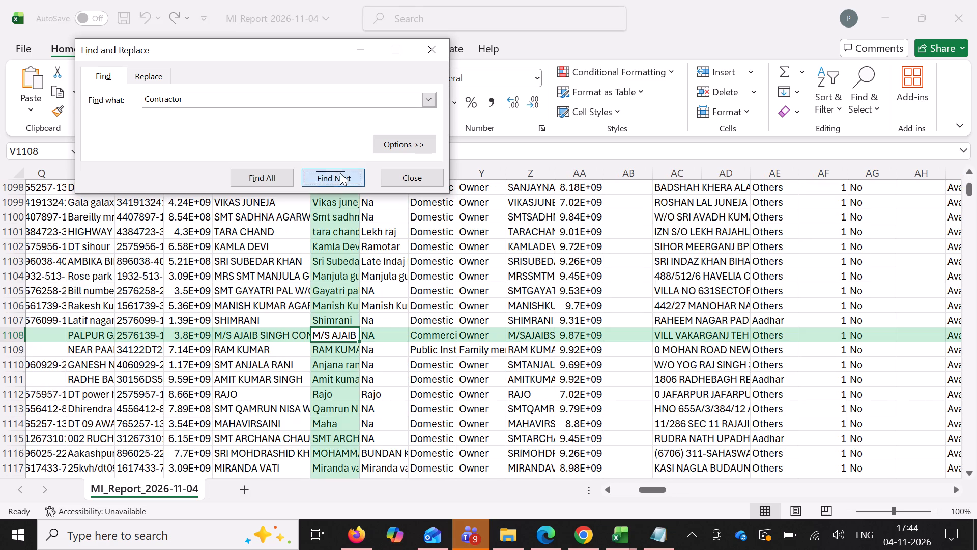
pyautogui.click(341, 173)
pyautogui.click(342, 174)
pyautogui.click(342, 174)
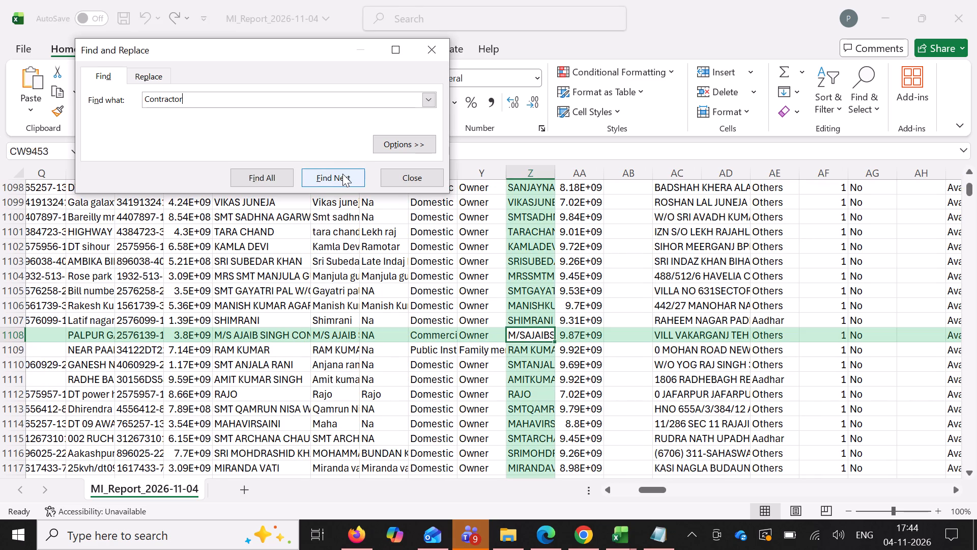
pyautogui.click(343, 173)
pyautogui.tripleClick(344, 173)
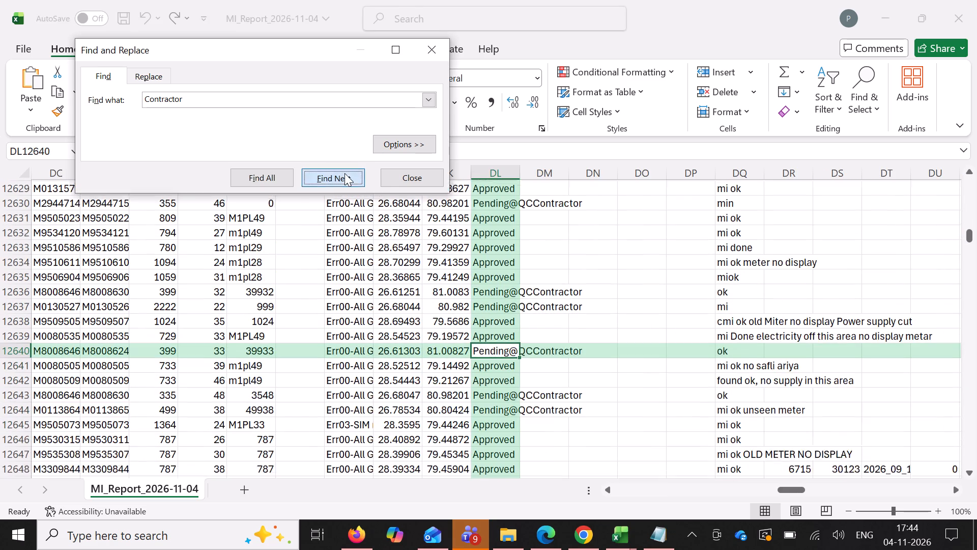
pyautogui.moveTo(966, 233); pyautogui.dragTo(964, 208)
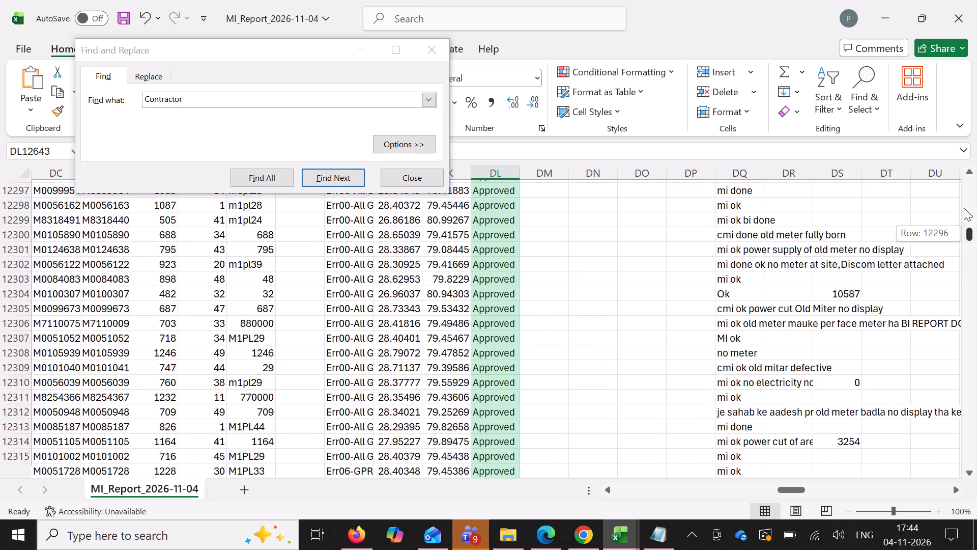
pyautogui.moveTo(964, 208); pyautogui.dragTo(960, 146)
pyautogui.hscroll(1, 632, 243)
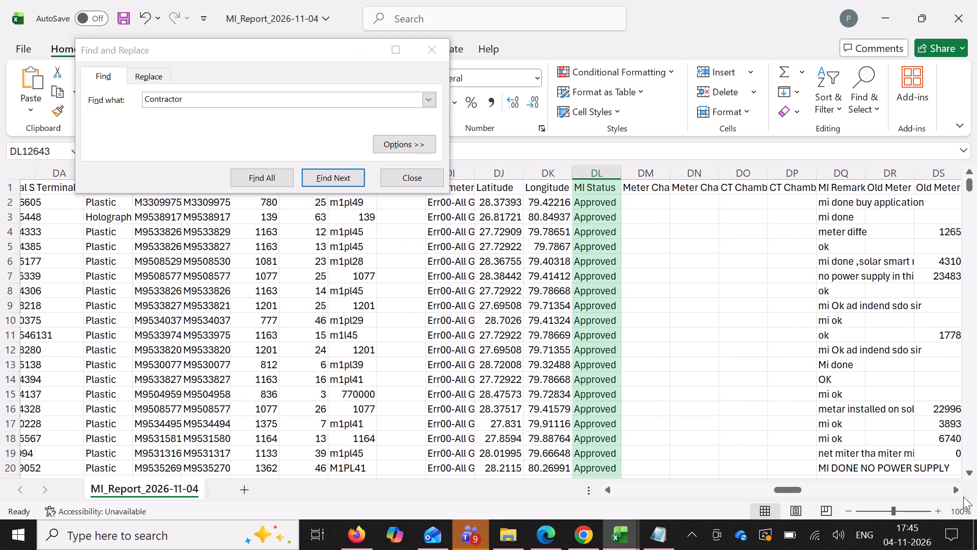
# Move the Find and Replace dialog clear of the header row and read the full header names from Consumer Name to Detail of ID.
pyautogui.moveTo(793, 494); pyautogui.dragTo(605, 503)
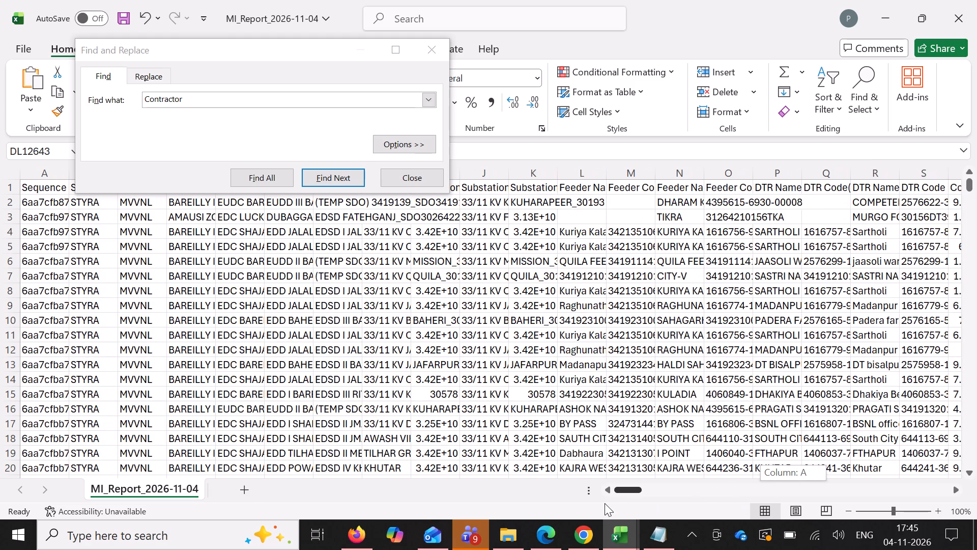
pyautogui.moveTo(605, 503); pyautogui.dragTo(647, 486)
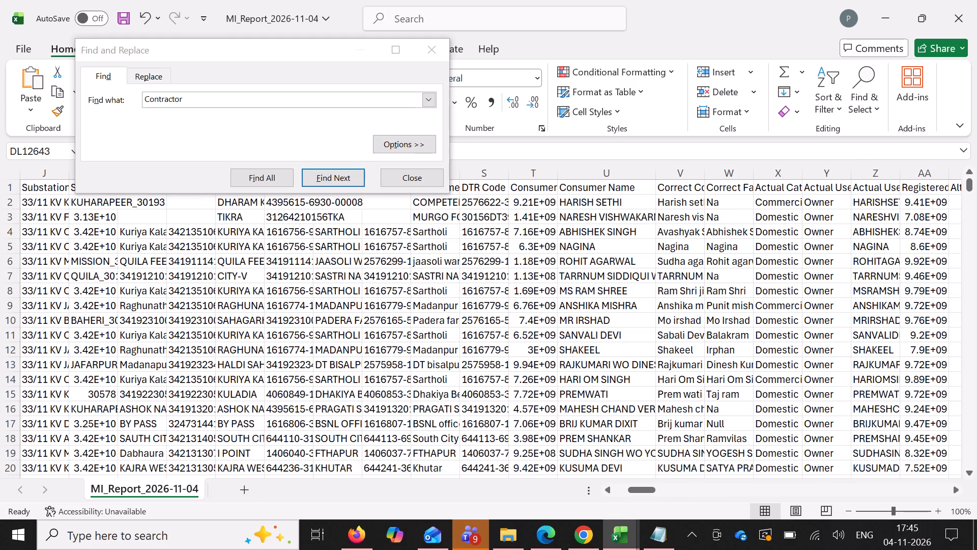
pyautogui.click(613, 186)
pyautogui.click(536, 193)
pyautogui.click(586, 187)
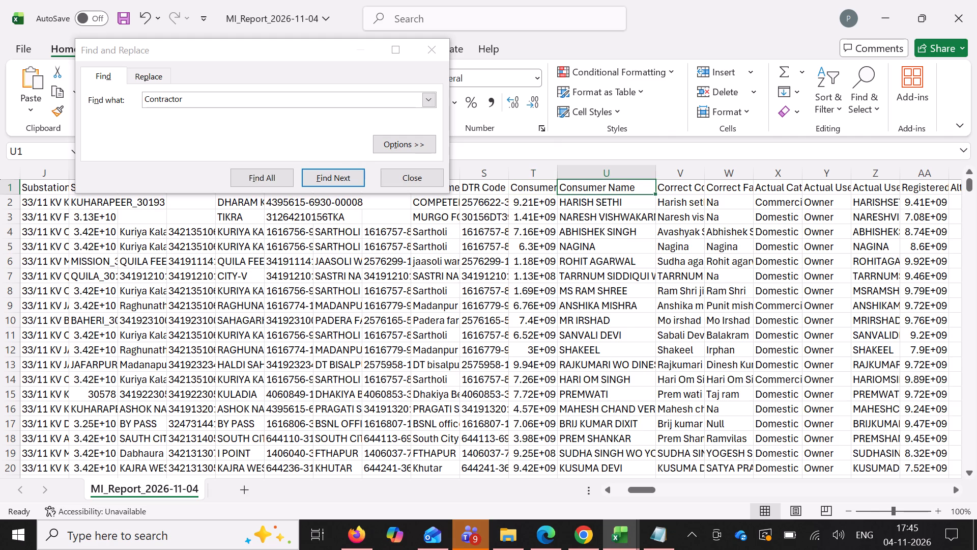
pyautogui.click(674, 190)
pyautogui.moveTo(338, 40); pyautogui.dragTo(337, 44)
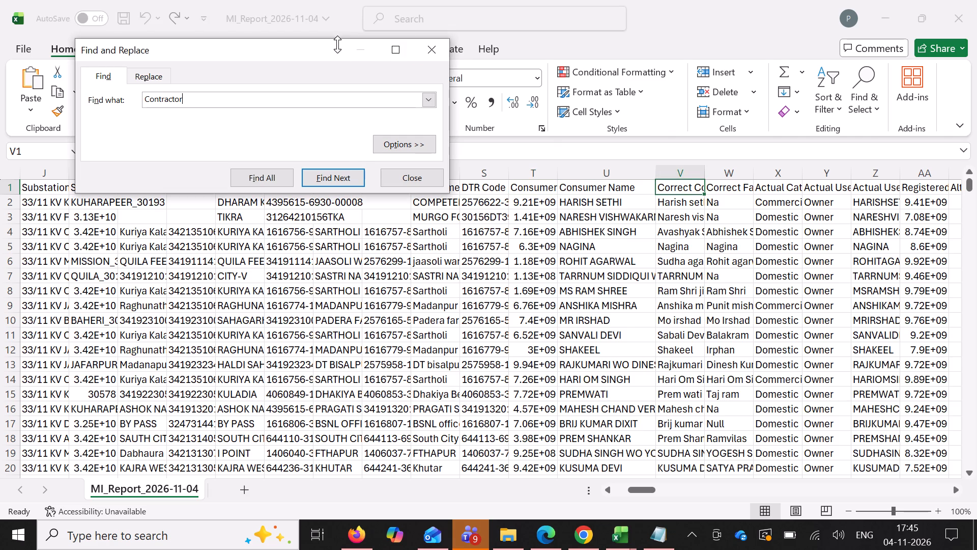
pyautogui.moveTo(337, 44); pyautogui.dragTo(338, 45)
pyautogui.moveTo(337, 49); pyautogui.dragTo(336, 282)
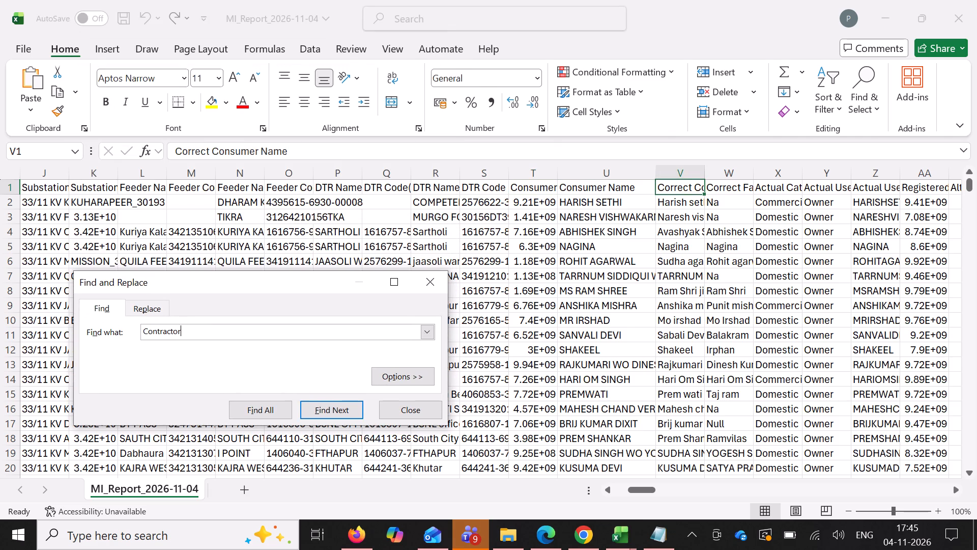
pyautogui.click(731, 193)
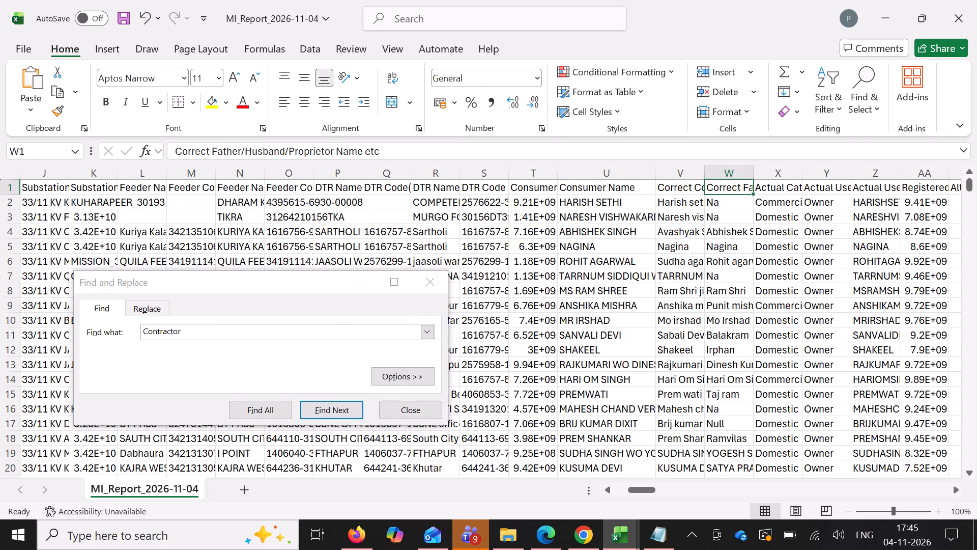
pyautogui.hscroll(-1, 755, 194)
pyautogui.click(746, 190)
pyautogui.click(777, 188)
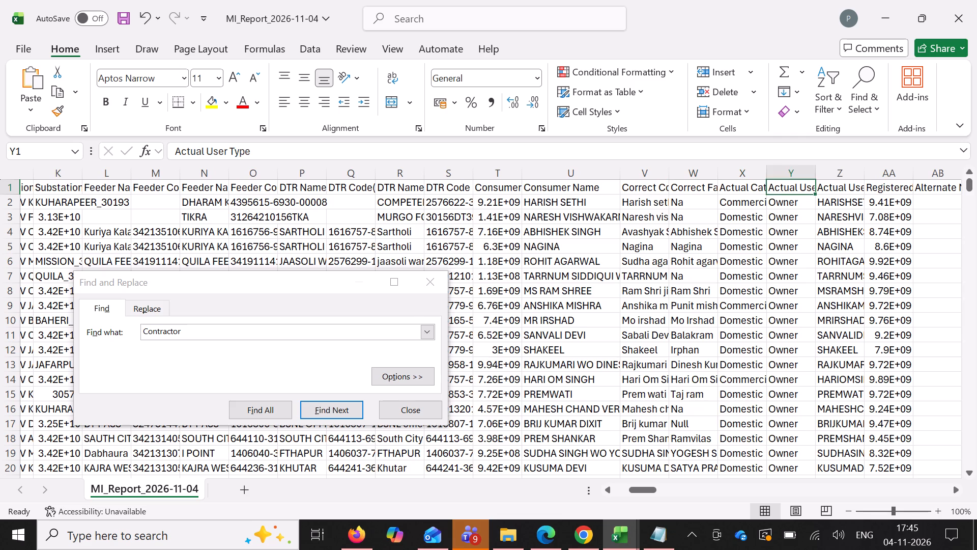
pyautogui.click(819, 188)
pyautogui.click(890, 187)
pyautogui.hscroll(-2, 773, 235)
pyautogui.hscroll(-1, 730, 239)
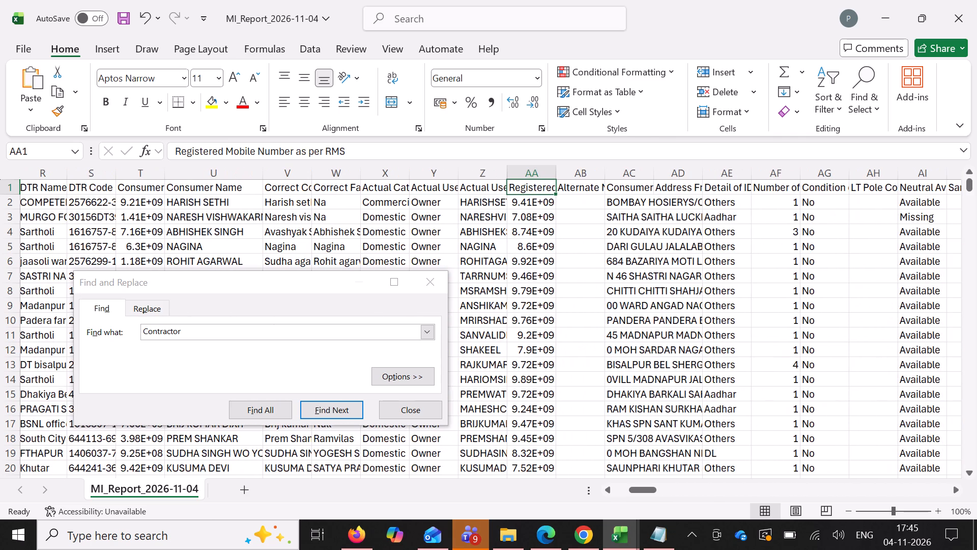
pyautogui.click(621, 187)
pyautogui.click(672, 188)
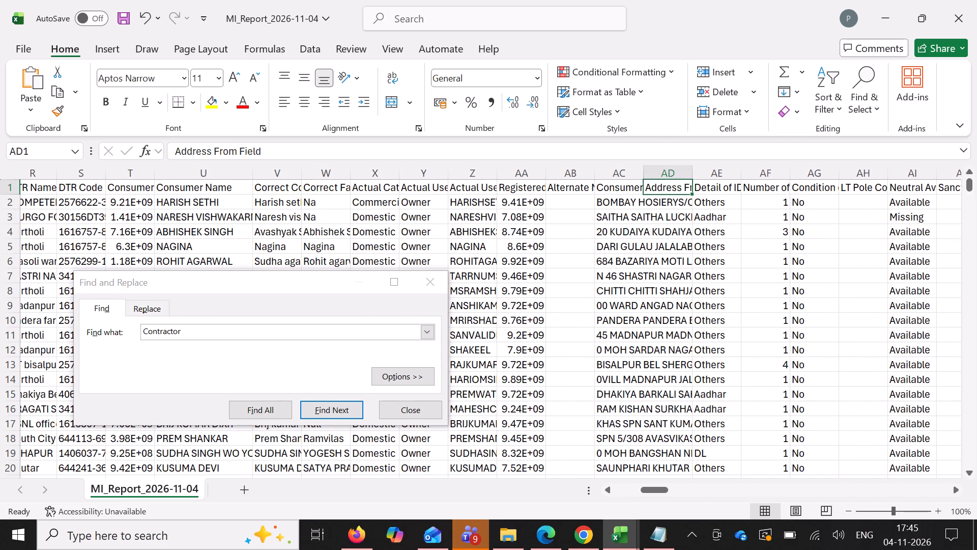
pyautogui.click(722, 188)
# Look through the remaining MI report column headers, past the meter, network, seal and MI Status columns to the Connection column.
pyautogui.hscroll(-2, 771, 214)
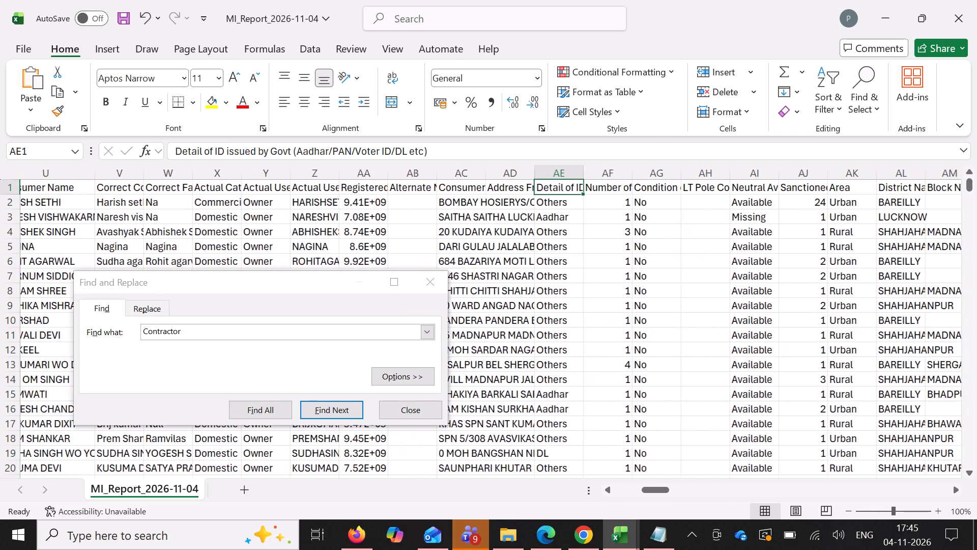
pyautogui.hscroll(-1, 786, 209)
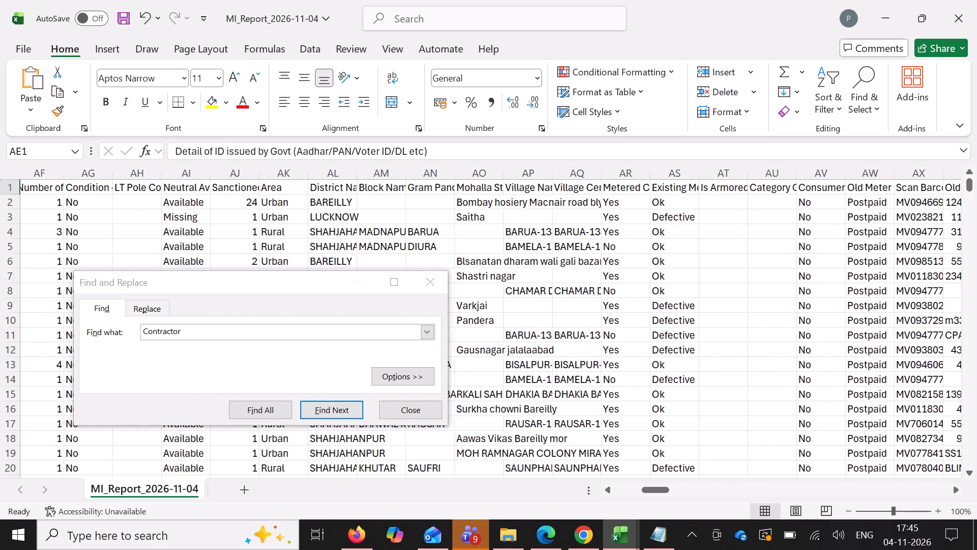
pyautogui.hscroll(-3, 785, 210)
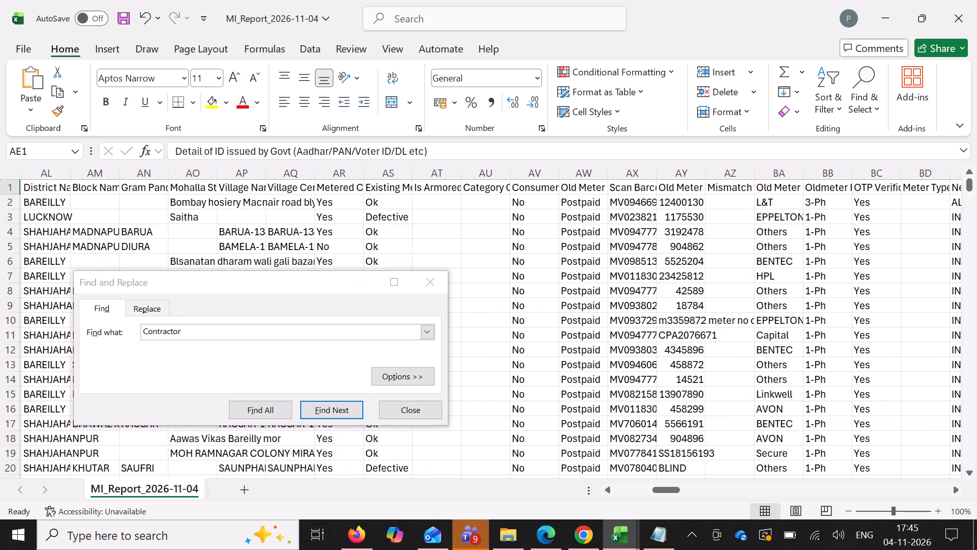
pyautogui.click(539, 194)
pyautogui.hscroll(-1, 735, 211)
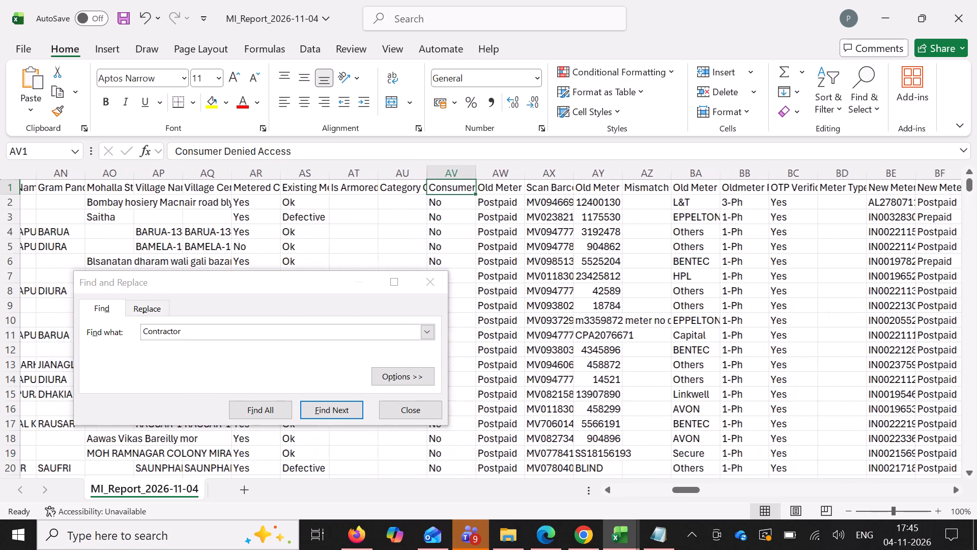
pyautogui.hscroll(-4, 733, 211)
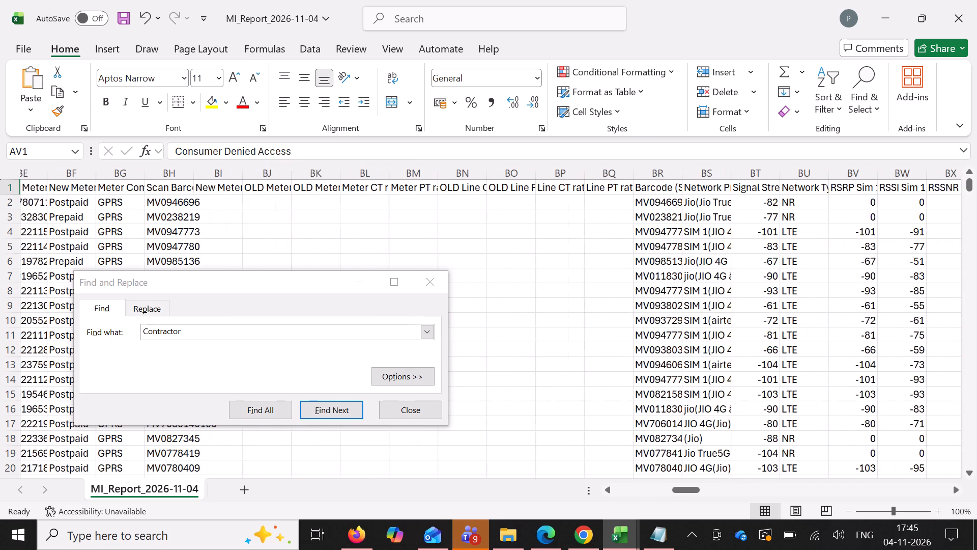
pyautogui.hscroll(-3, 733, 211)
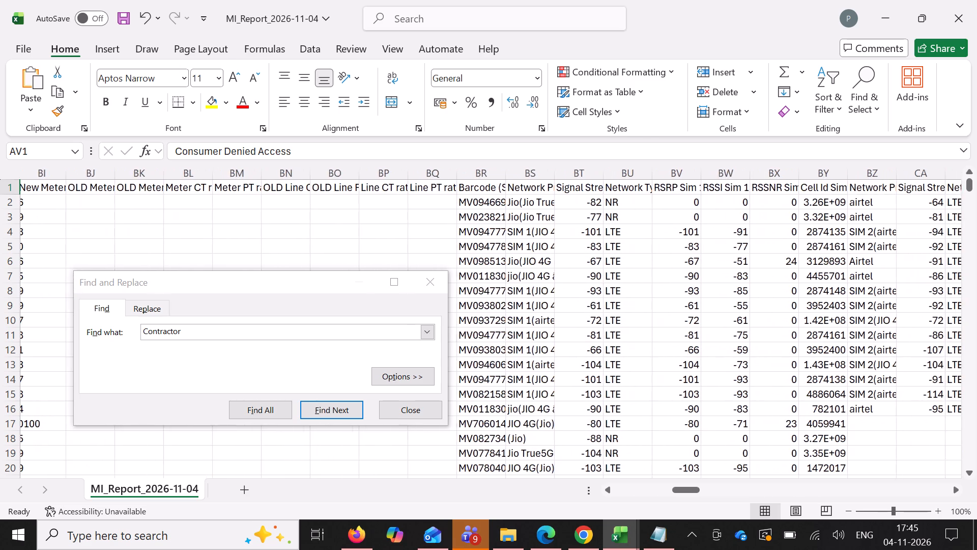
pyautogui.hscroll(-10, 732, 211)
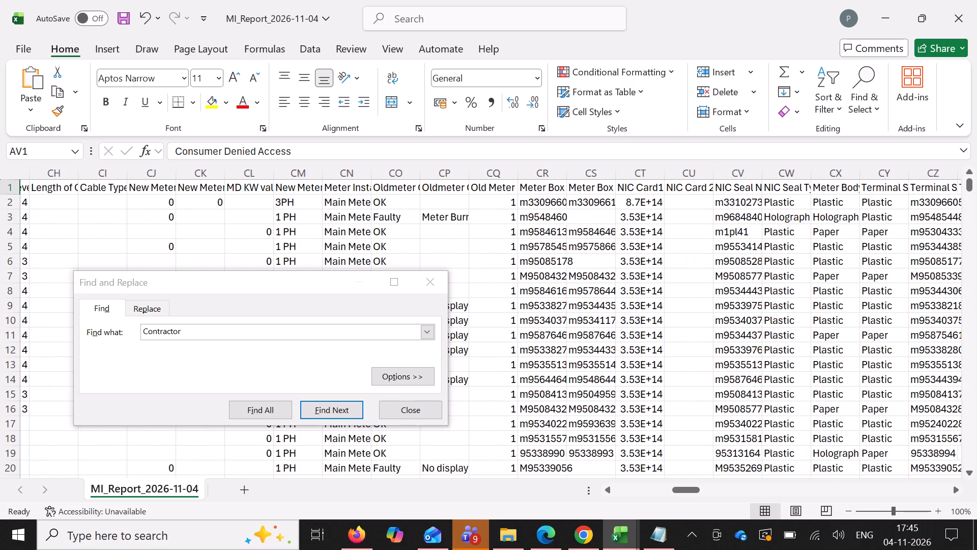
pyautogui.hscroll(-4, 732, 211)
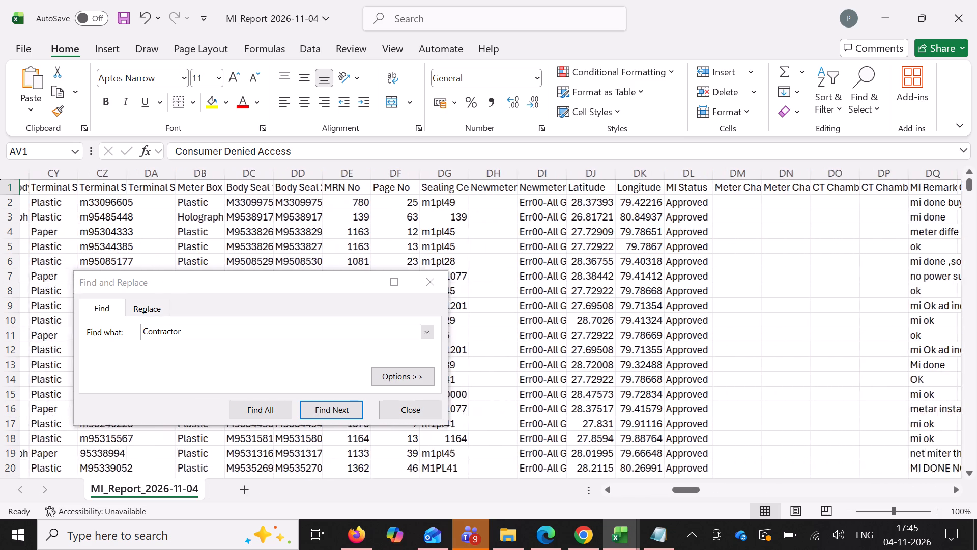
pyautogui.hscroll(-8, 732, 211)
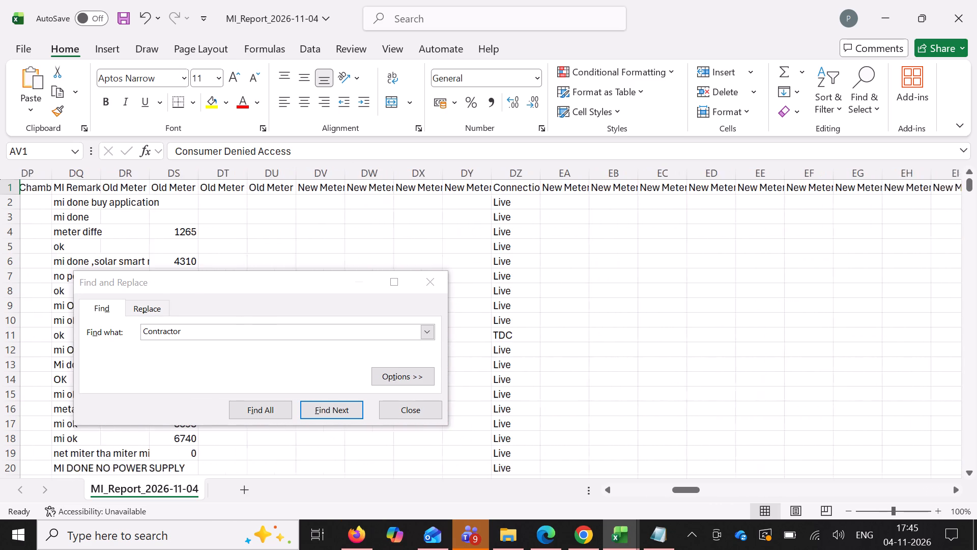
# Select the entire MI_Report_2026-11-04 sheet and insert a PivotTable from it on a new worksheet.
pyautogui.hscroll(14, 732, 211)
pyautogui.hscroll(8, 732, 211)
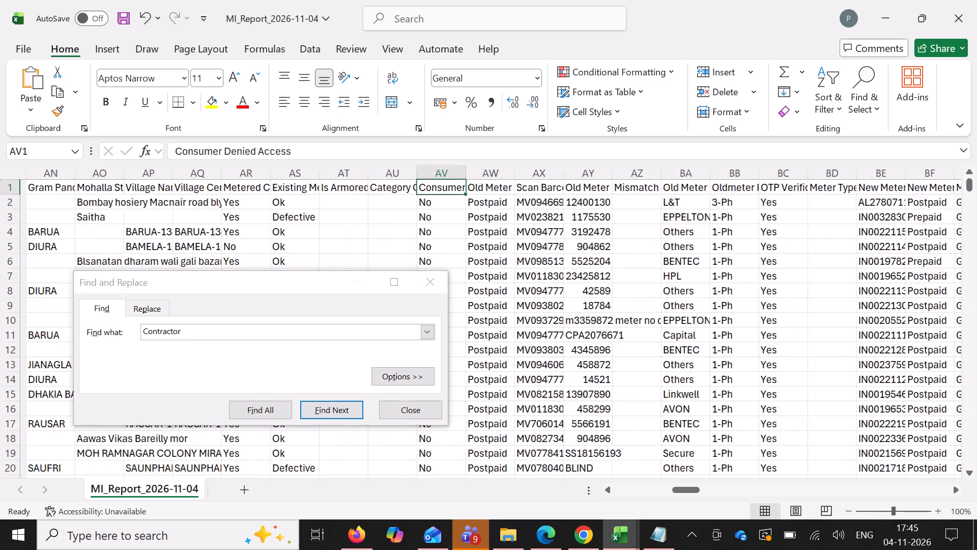
pyautogui.hscroll(9, 732, 211)
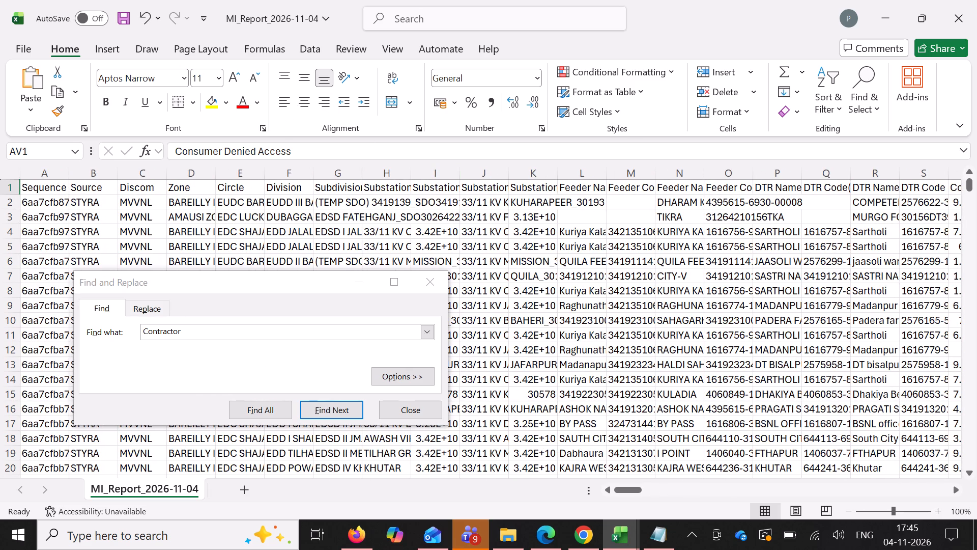
pyautogui.click(14, 181)
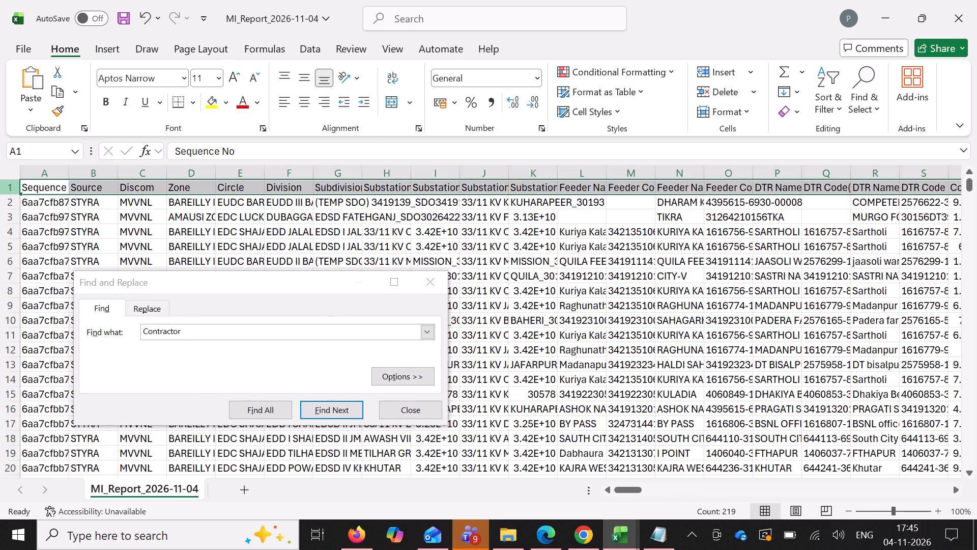
pyautogui.click(11, 173)
pyautogui.moveTo(196, 29); pyautogui.dragTo(246, 135)
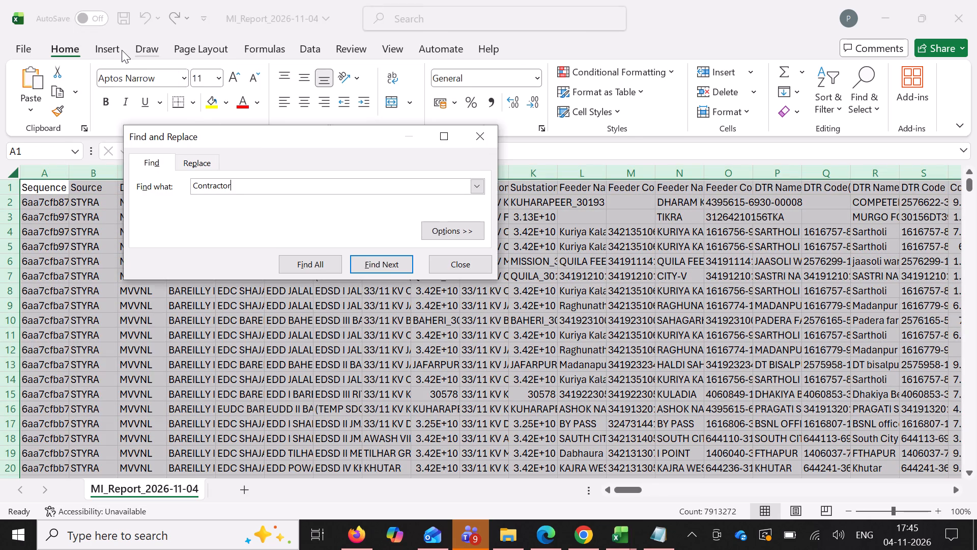
pyautogui.click(122, 50)
pyautogui.click(33, 80)
pyautogui.click(569, 342)
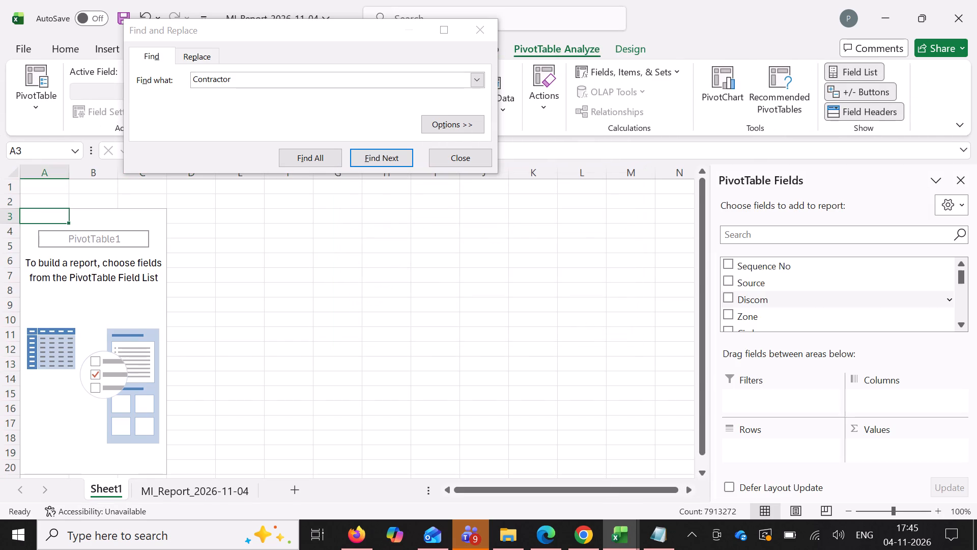
# Search the PivotTable fields for "cont" and add Contractor Name as the row field.
pyautogui.click(780, 232)
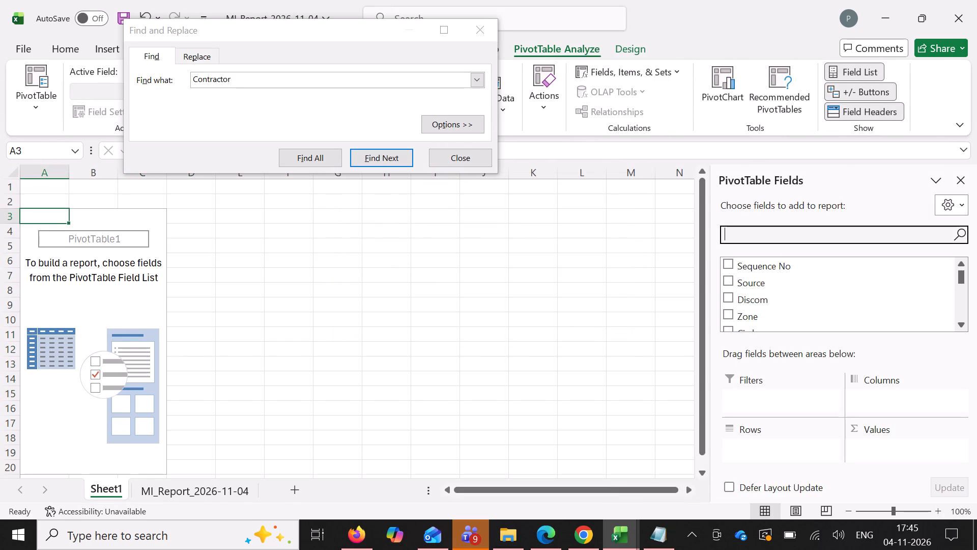
pyautogui.write('contarc')
pyautogui.press('BackSpace')
pyautogui.press('BackSpace')
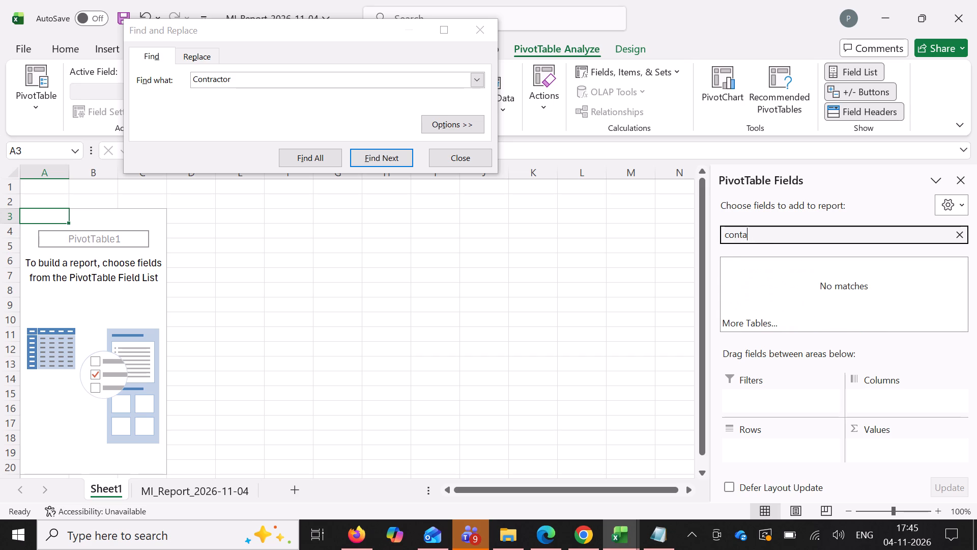
pyautogui.press('BackSpace')
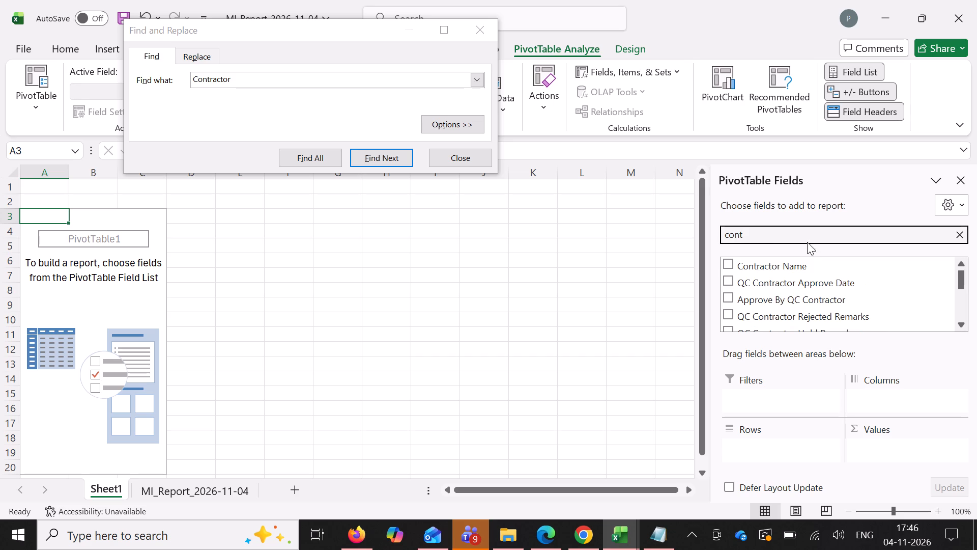
pyautogui.moveTo(823, 269); pyautogui.dragTo(807, 451)
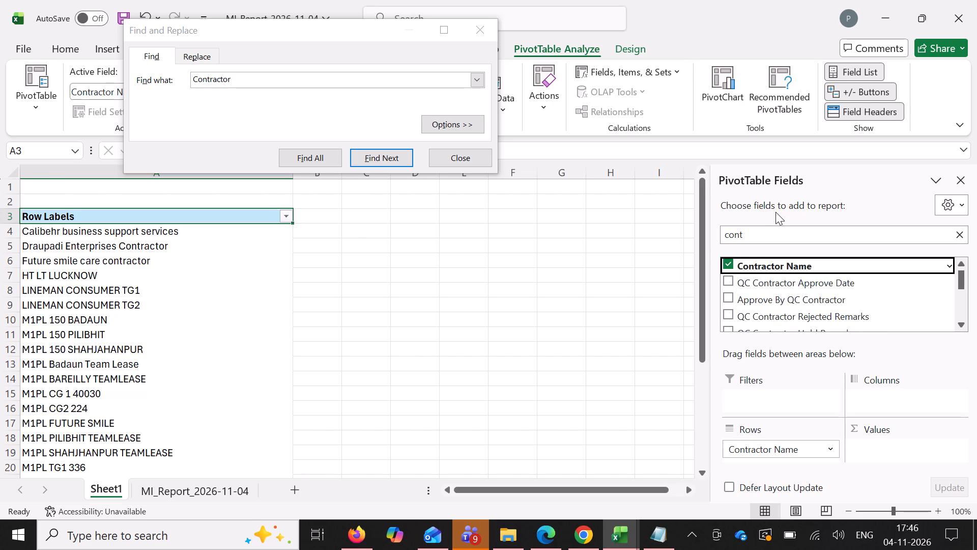
# Search the PivotTable fields for "consu" and add Consumer Number as the values field.
pyautogui.click(766, 238)
pyautogui.press('BackSpace')
pyautogui.press('BackSpace')
pyautogui.press('BackSpace')
pyautogui.press('BackSpace')
pyautogui.press('BackSpace')
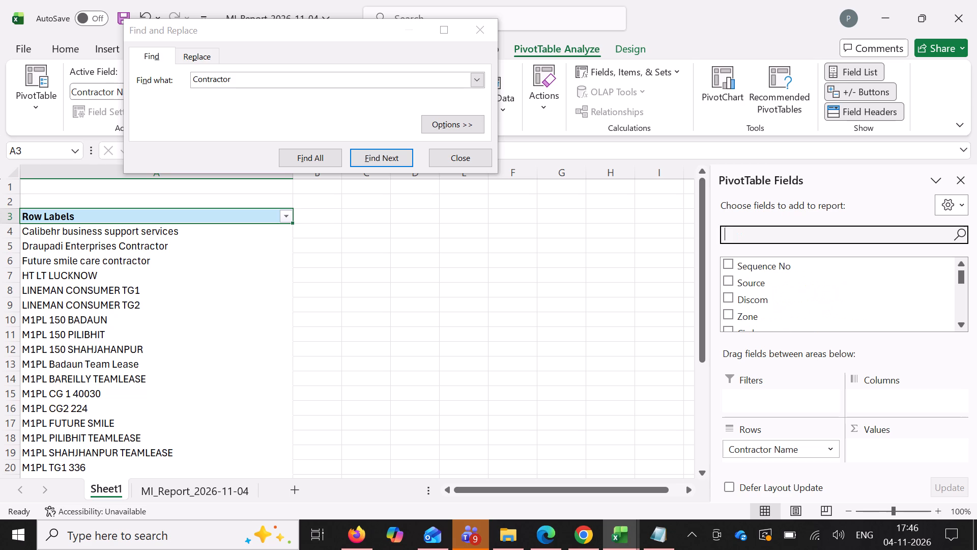
pyautogui.write('consu')
pyautogui.moveTo(807, 262); pyautogui.dragTo(907, 444)
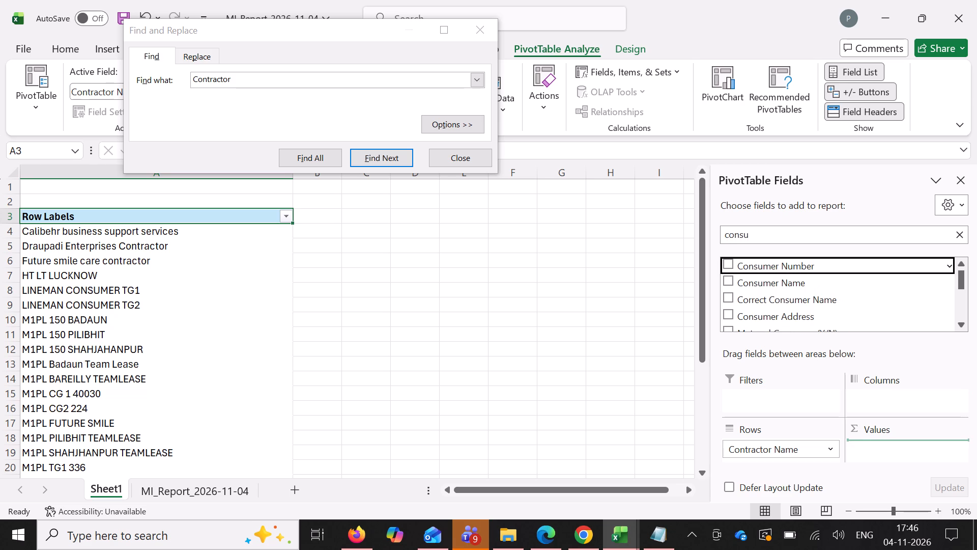
pyautogui.moveTo(907, 444); pyautogui.dragTo(906, 445)
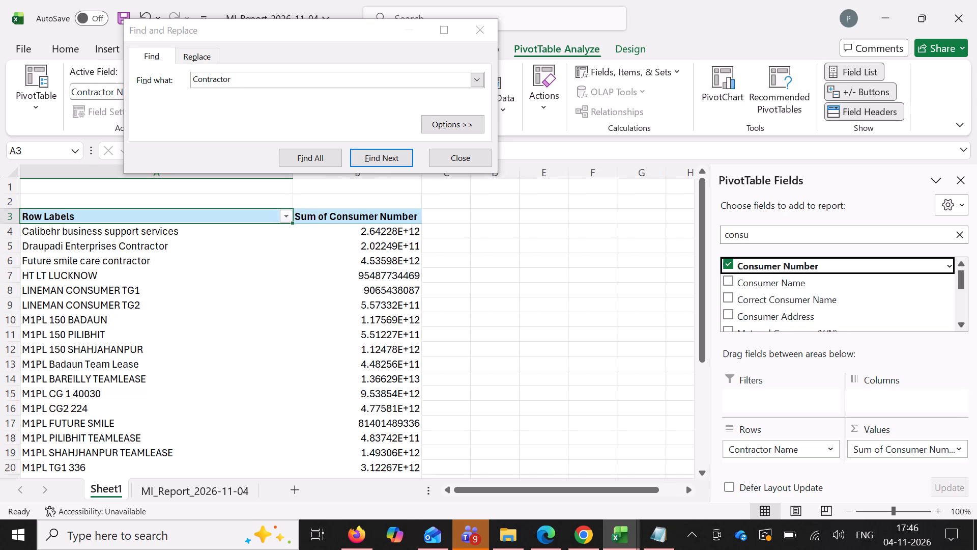
# Close the Find and Replace dialog covering the PivotTable sheet.
pyautogui.click(119, 246)
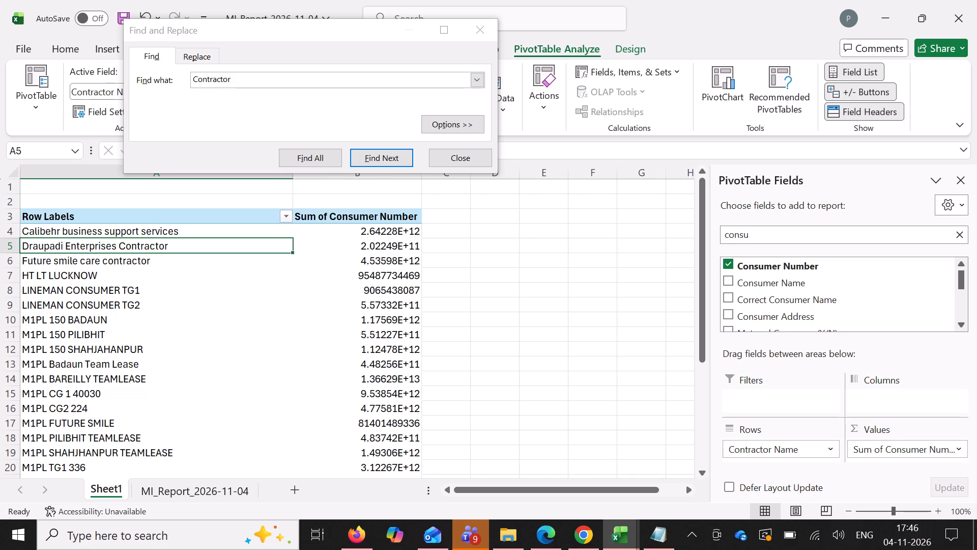
pyautogui.click(387, 217)
pyautogui.click(459, 157)
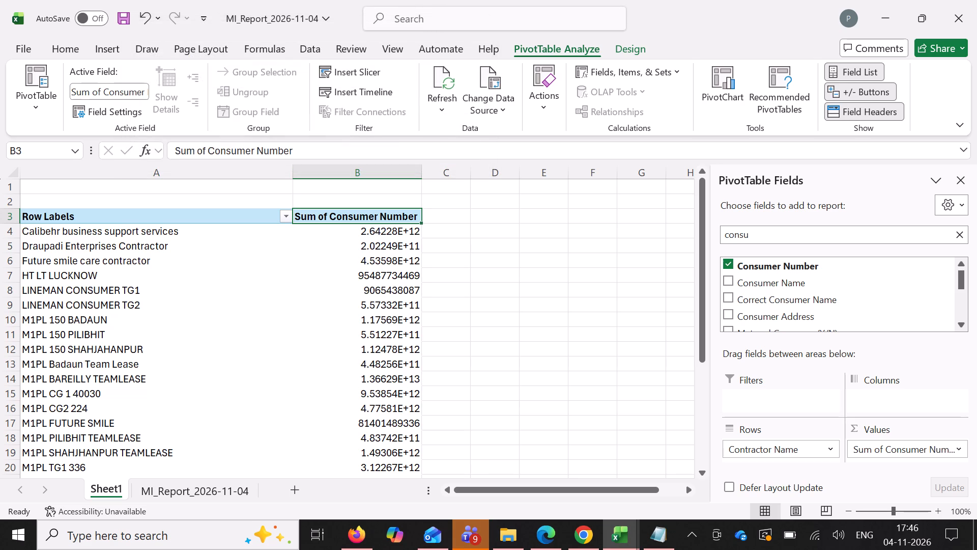
# Open the options of the PivotTable's Sum of Consumer Number value field to reach its Value Field Settings.
pyautogui.click(379, 215)
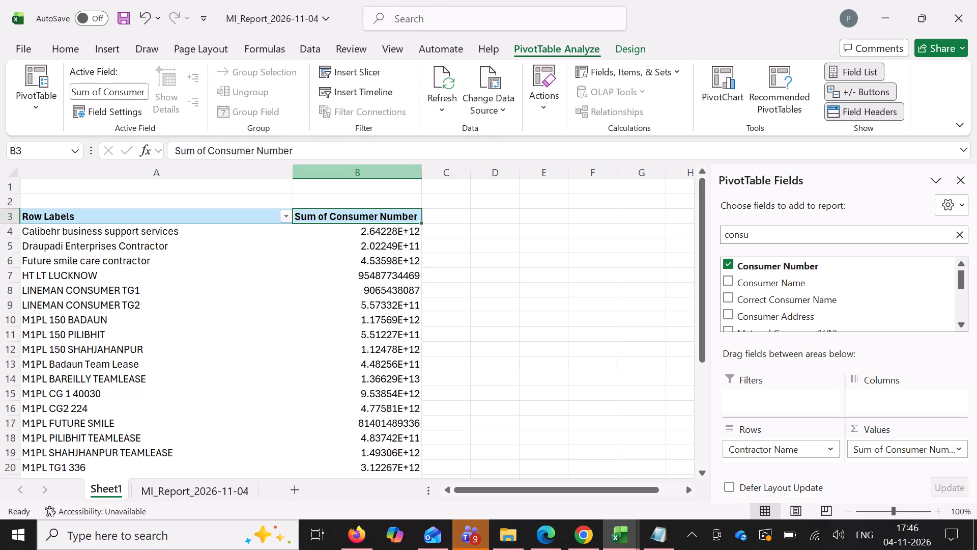
pyautogui.click(375, 172)
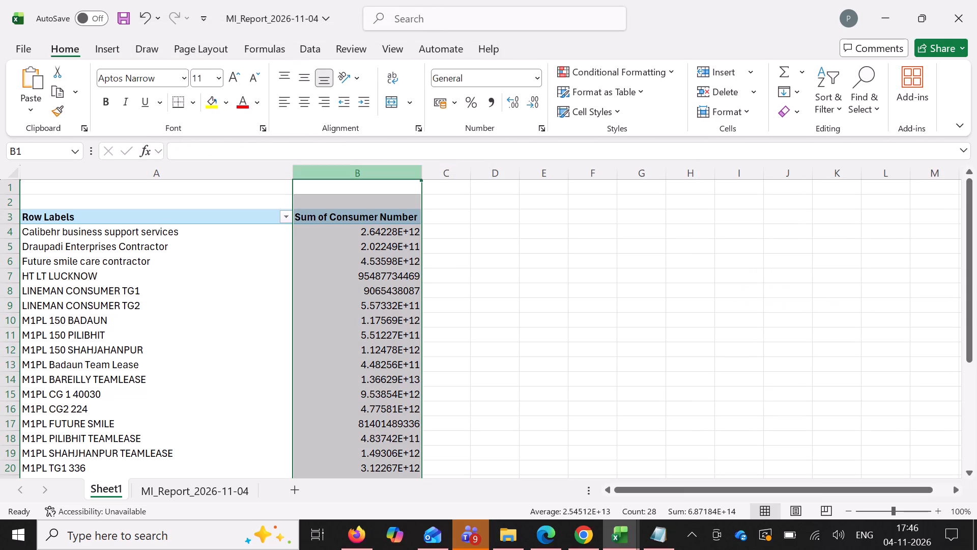
pyautogui.click(388, 237)
pyautogui.click(903, 442)
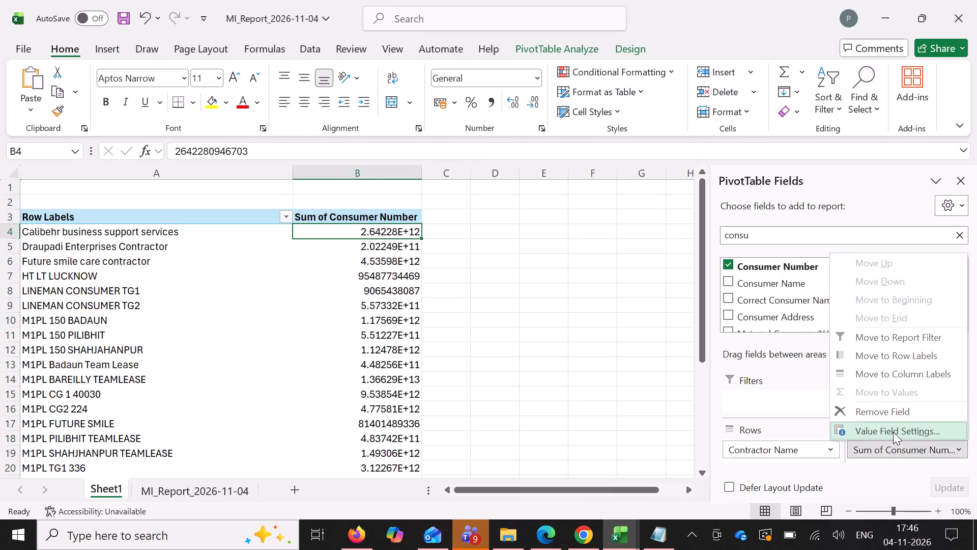
# Change the PivotTable's Consumer Number value field to summarize by Count instead of Sum.
pyautogui.click(893, 432)
pyautogui.click(348, 248)
pyautogui.click(344, 257)
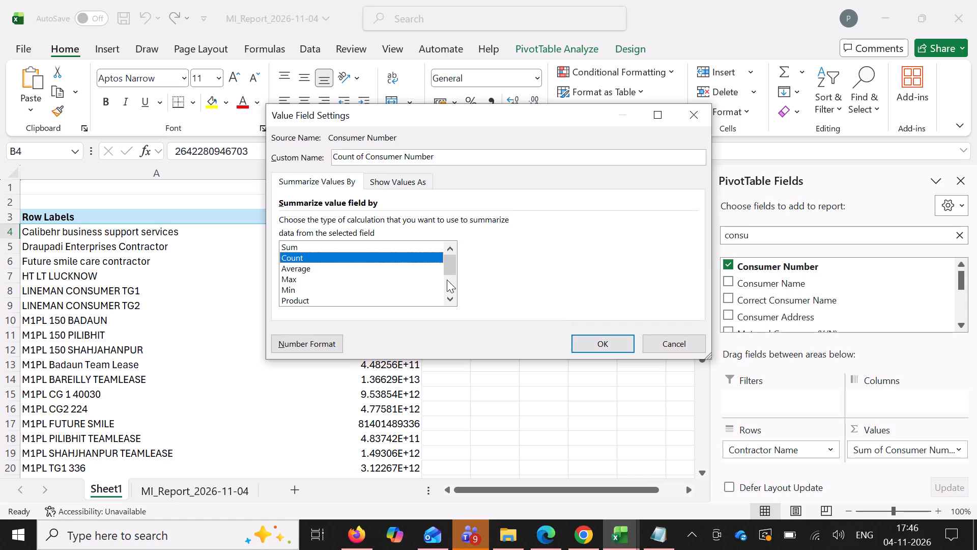
pyautogui.click(604, 345)
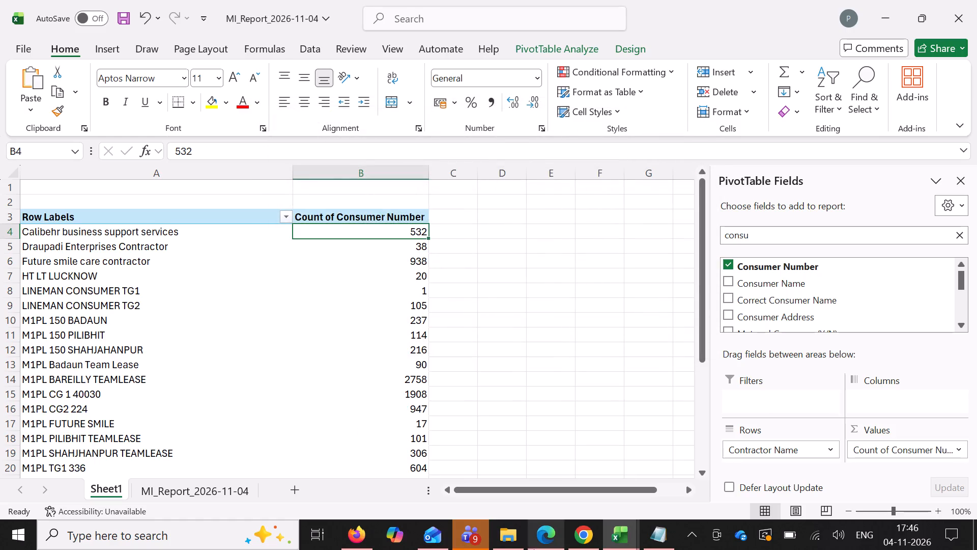
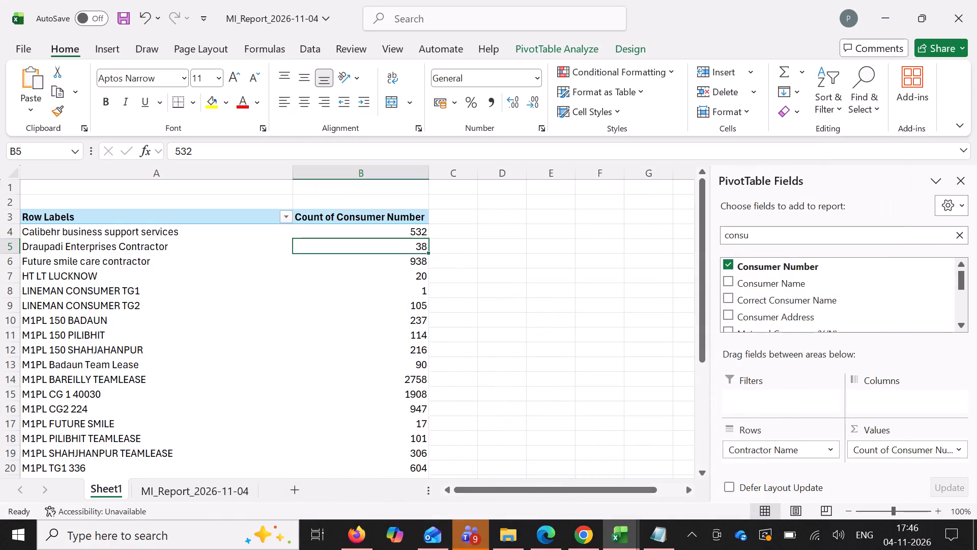
# Review the contractor-wise consumer counts down to the grand total, and minimize the MI report workbook to return to the vendor compliance sheet in Edge.
pyautogui.scroll(-2, 78, 310)
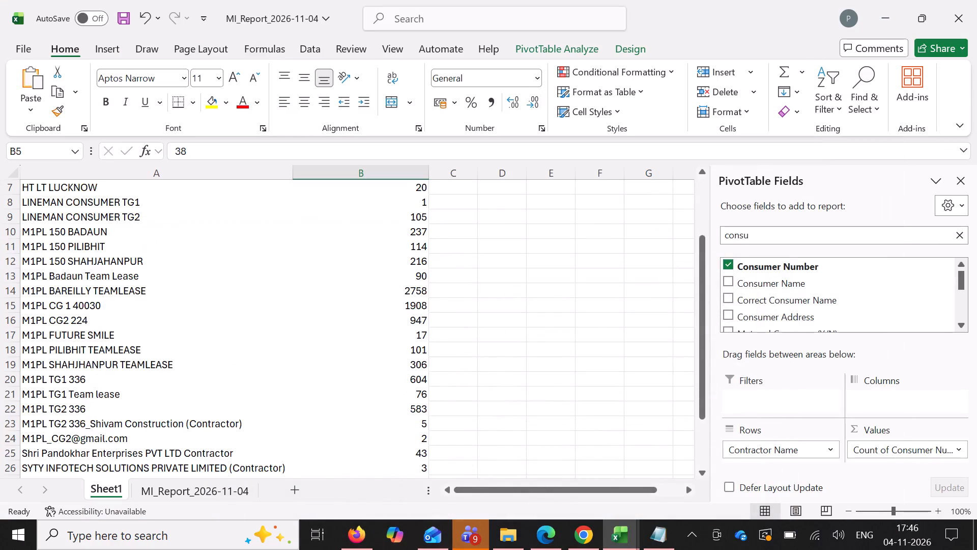
pyautogui.scroll(-3, 80, 311)
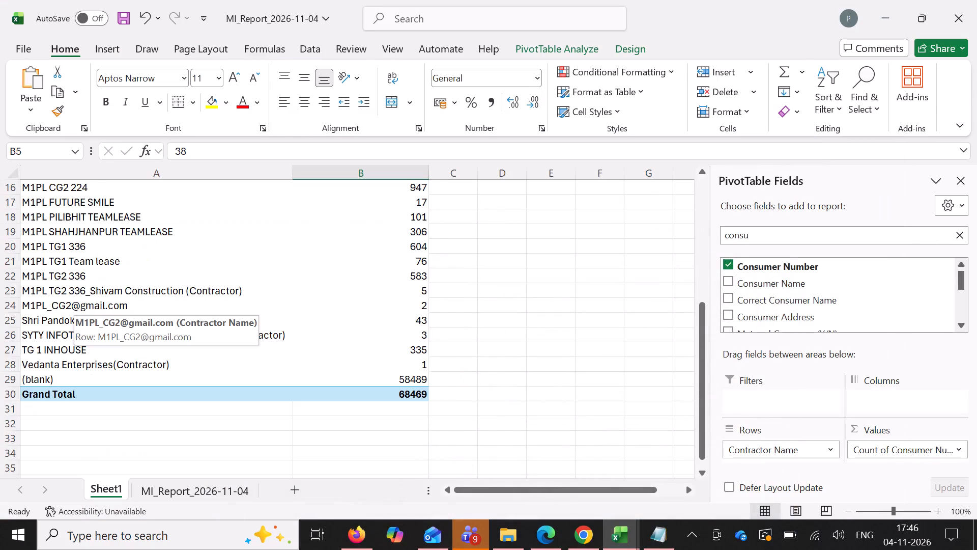
pyautogui.scroll(8, 228, 288)
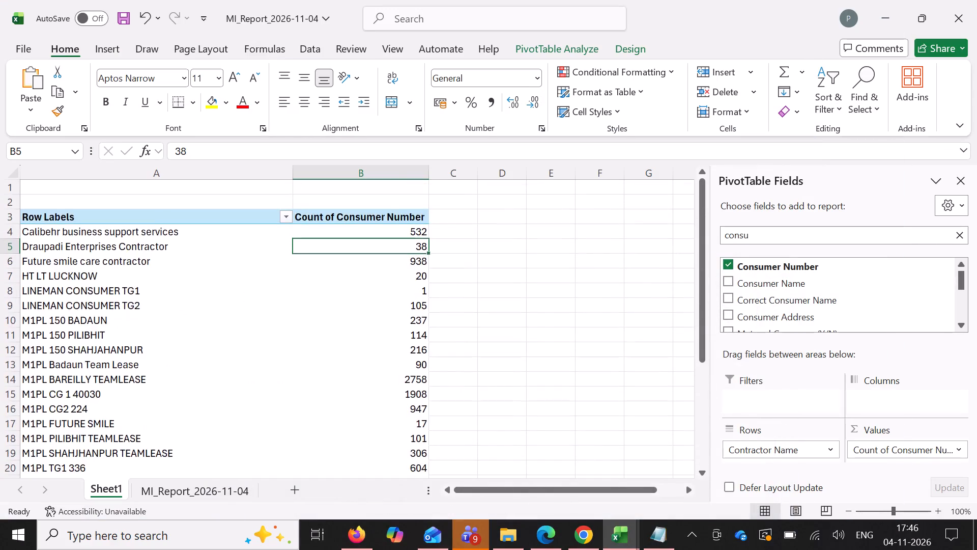
pyautogui.click(887, 17)
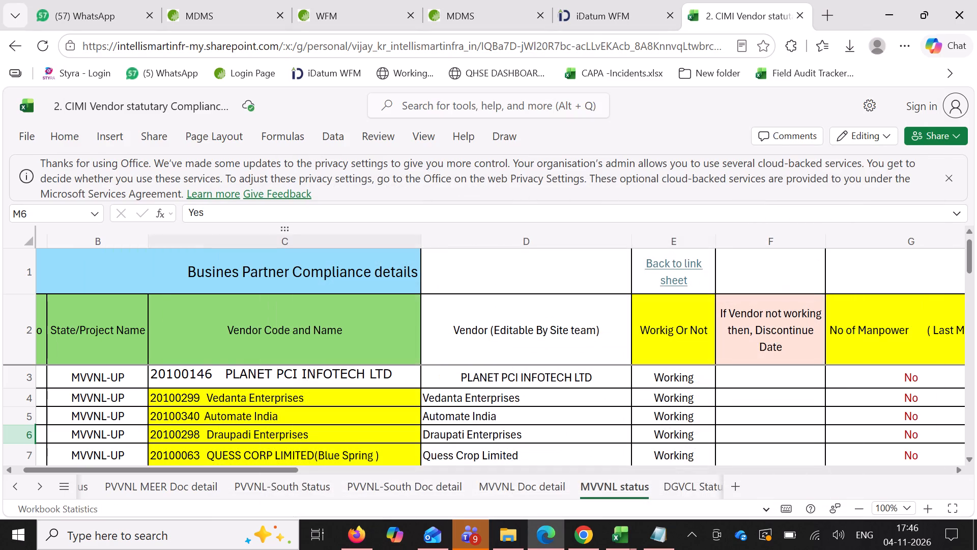
# Review the vendors and their working status on the MVVNL status sheet of the CIMI vendor compliance workbook, dismissing the privacy notice.
pyautogui.scroll(-1, 312, 337)
pyautogui.scroll(1, 381, 293)
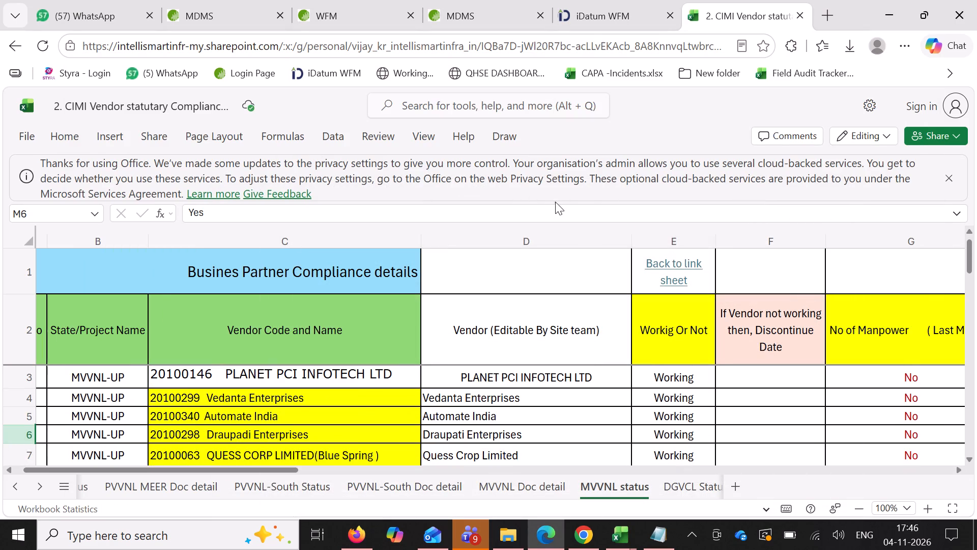
pyautogui.scroll(-6, 556, 201)
pyautogui.scroll(-2, 613, 221)
pyautogui.scroll(-2, 586, 256)
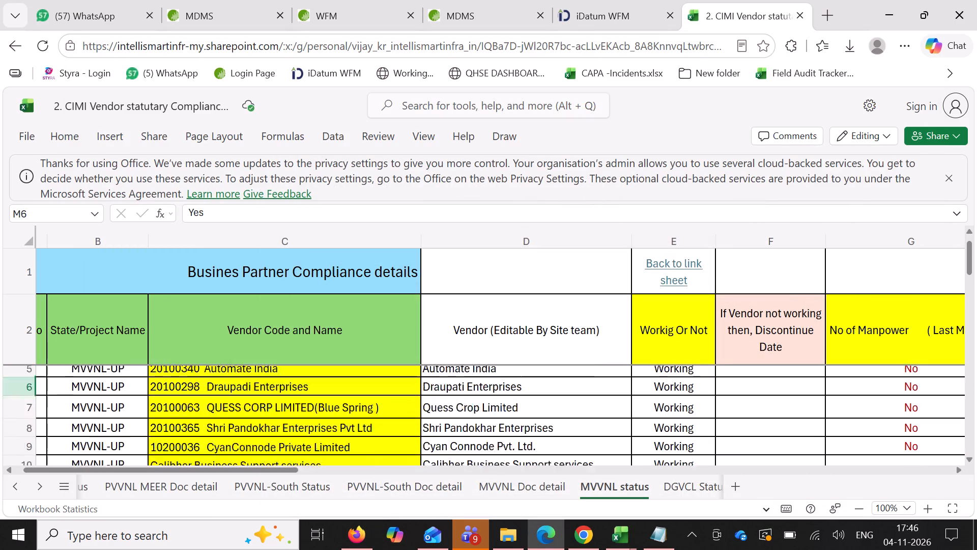
pyautogui.scroll(3, 629, 219)
pyautogui.click(955, 174)
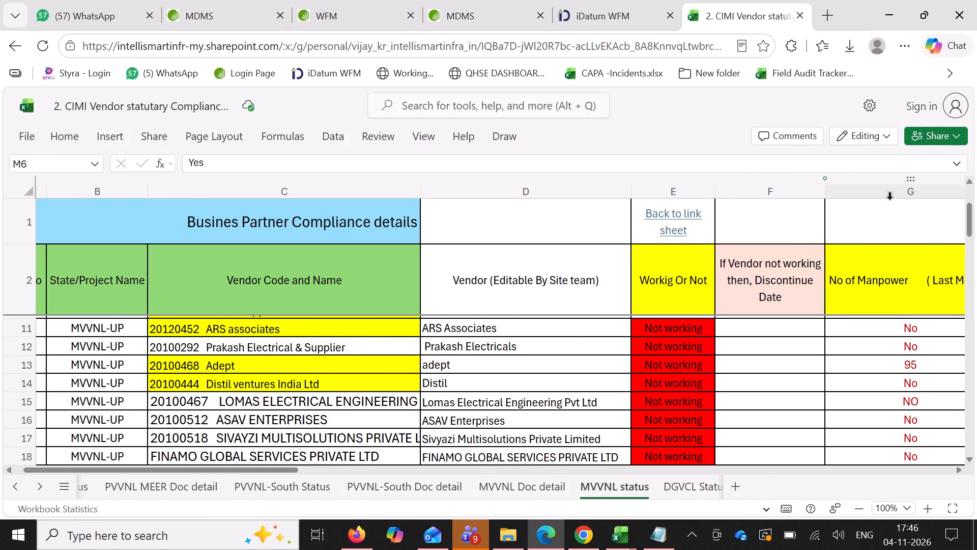
pyautogui.scroll(-1, 570, 284)
pyautogui.scroll(3, 594, 290)
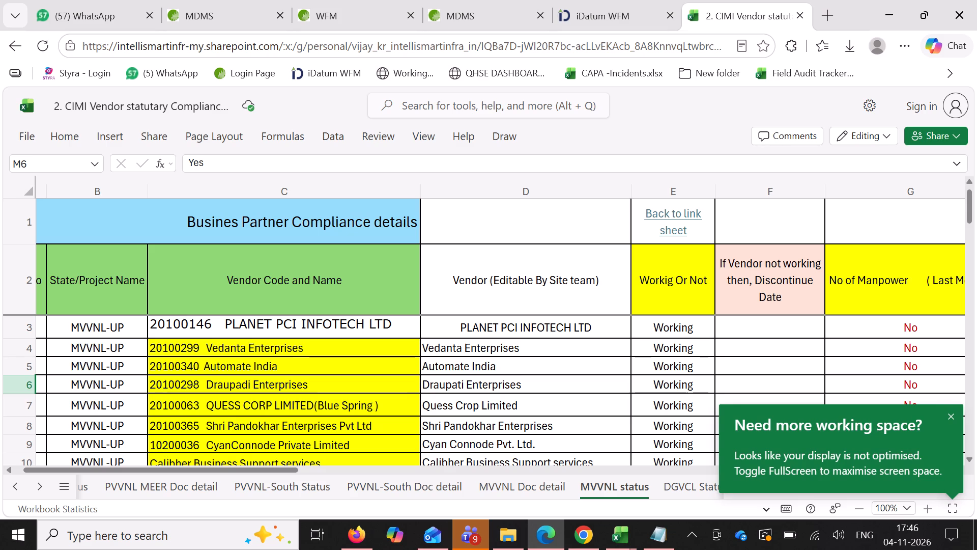
# Examine the compliance columns for Draupadi Enterprises and the other vendors on the MVVNL status sheet, from manpower through EPF.
pyautogui.click(287, 386)
pyautogui.hscroll(-2, 706, 386)
pyautogui.hscroll(-1, 759, 395)
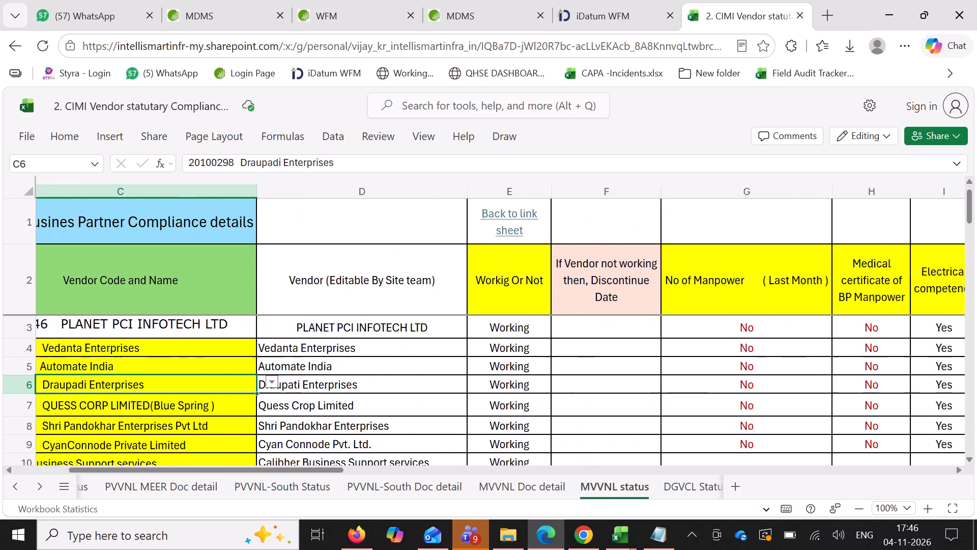
pyautogui.hscroll(-5, 809, 395)
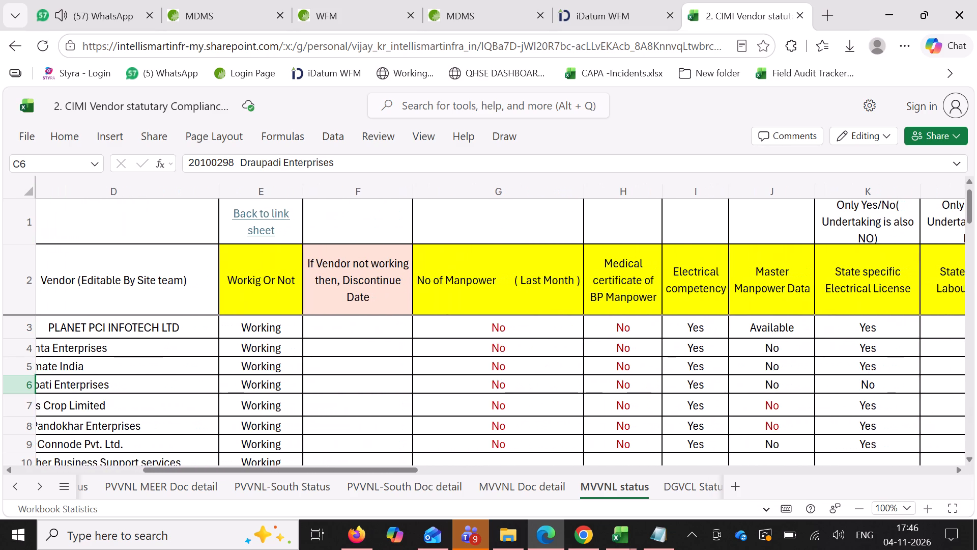
pyautogui.hscroll(2, 818, 394)
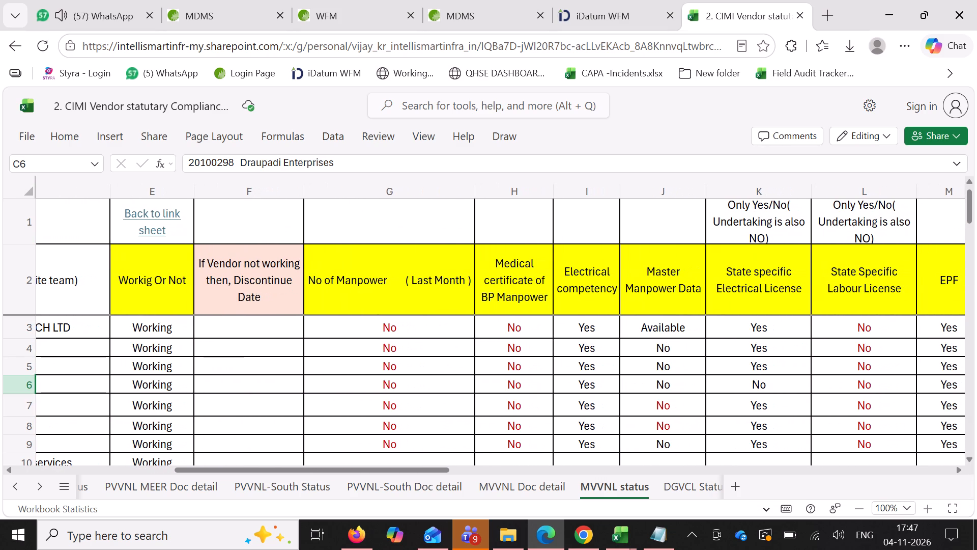
pyautogui.hscroll(1, 817, 393)
pyautogui.hscroll(2, 705, 407)
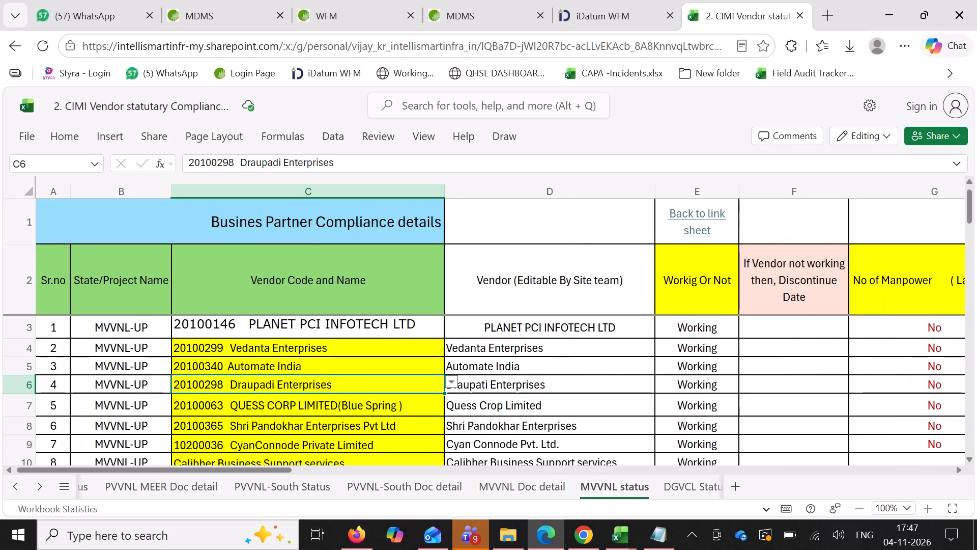
# Check the electrical licence issue and expiry dates of PLANET PCI INFOTECH LTD and Draupati Enterprises on the MVVNL Doc detail sheet.
pyautogui.click(523, 491)
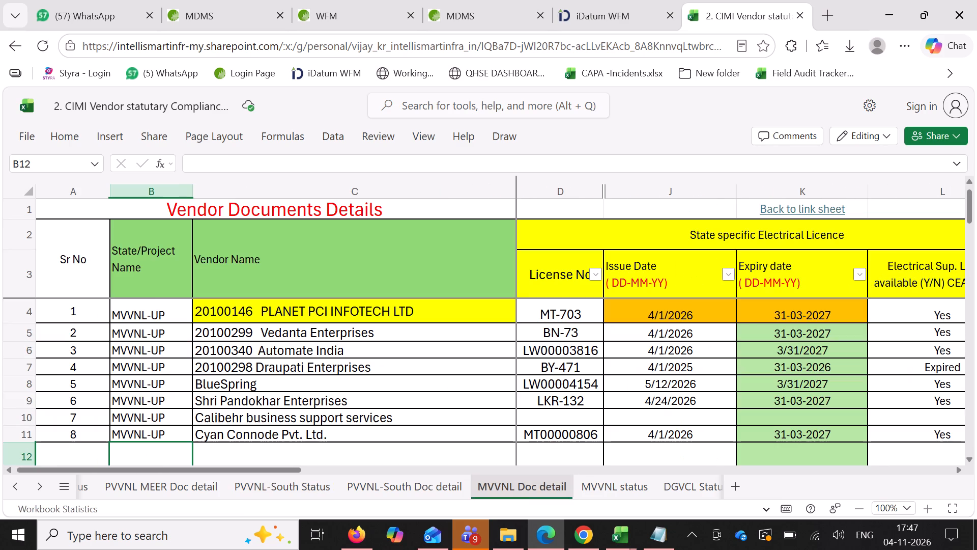
pyautogui.click(698, 313)
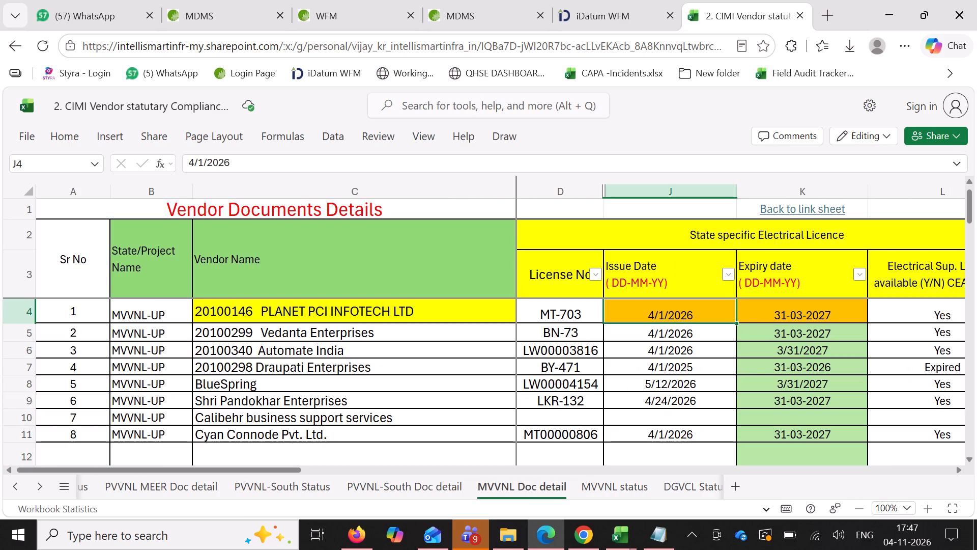
pyautogui.moveTo(682, 310); pyautogui.dragTo(757, 306)
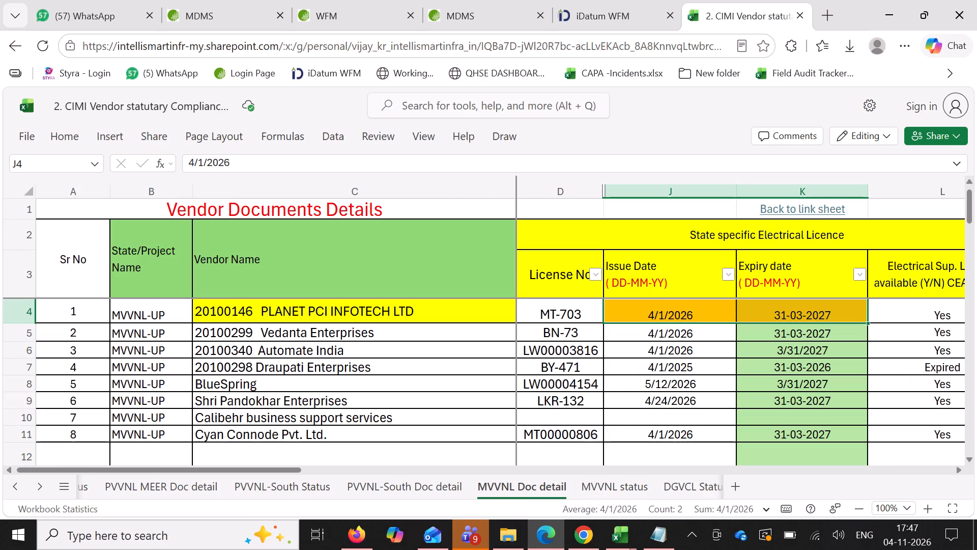
pyautogui.click(333, 368)
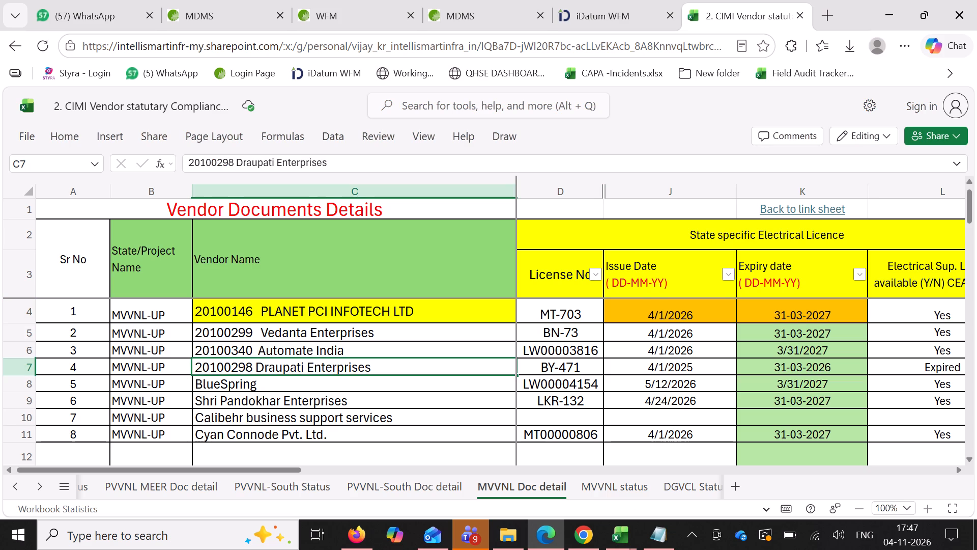
pyautogui.moveTo(707, 368); pyautogui.dragTo(761, 369)
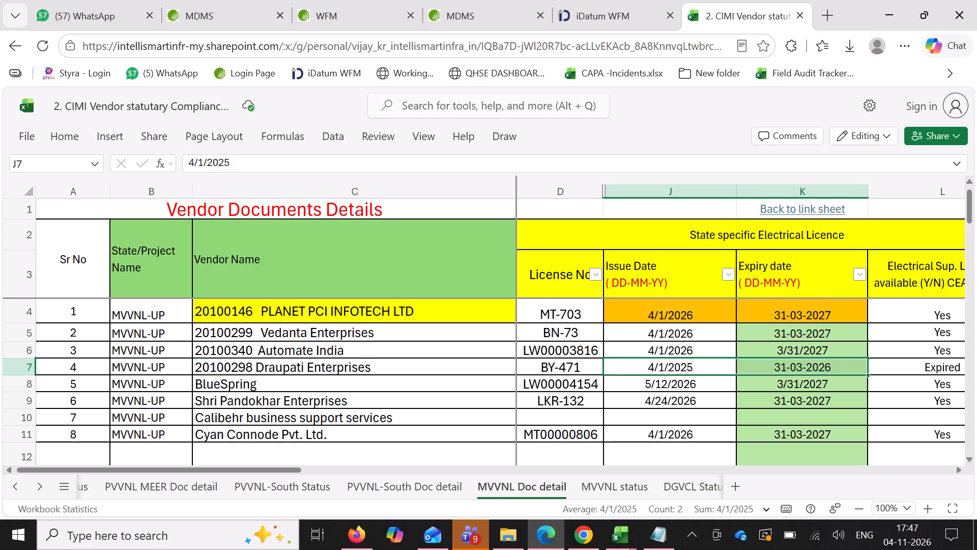
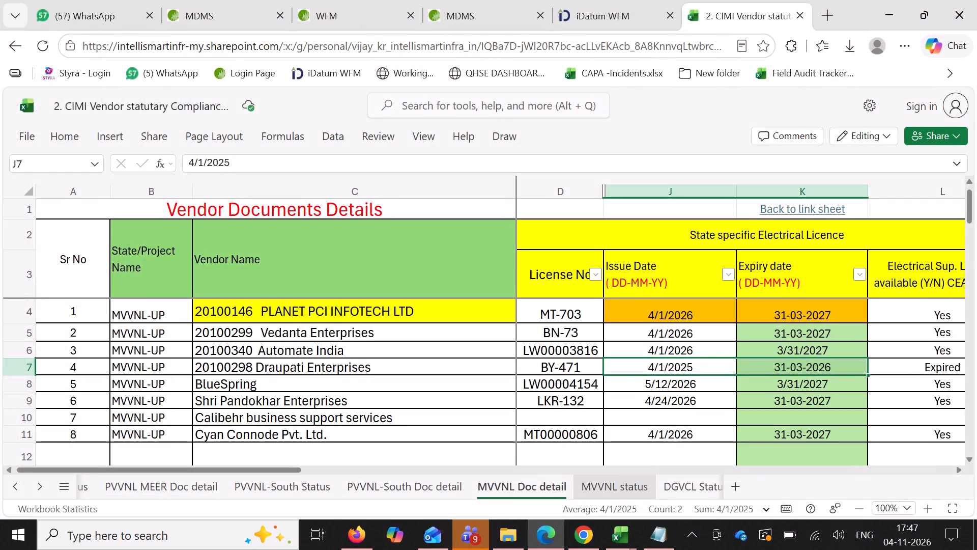
# Set the electrical licence issue date for Draupati Enterprises to 26/6/2026 on the MVVNL Doc detail sheet.
pyautogui.click(695, 368)
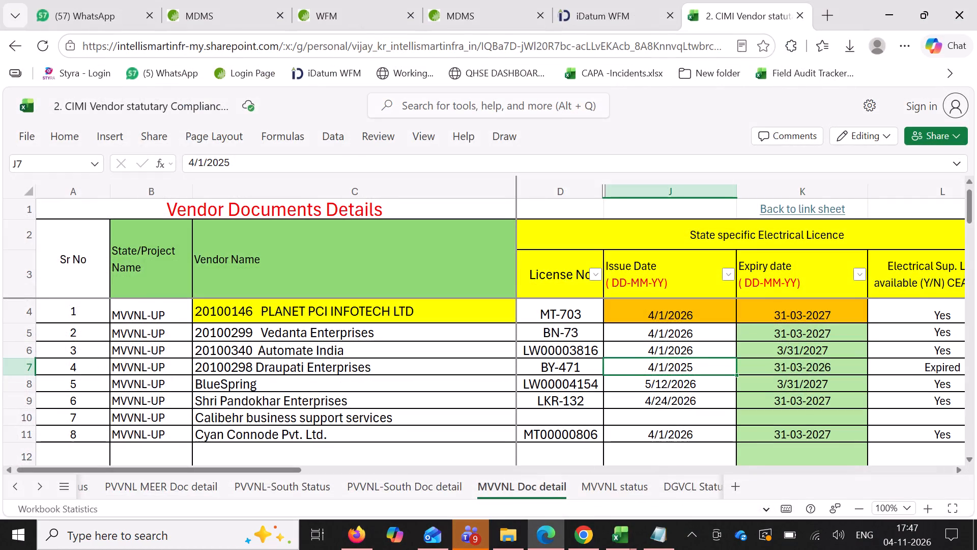
pyautogui.click(192, 159)
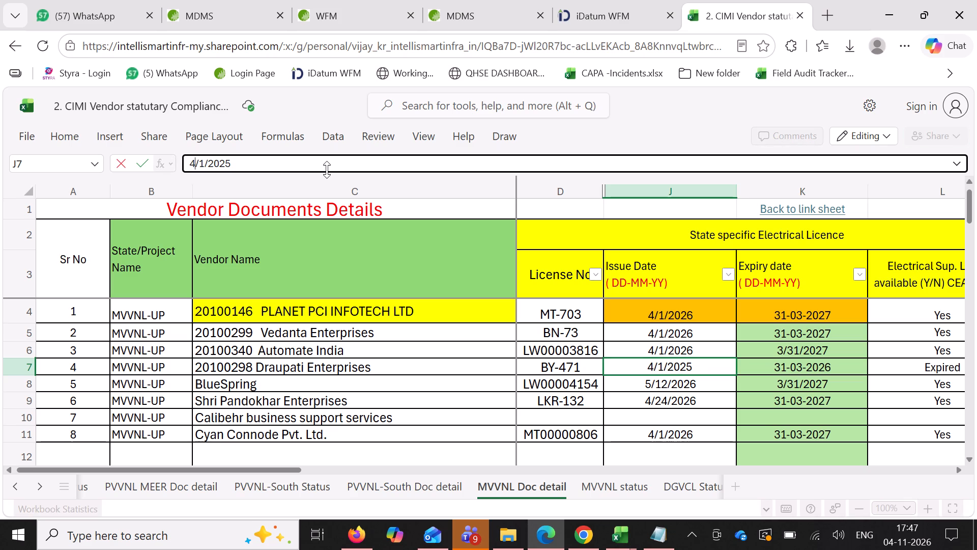
pyautogui.press('BackSpace')
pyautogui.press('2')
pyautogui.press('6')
pyautogui.press('Right')
pyautogui.press('Right')
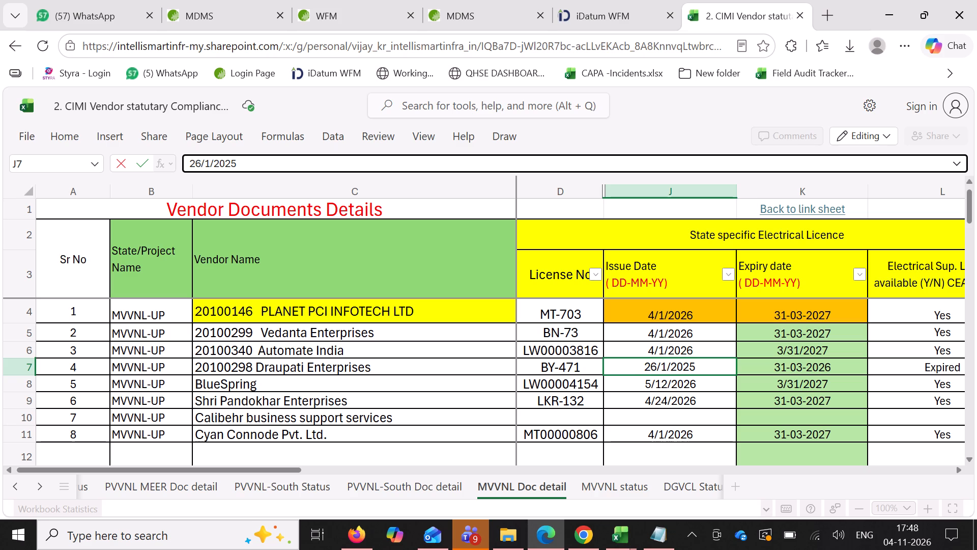
pyautogui.press('BackSpace')
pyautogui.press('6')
pyautogui.click(233, 170)
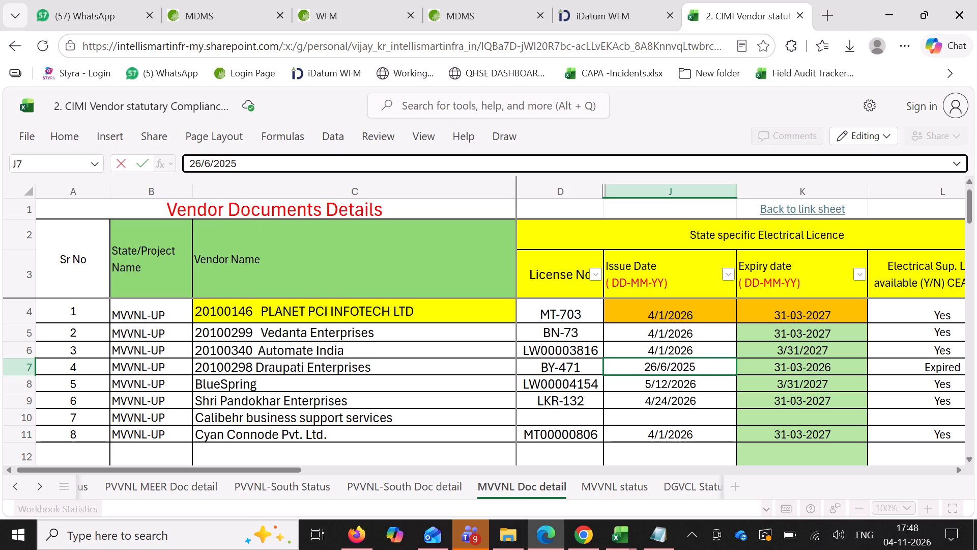
pyautogui.click(246, 163)
pyautogui.press('BackSpace')
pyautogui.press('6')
pyautogui.click(793, 367)
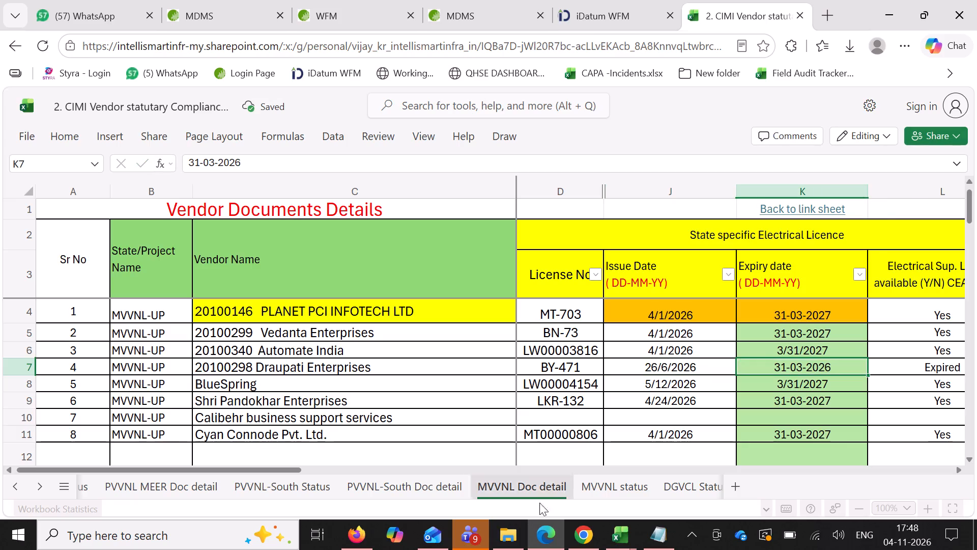
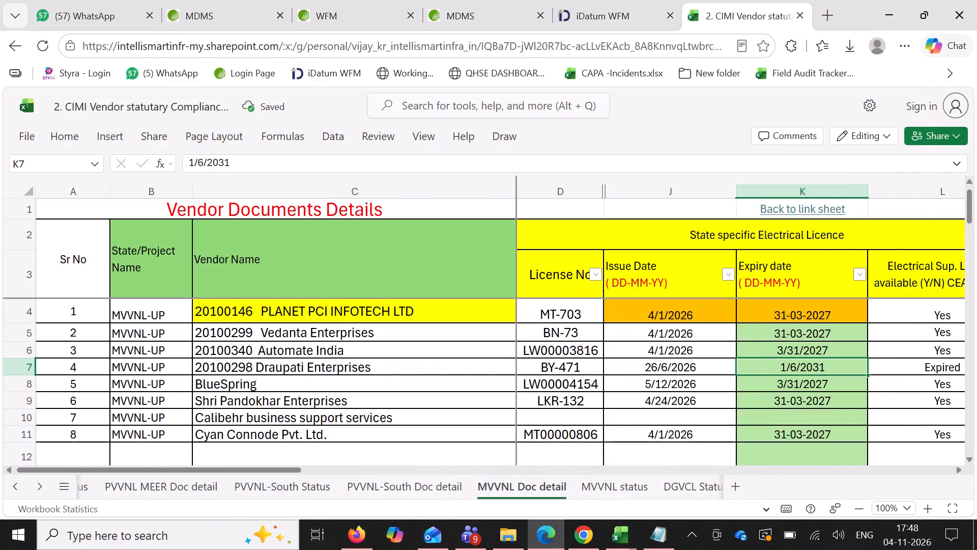
# Open the licence expiry date of Draupati Enterprises for editing on the MVVNL Doc detail sheet.
pyautogui.click(803, 364)
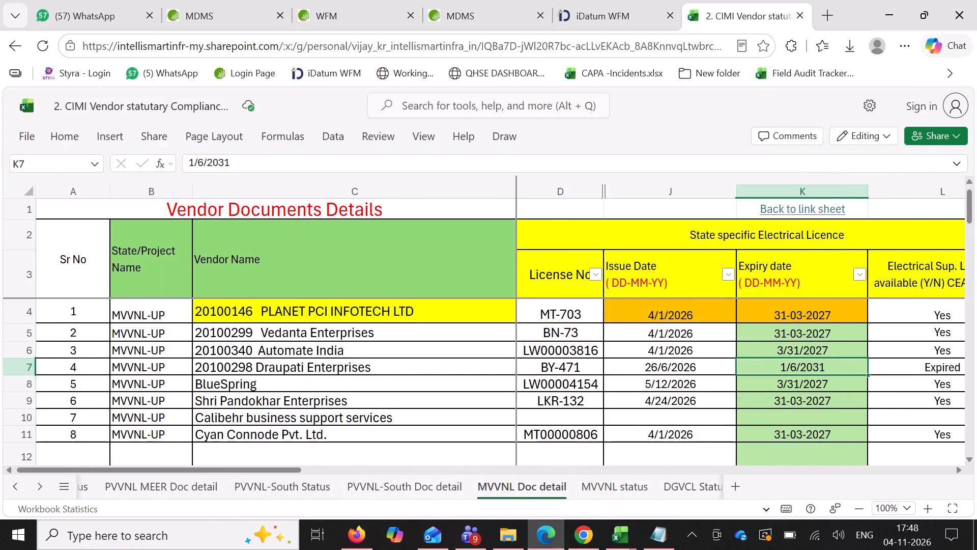
pyautogui.click(194, 159)
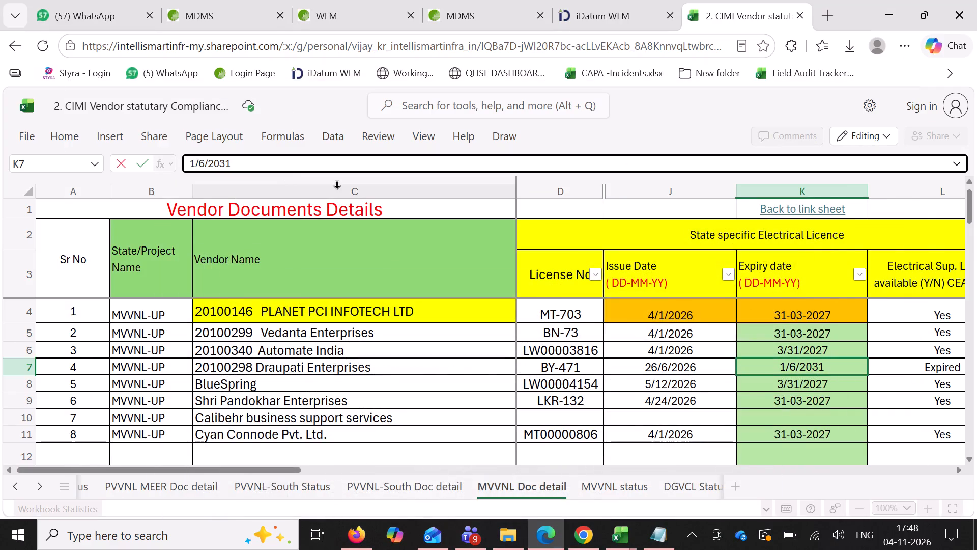
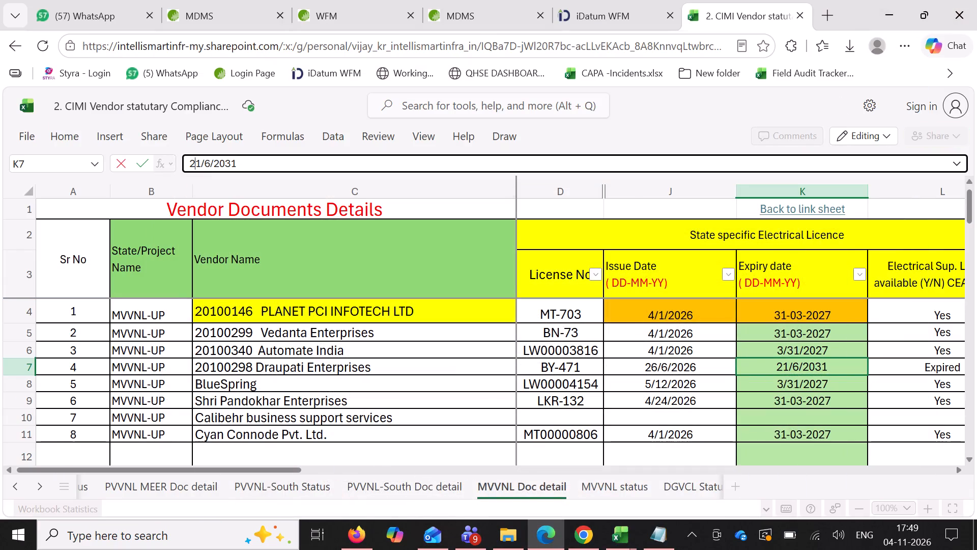
# Finish the licence expiry date entry for Draupati Enterprises as 21/6/2031 on the MVVNL Doc detail sheet.
pyautogui.click(719, 387)
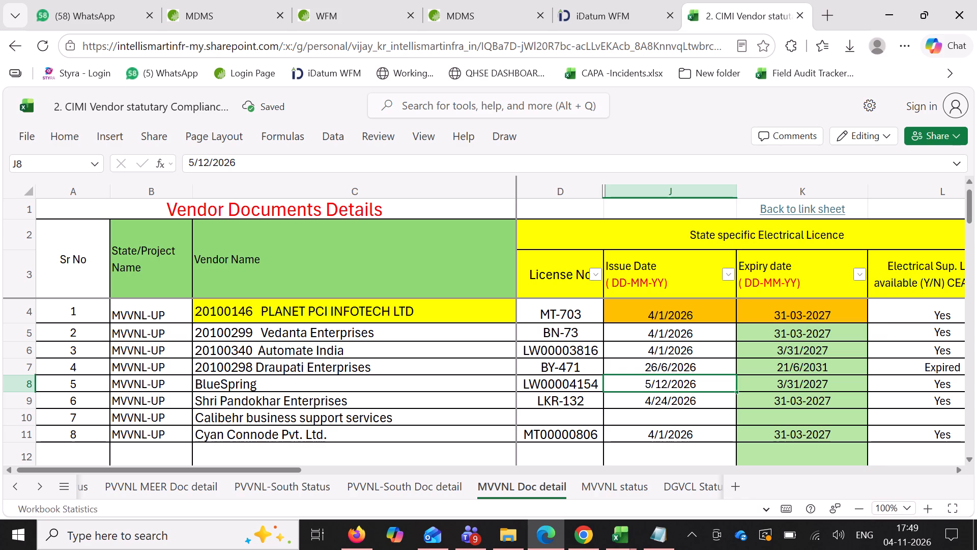
# Switch to Chrome with the CI Report page of iDatum WFM.
pyautogui.click(554, 529)
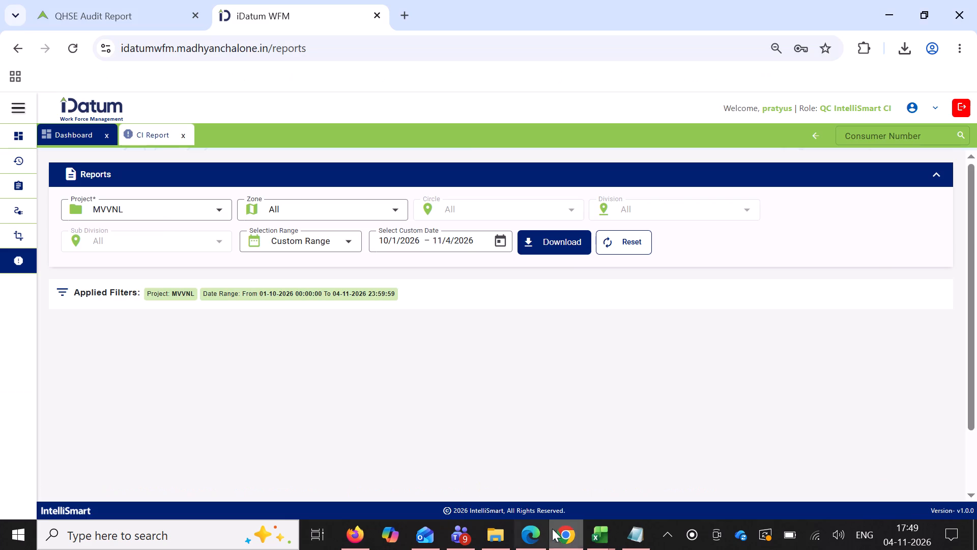
# Review the contractor-wise consumer number counts in the pivot table of the MI_Report_2026-11-04 workbook.
pyautogui.click(610, 538)
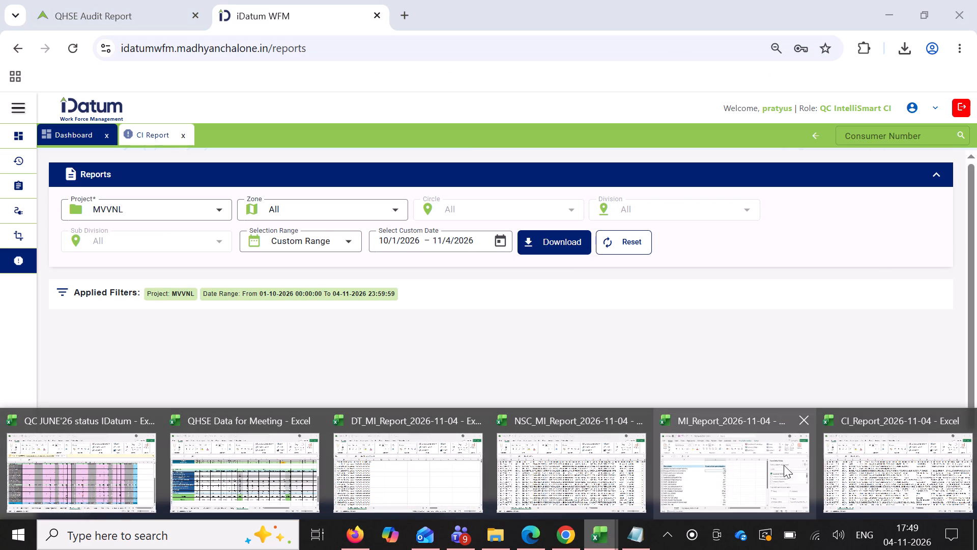
pyautogui.click(774, 463)
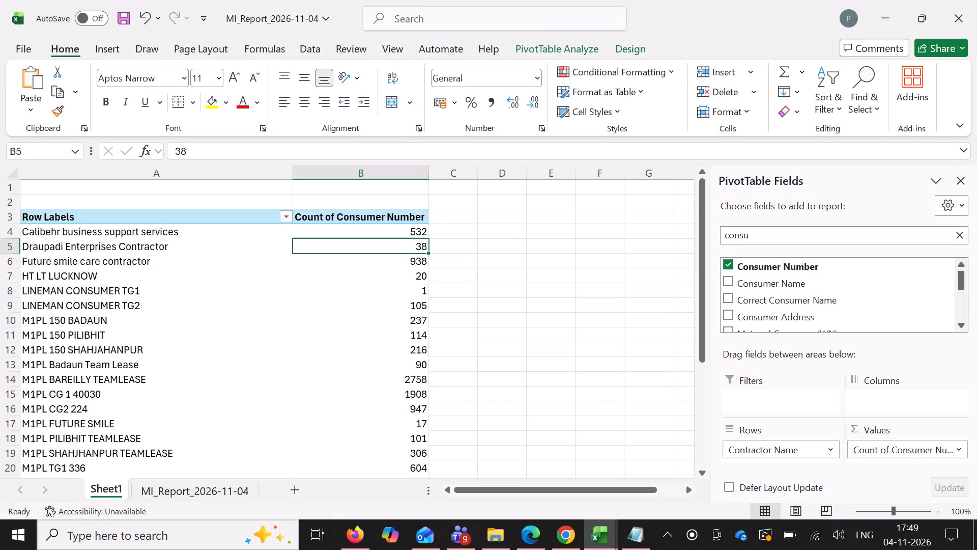
pyautogui.scroll(-4, 171, 414)
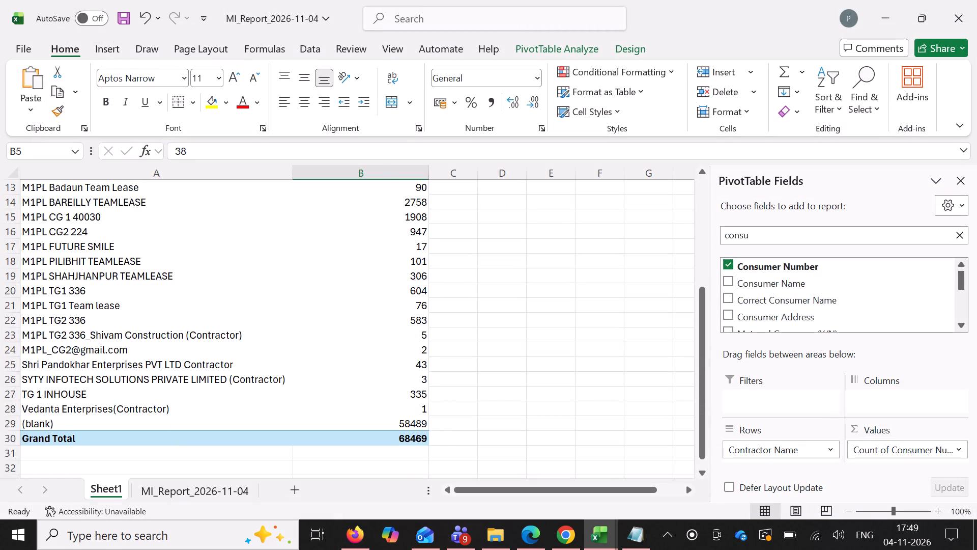
pyautogui.scroll(6, 184, 315)
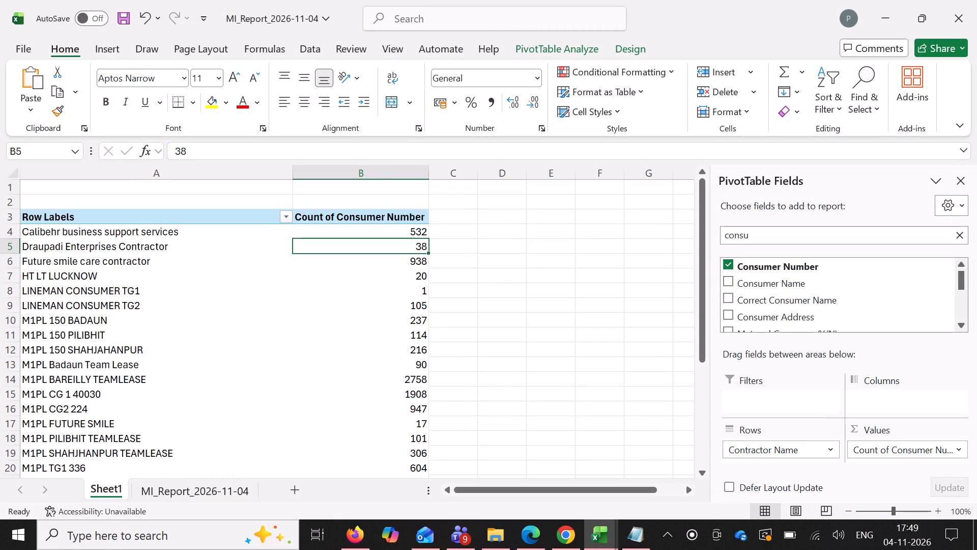
pyautogui.click(141, 236)
# Switch to the NSC_MI_Report_2026-11-04 workbook, locate the Contractor Name column and turn on filters for the header row.
pyautogui.click(605, 536)
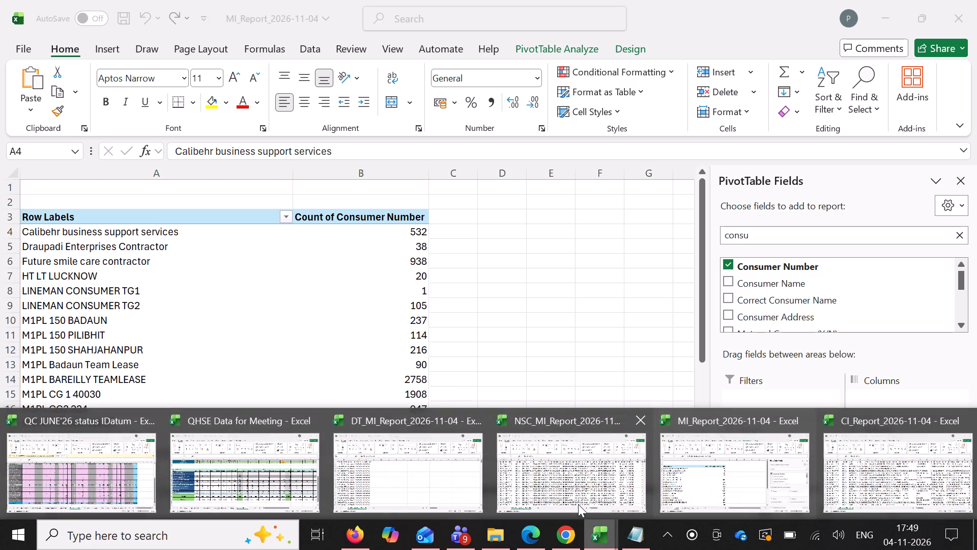
pyautogui.click(535, 477)
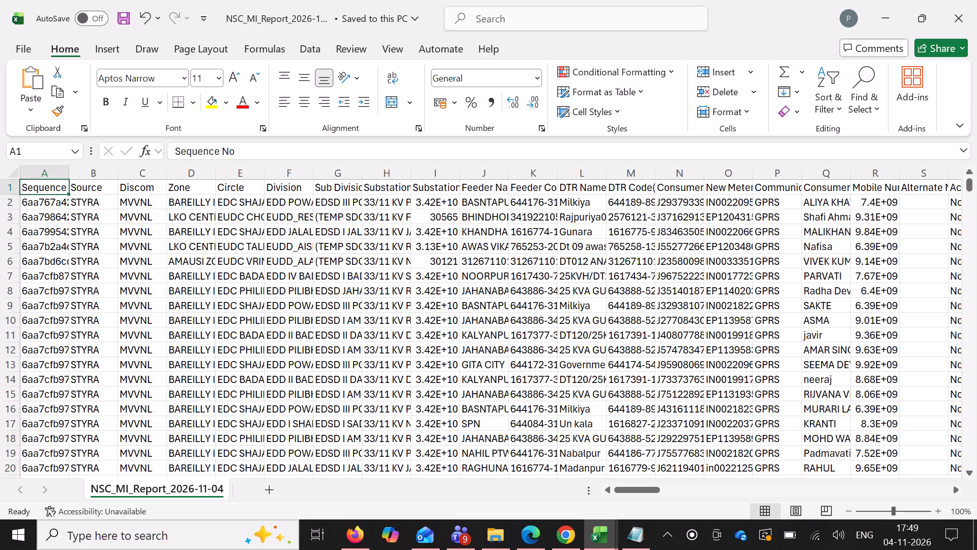
pyautogui.hscroll(-3, 594, 214)
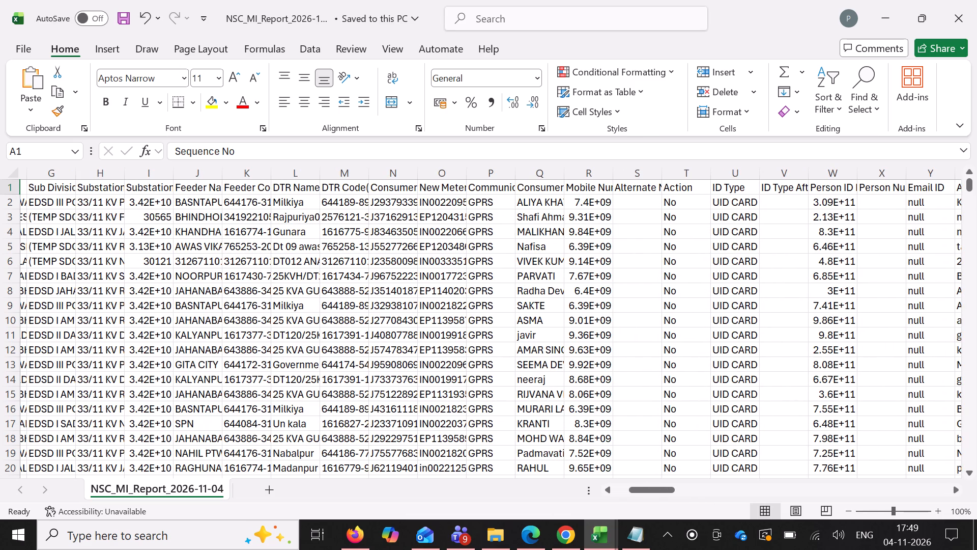
pyautogui.click(505, 192)
pyautogui.hscroll(-2, 903, 194)
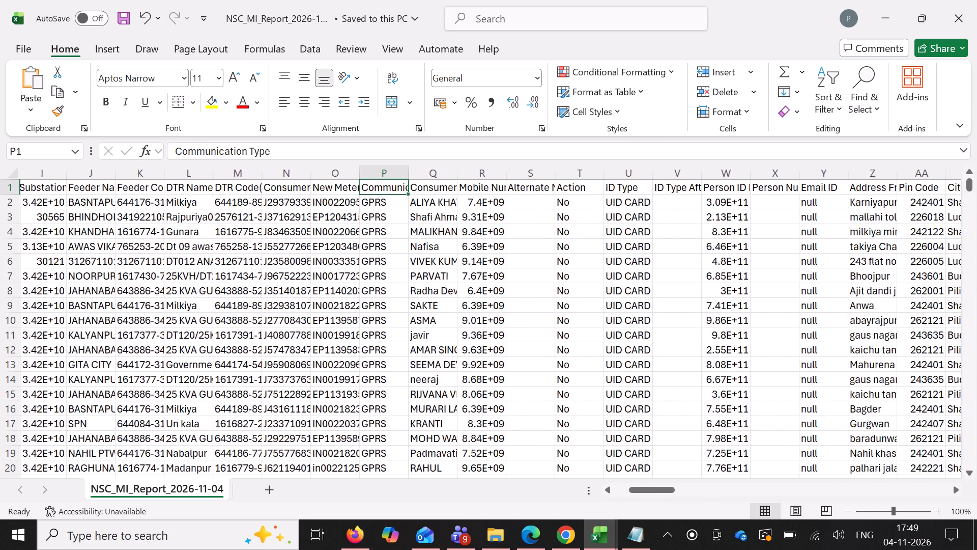
pyautogui.hscroll(-7, 869, 195)
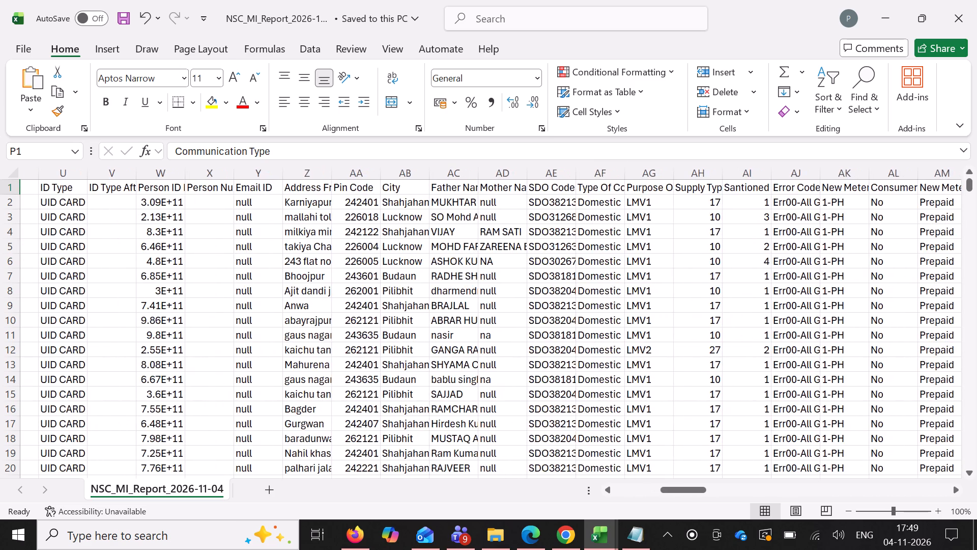
pyautogui.hscroll(-4, 865, 197)
pyautogui.click(865, 197)
pyautogui.hscroll(-1, 865, 197)
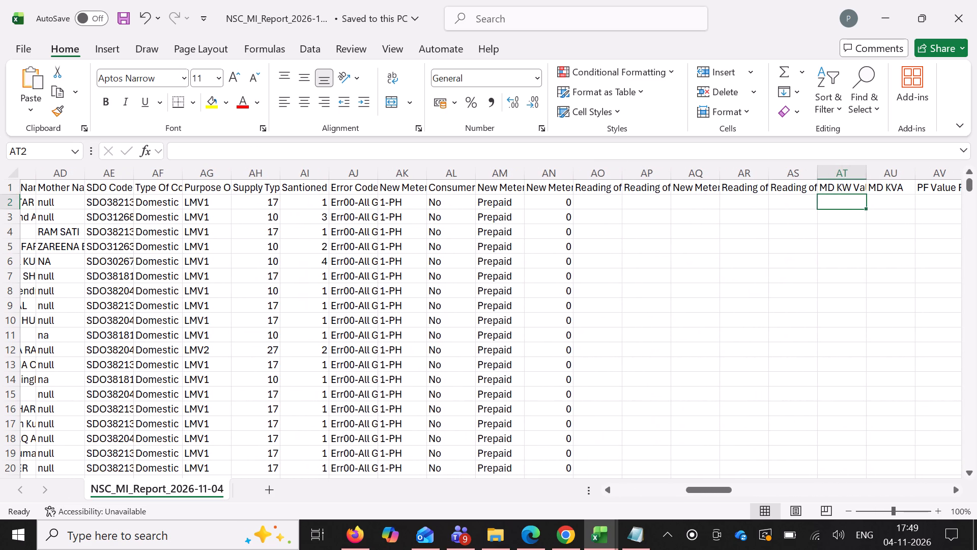
pyautogui.hscroll(-1, 864, 196)
pyautogui.hscroll(-3, 551, 204)
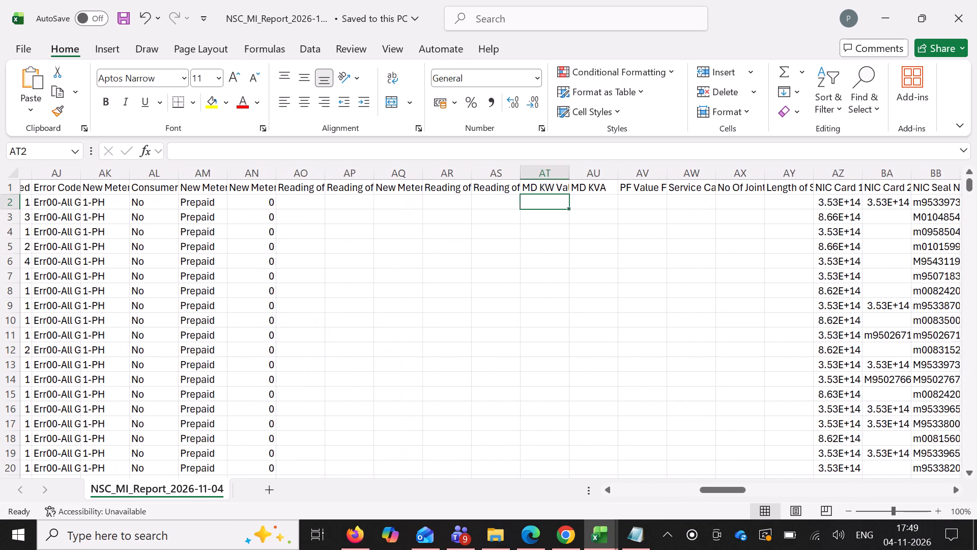
pyautogui.hscroll(-3, 806, 211)
pyautogui.hscroll(-1, 717, 220)
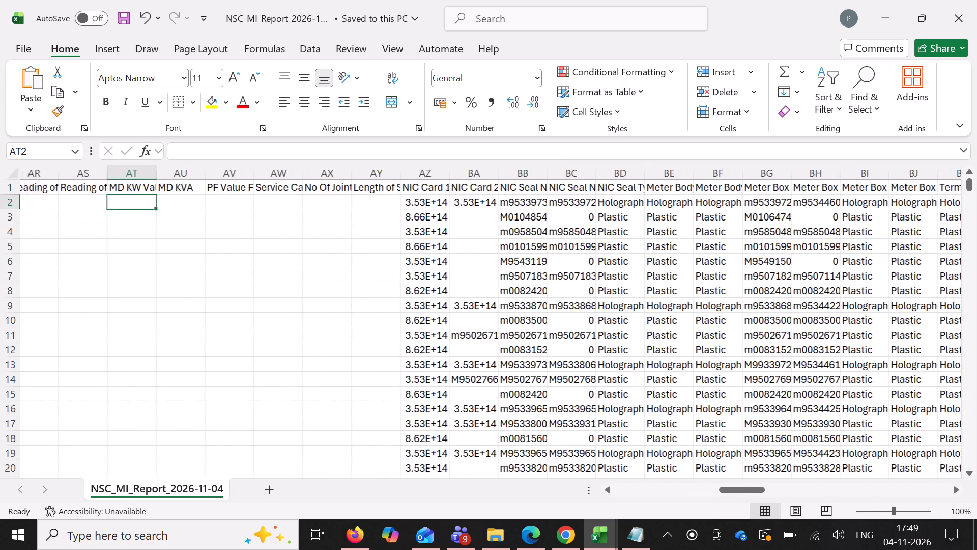
pyautogui.hscroll(-8, 717, 220)
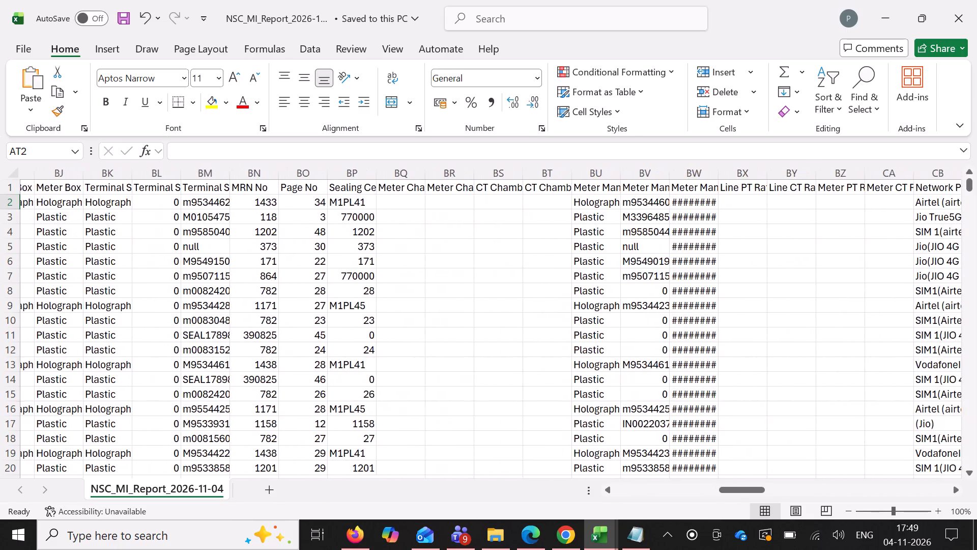
pyautogui.hscroll(-7, 717, 220)
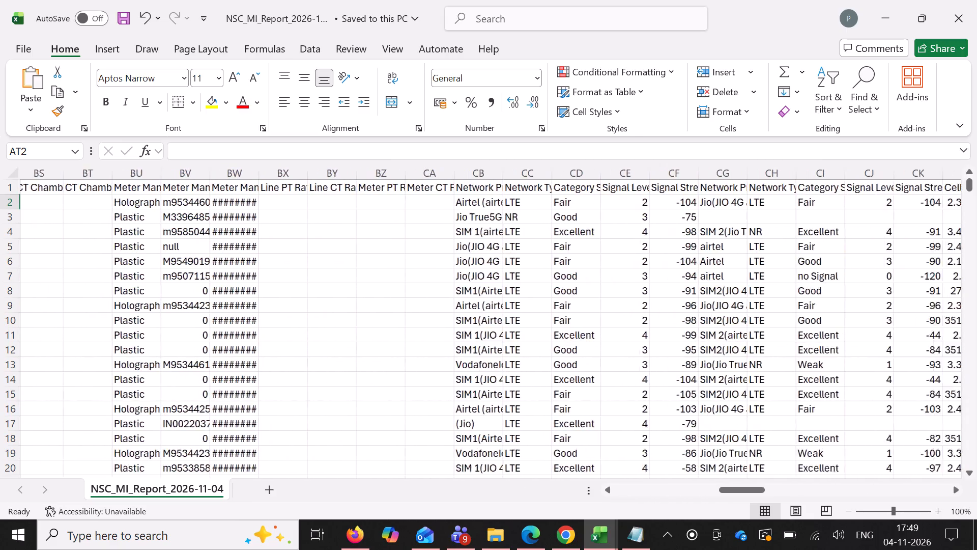
pyautogui.hscroll(-8, 717, 220)
pyautogui.hscroll(2, 717, 220)
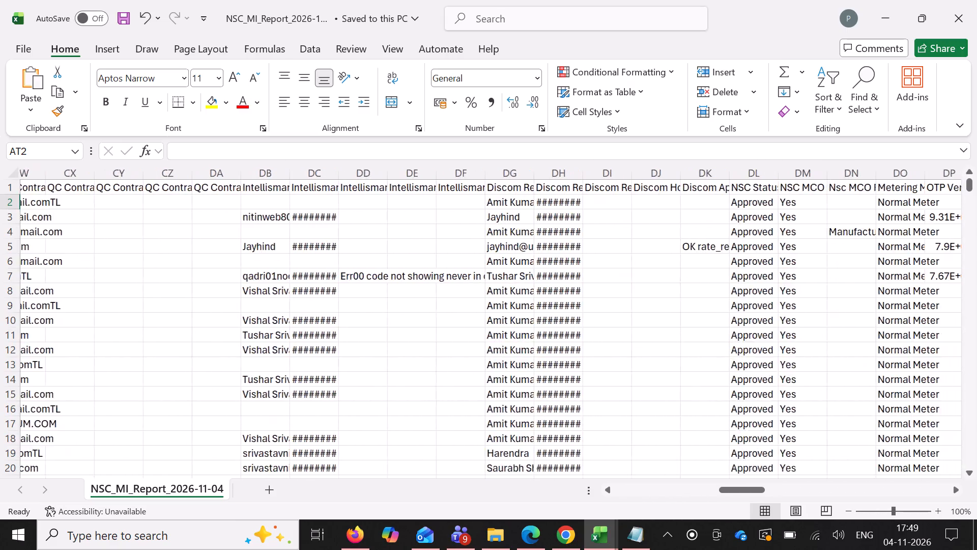
pyautogui.hscroll(2, 717, 220)
pyautogui.hscroll(-1, 717, 220)
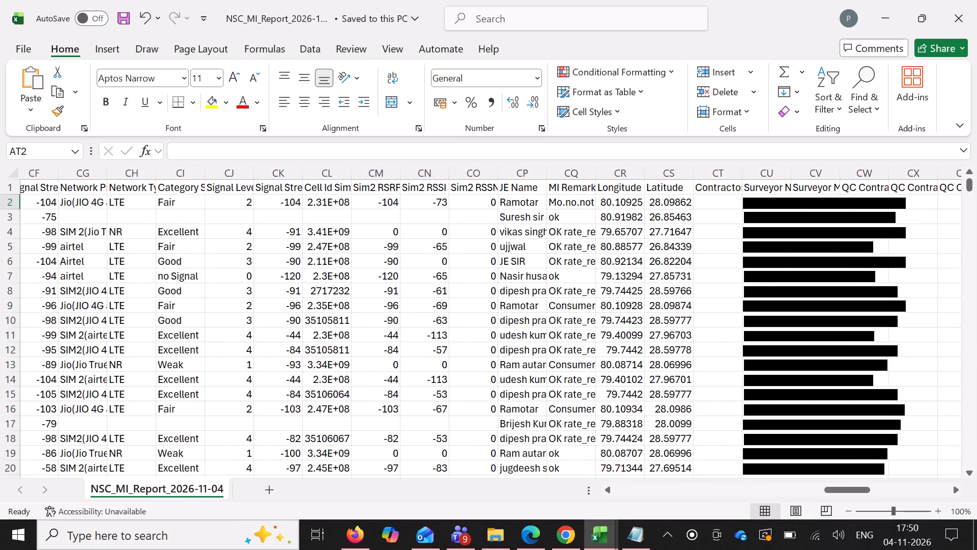
pyautogui.hscroll(-1, 749, 205)
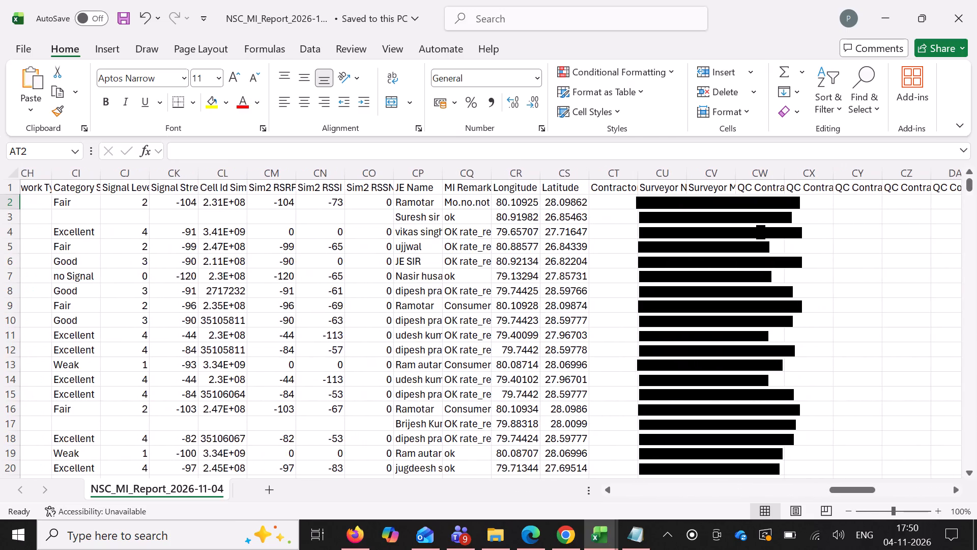
pyautogui.hscroll(-4, 769, 221)
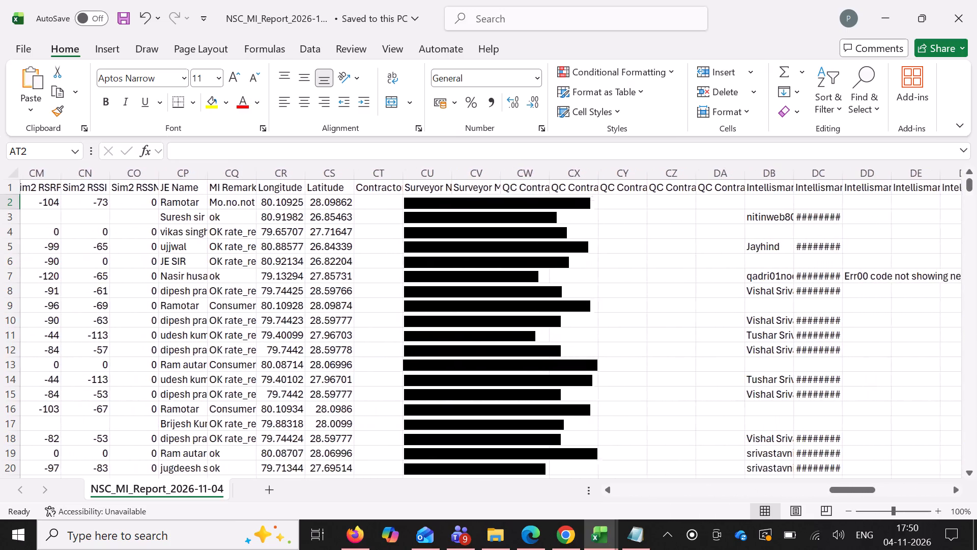
pyautogui.hscroll(-1, 742, 219)
pyautogui.hscroll(1, 742, 219)
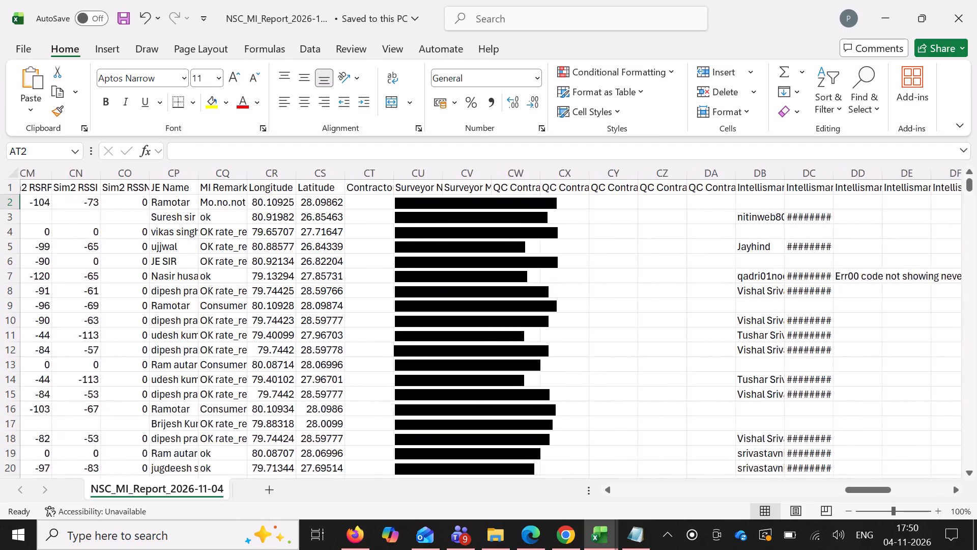
pyautogui.hscroll(2, 742, 219)
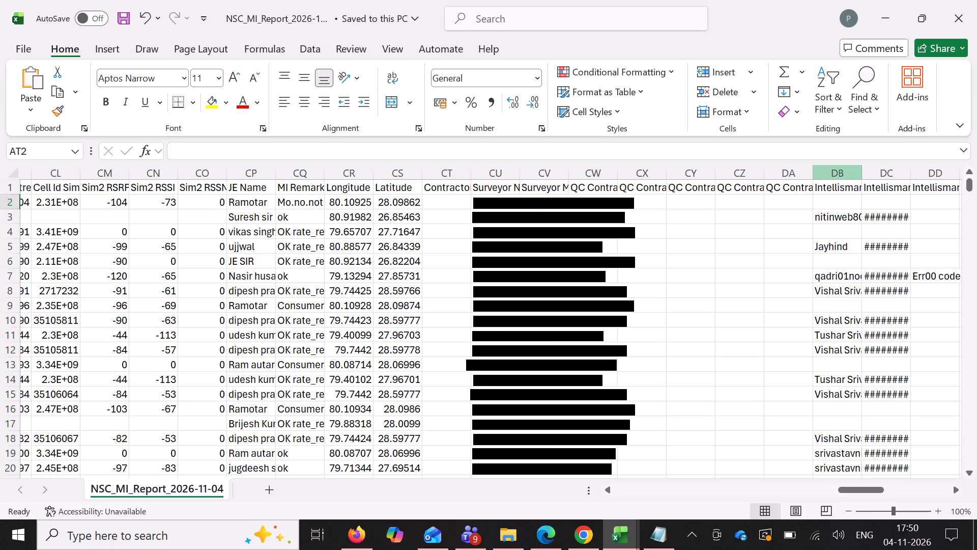
pyautogui.click(496, 185)
pyautogui.click(432, 186)
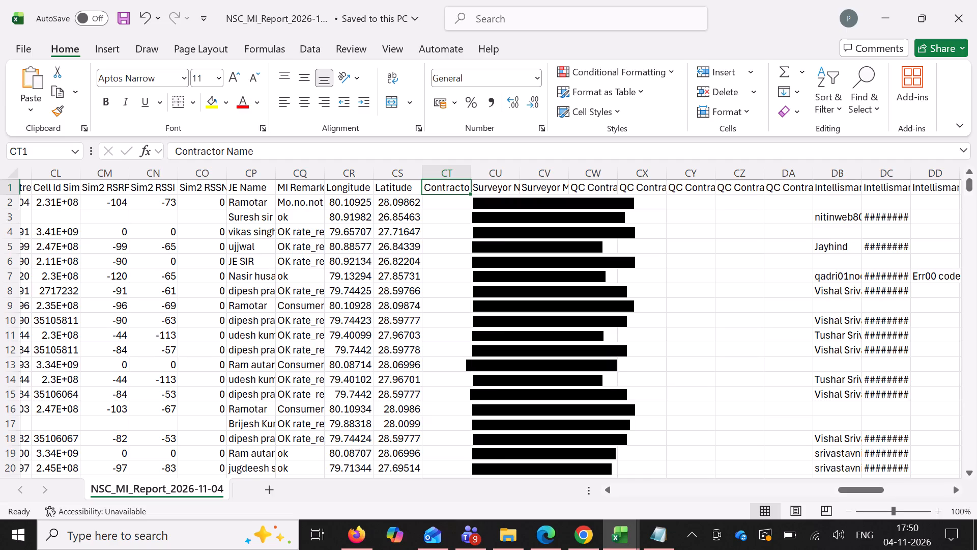
pyautogui.hotkey('ctrl', 'shift', 'l')
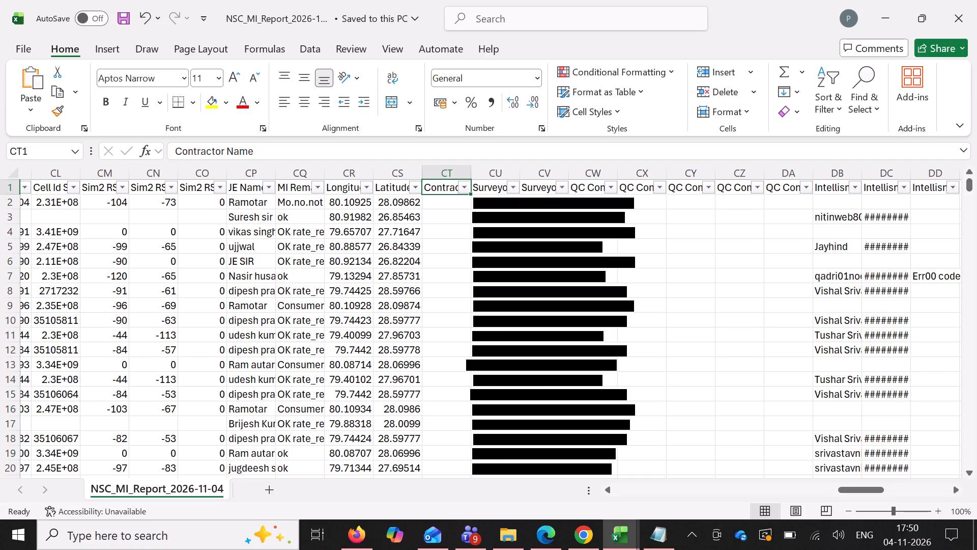
# Look through the contractors listed in the Contractor Name filter and deselect all of them to start a custom selection.
pyautogui.click(463, 187)
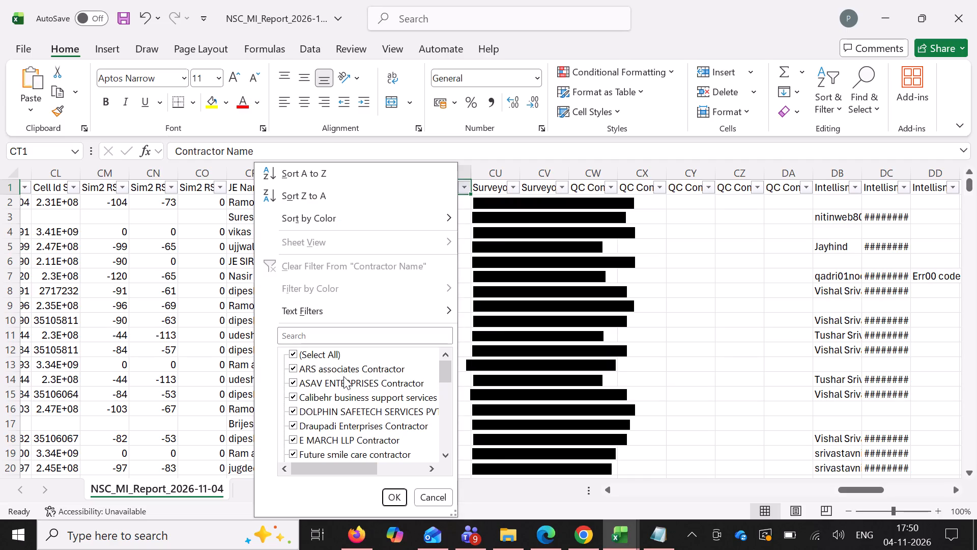
pyautogui.scroll(-1, 365, 420)
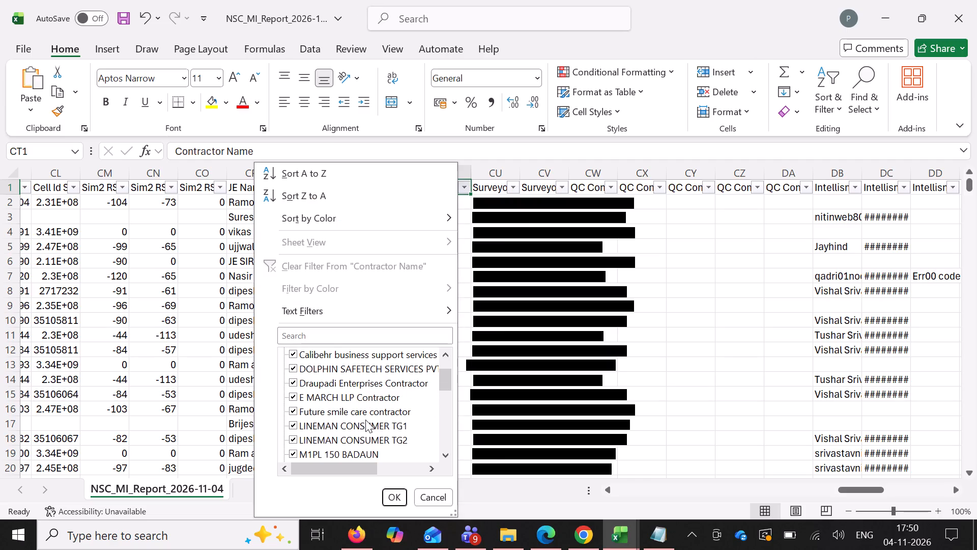
pyautogui.scroll(-5, 366, 420)
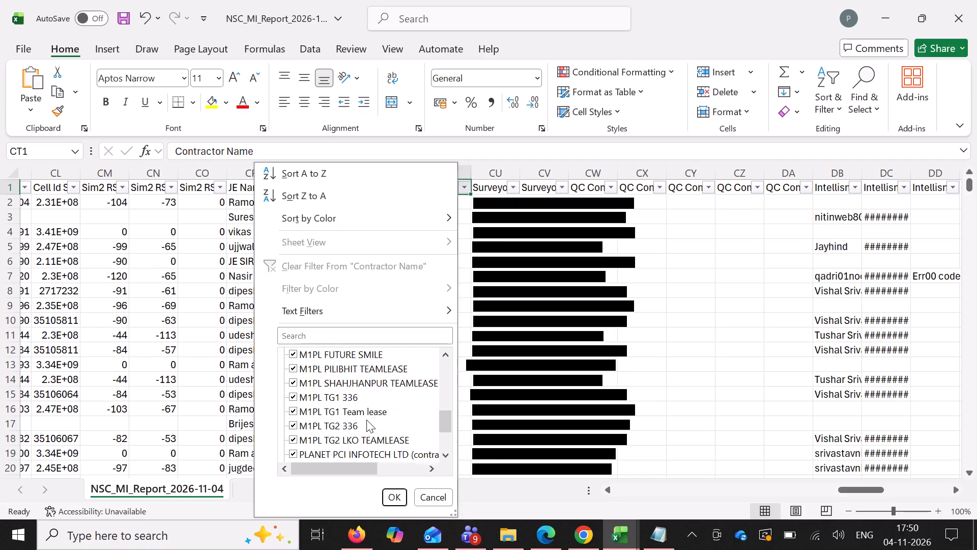
pyautogui.scroll(-3, 366, 420)
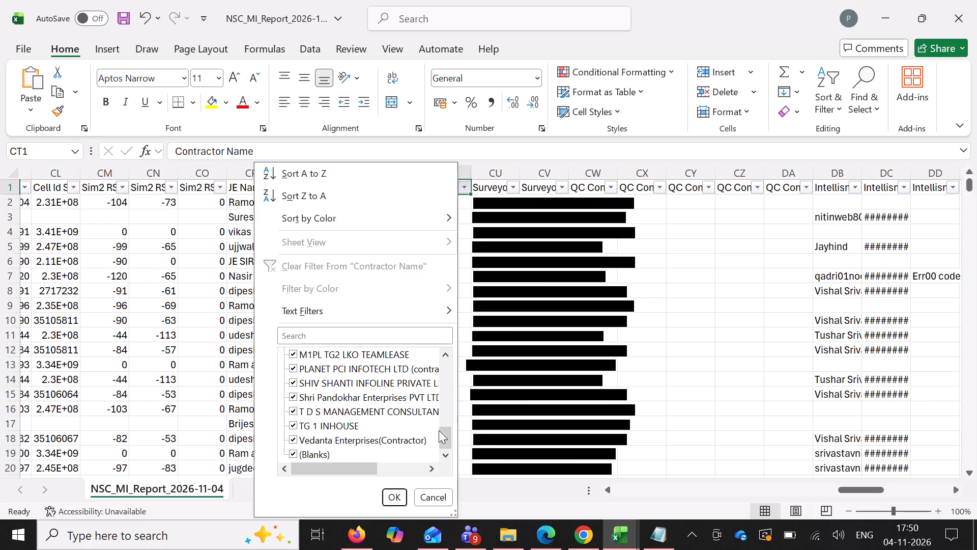
pyautogui.moveTo(447, 435); pyautogui.dragTo(433, 331)
pyautogui.click(291, 355)
pyautogui.scroll(-5, 339, 392)
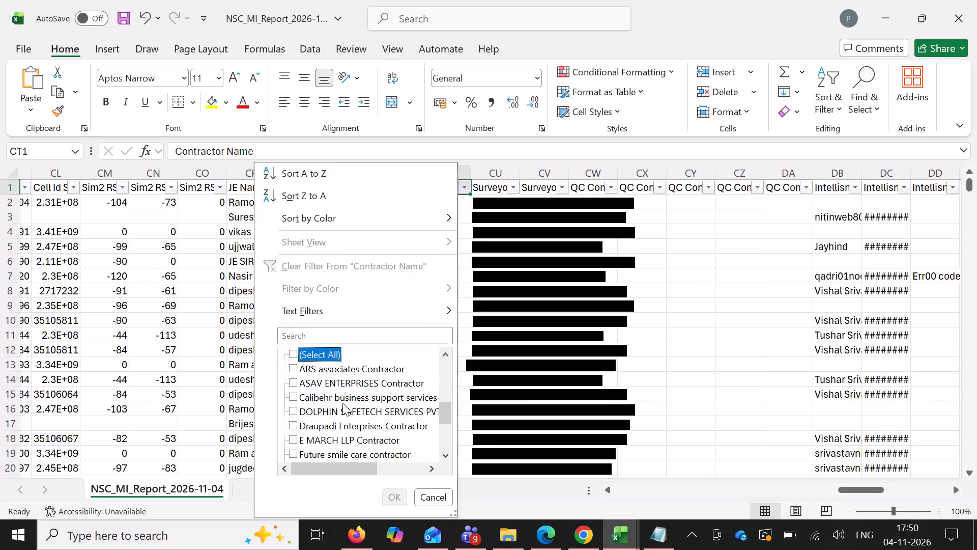
pyautogui.scroll(-12, 342, 403)
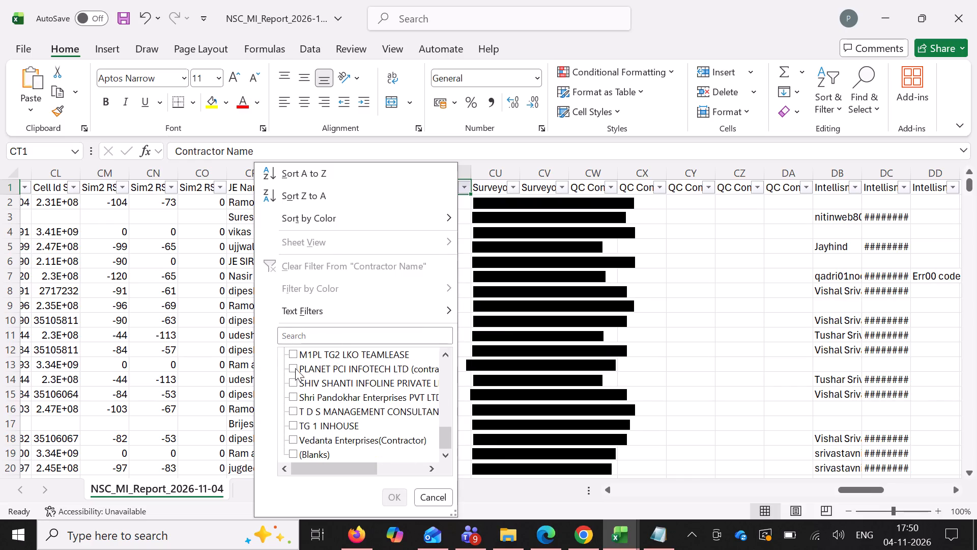
# Filter the Contractor Name column to show only PLANET PCI INFOTECH LTD and select the whole column to check its count.
pyautogui.click(291, 370)
pyautogui.click(403, 493)
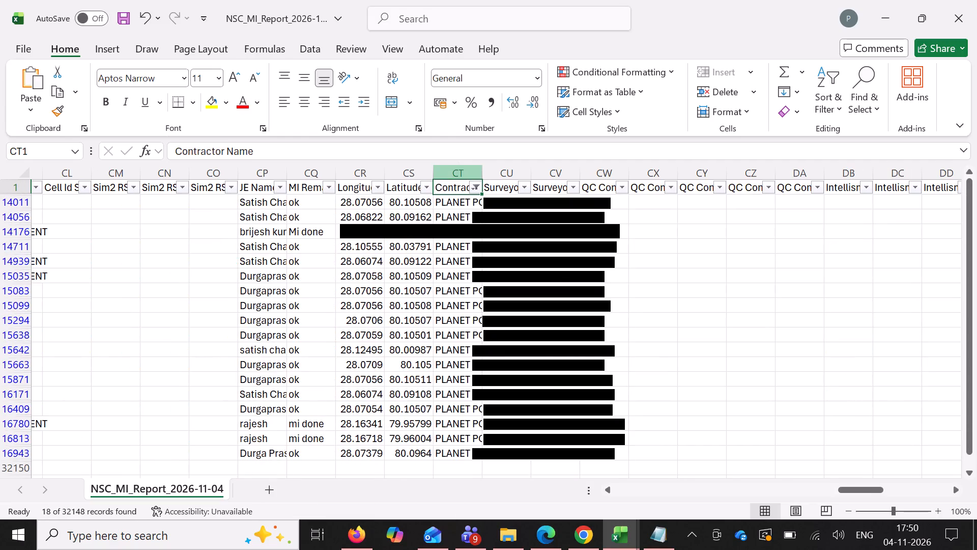
pyautogui.click(460, 170)
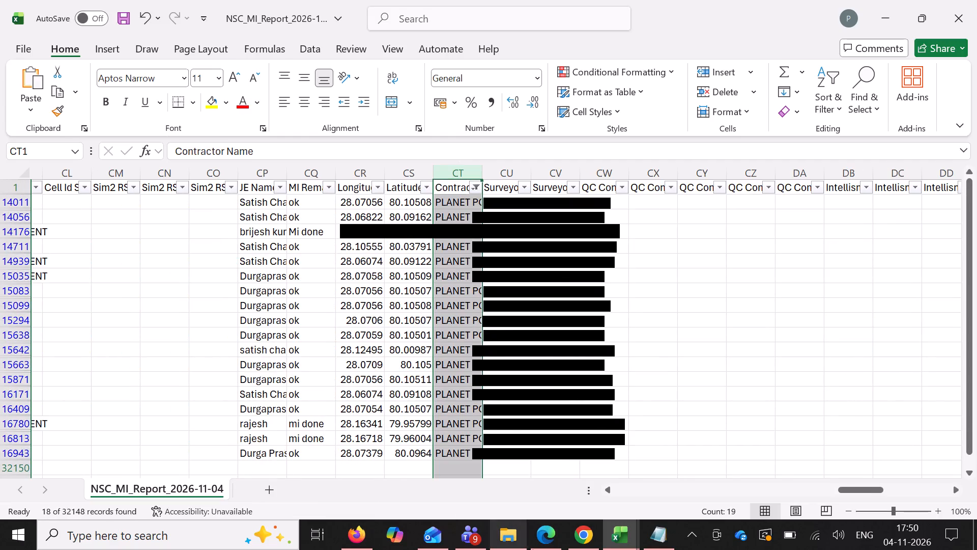
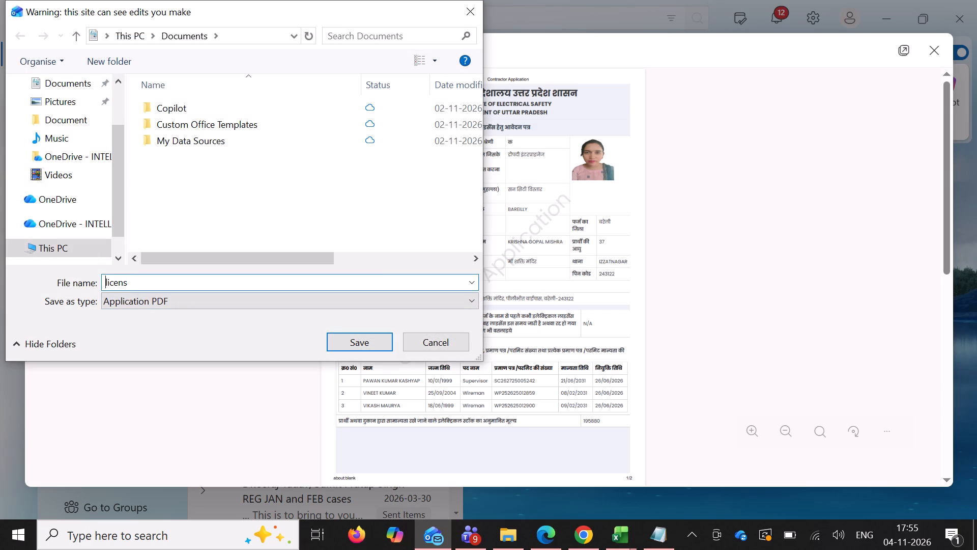
# Change the file name of the contractor licence application PDF being saved to "Draupadi license".
pyautogui.click(137, 282)
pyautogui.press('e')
pyautogui.click(103, 281)
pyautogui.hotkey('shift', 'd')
pyautogui.press('BackSpace')
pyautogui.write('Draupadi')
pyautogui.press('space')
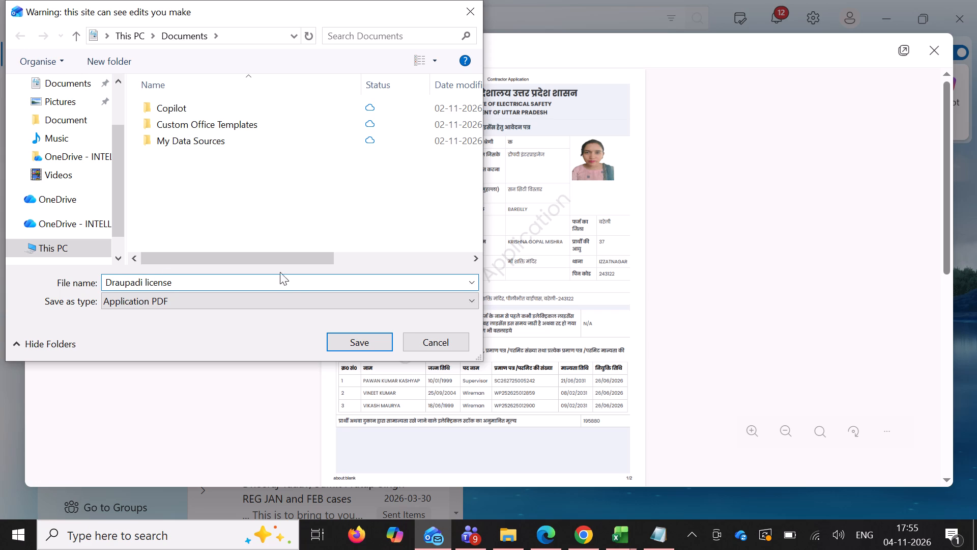
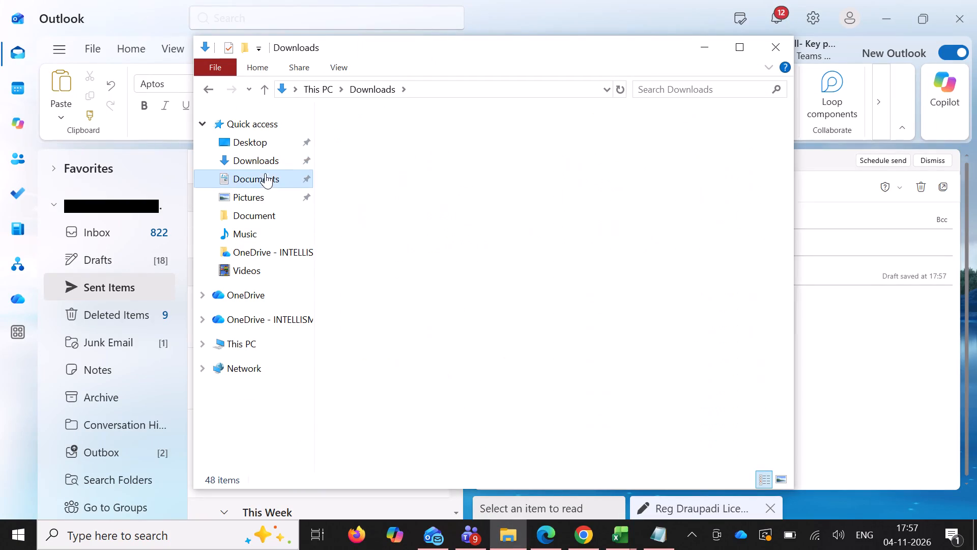
# Attach the Draupadi license PDF from the Documents folder to the open email draft about the Draupadi licence.
pyautogui.moveTo(408, 132); pyautogui.dragTo(863, 227)
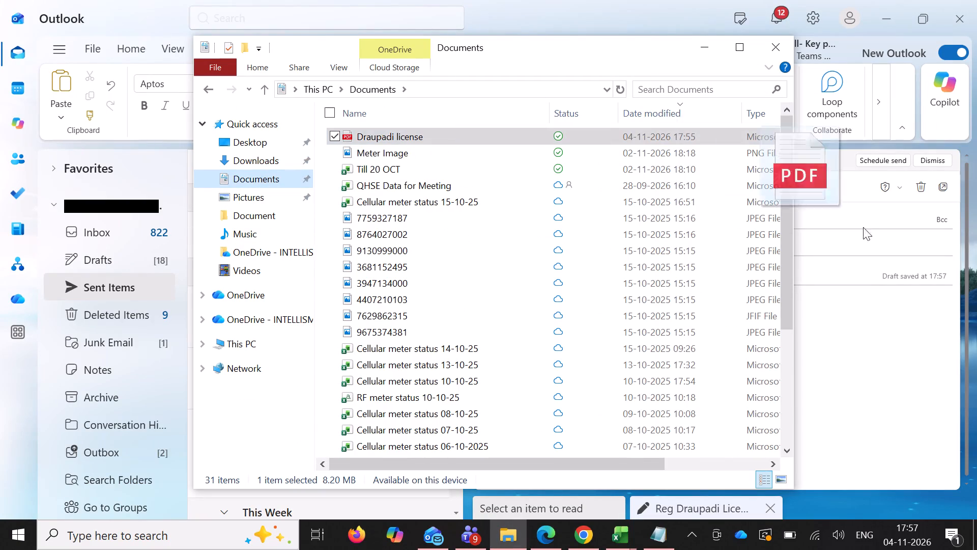
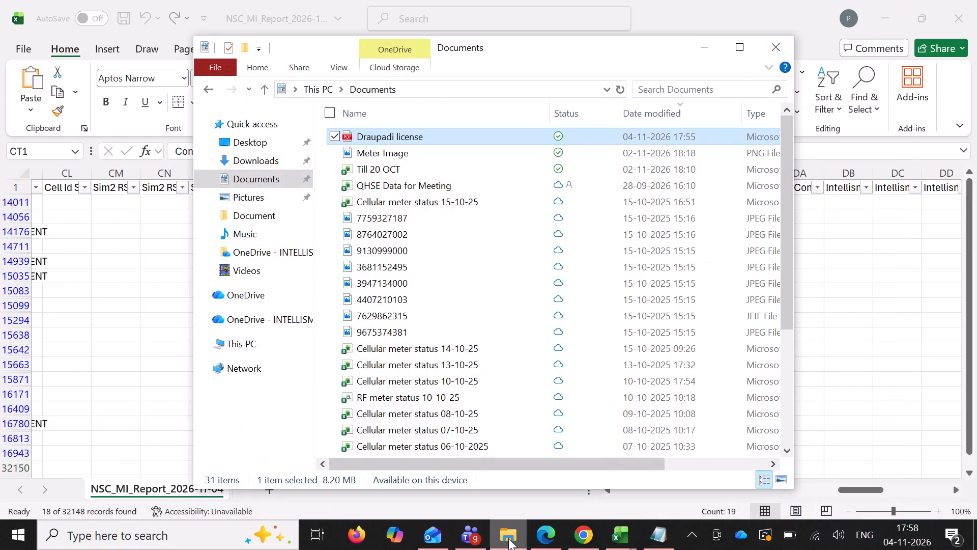
# Leave the Documents folder and switch to the CIMI vendor compliance workbook in Edge, showing the MVVNL Doc detail sheet.
pyautogui.click(510, 539)
pyautogui.click(544, 537)
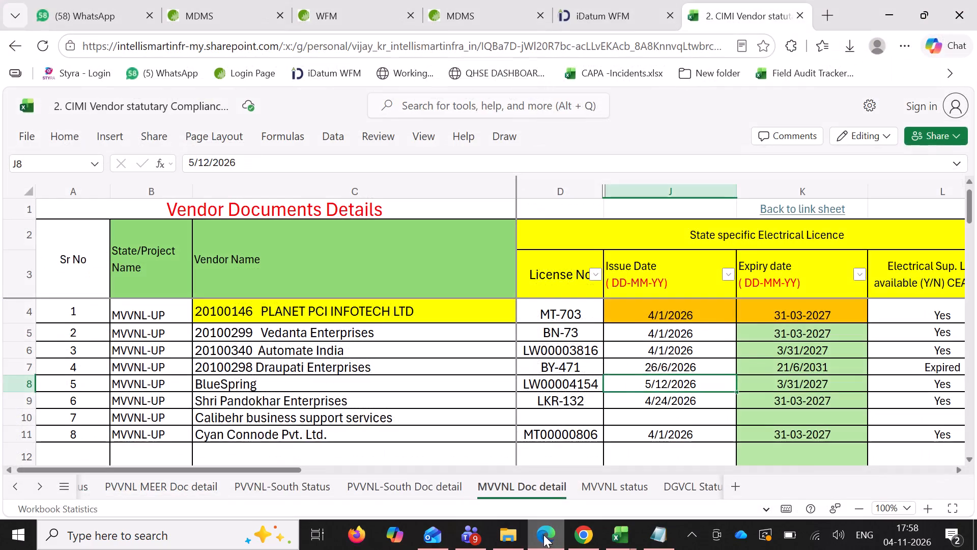
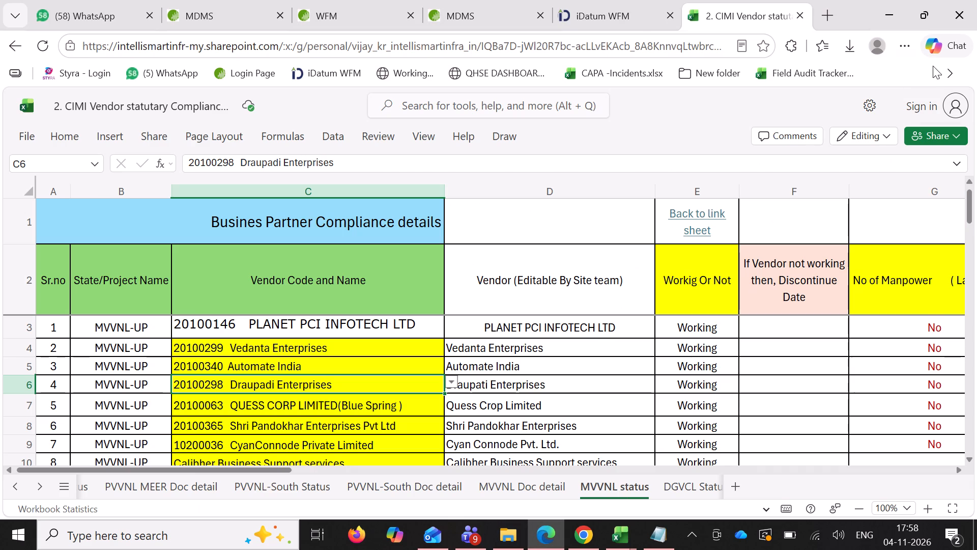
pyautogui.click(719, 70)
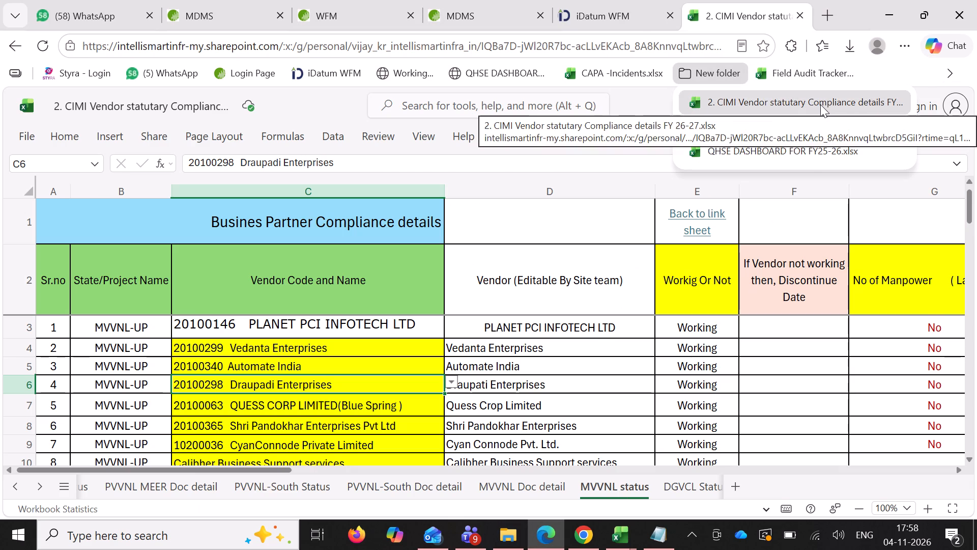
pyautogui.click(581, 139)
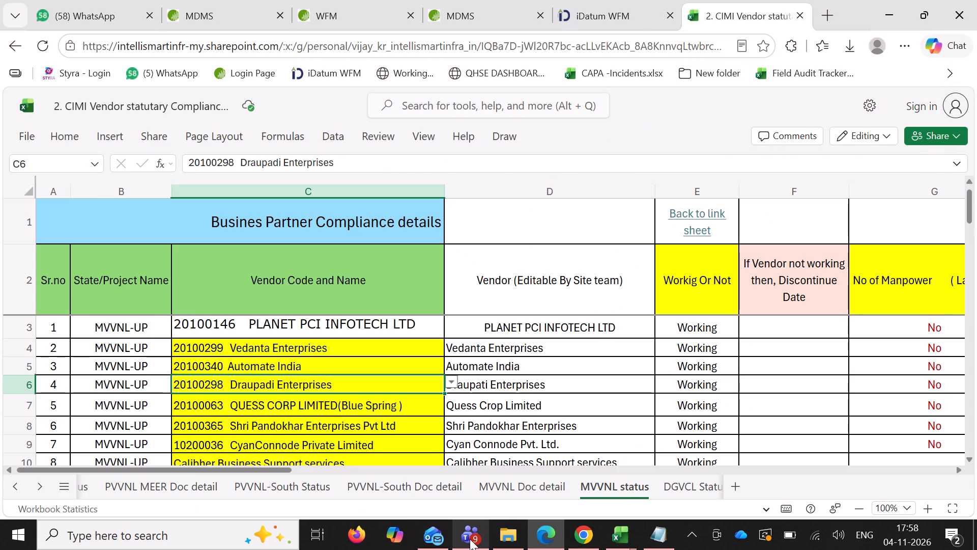
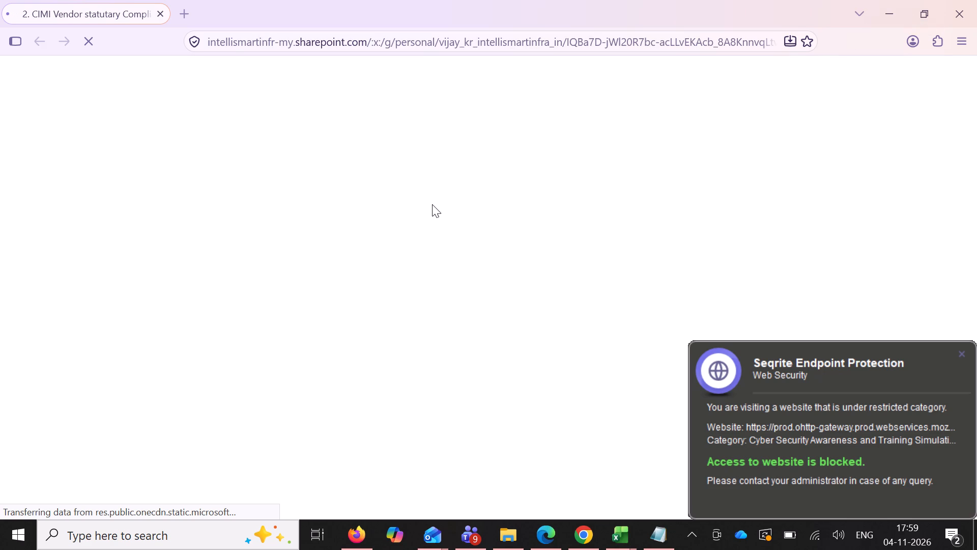
# Dismiss the Seqrite Endpoint Protection web security notification over the CIMI vendor compliance workbook.
pyautogui.click(963, 352)
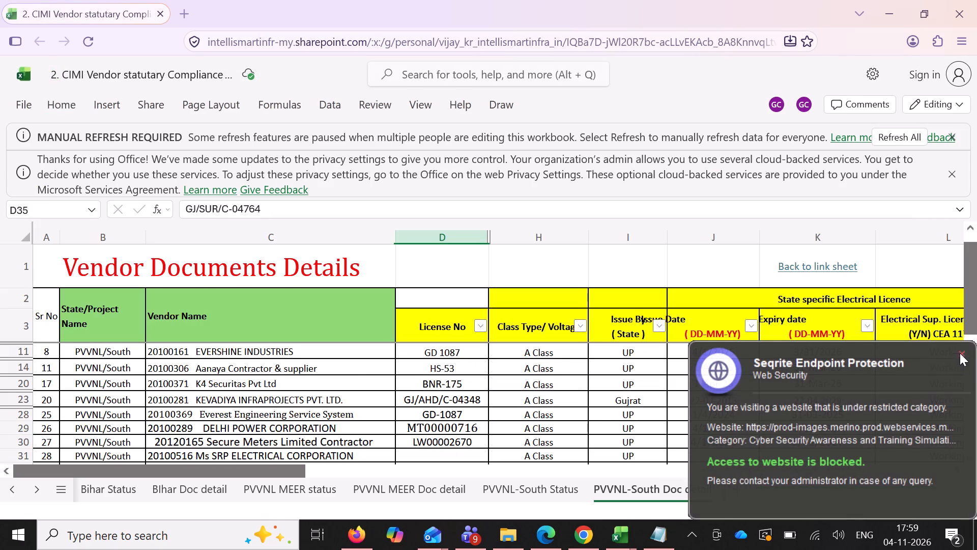
# Dismiss the Seqrite Endpoint Protection notification covering the Vendor Documents Details sheet.
pyautogui.click(961, 350)
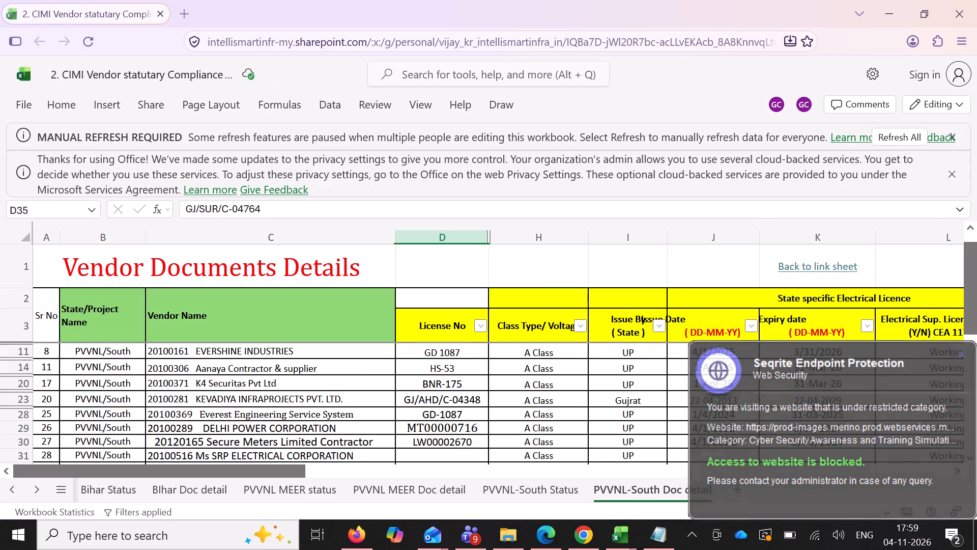
# View the MVVNL Doc detail and MVVNL status sheets of the vendor compliance workbook, dismissing the Seqrite notification covering the data.
pyautogui.doubleClick(39, 488)
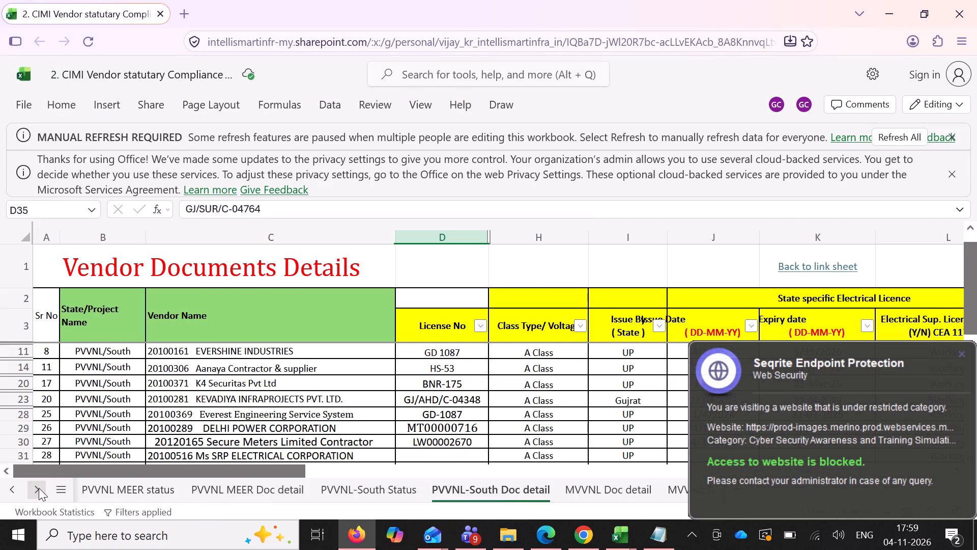
pyautogui.doubleClick(39, 488)
pyautogui.click(389, 492)
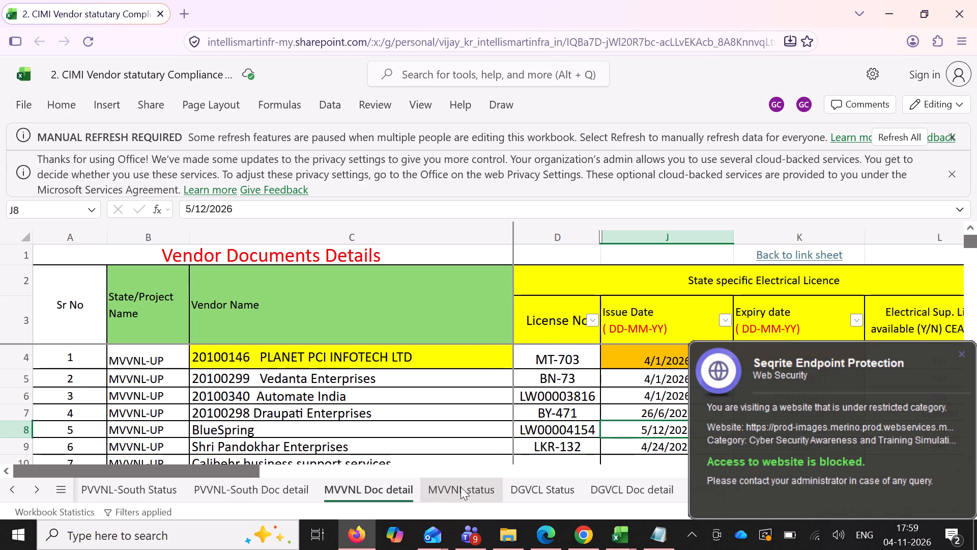
pyautogui.click(959, 353)
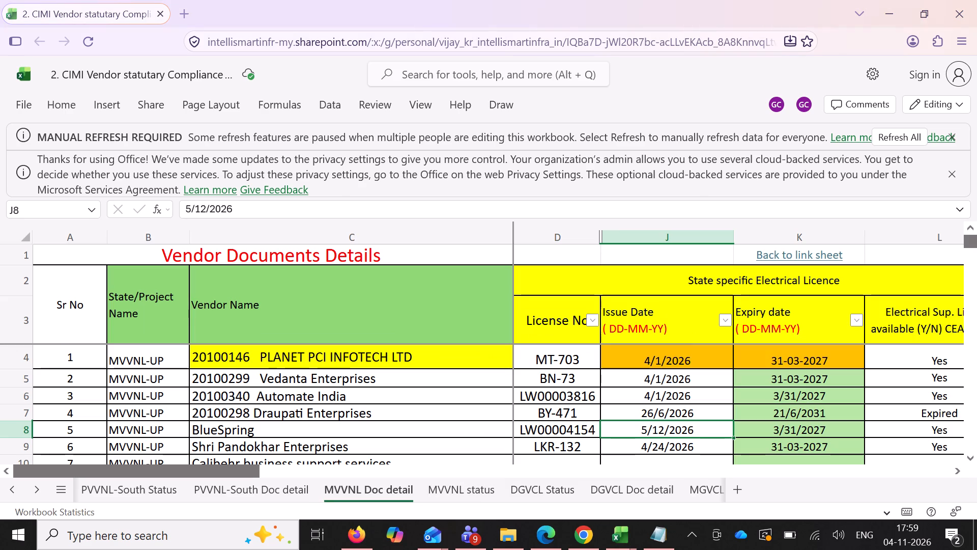
pyautogui.click(461, 486)
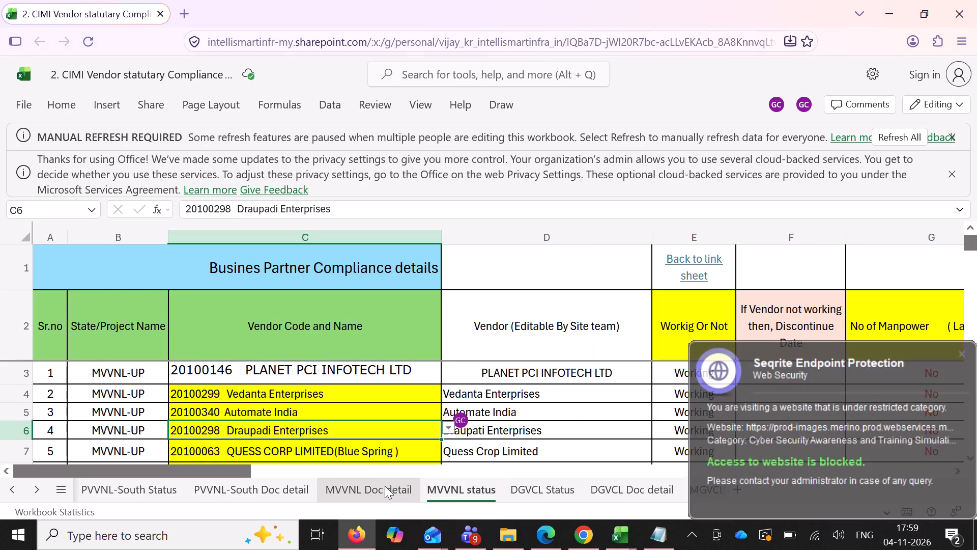
pyautogui.click(385, 486)
pyautogui.click(456, 488)
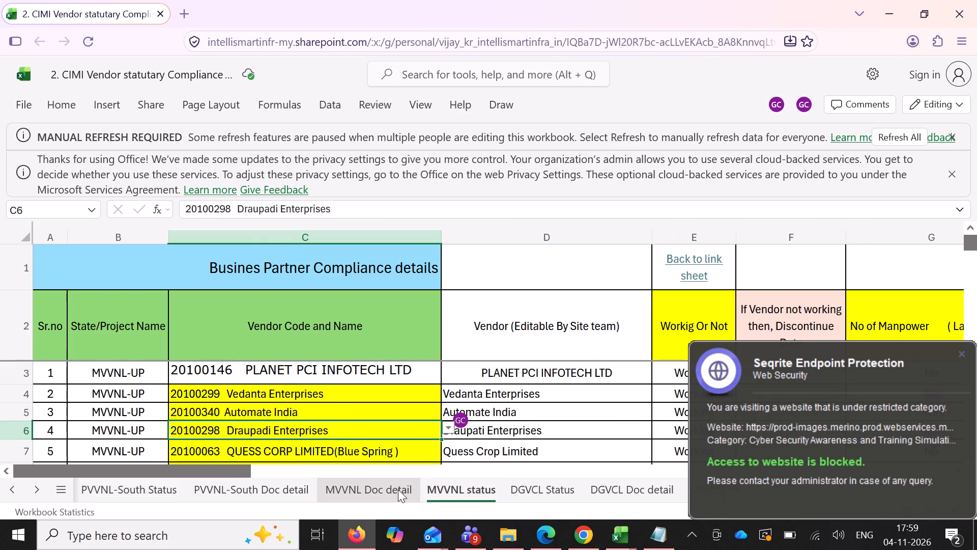
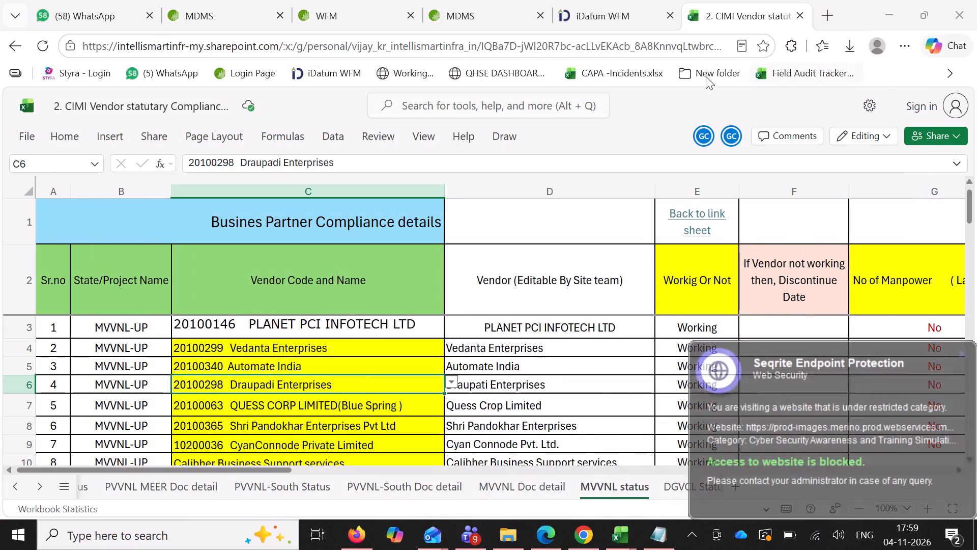
# Open the QHSE DASHBOARD FOR FY25-26 workbook from the bookmarked files in New folder.
pyautogui.click(705, 76)
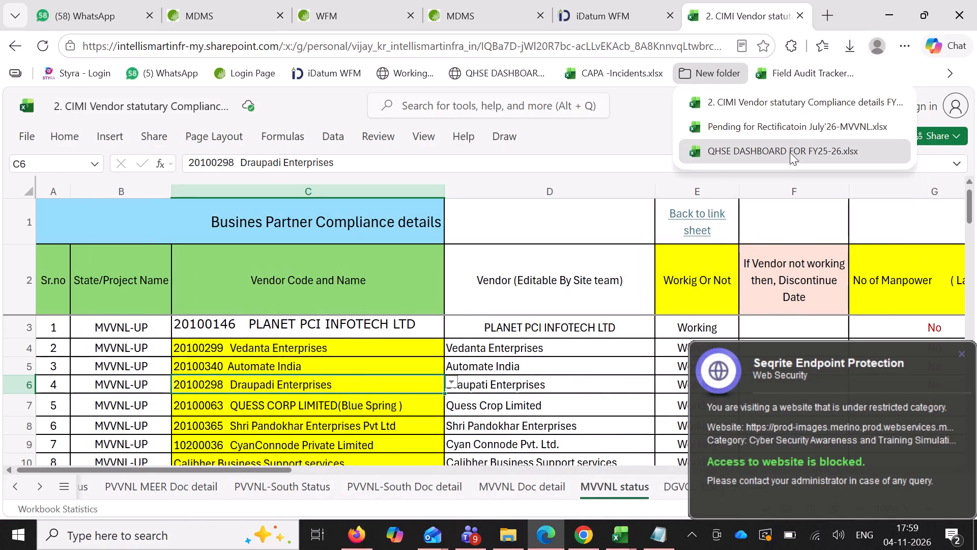
pyautogui.click(790, 152)
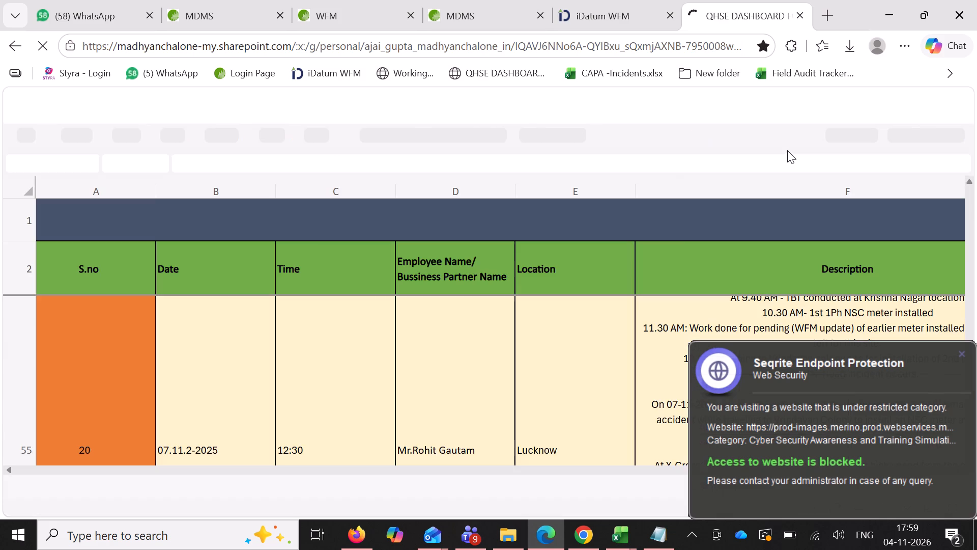
# Look through the Monthly QHSE activity Tracker, Tools & PPEs tracker, MVVNL Office detail and Site WH details sheets.
pyautogui.click(331, 496)
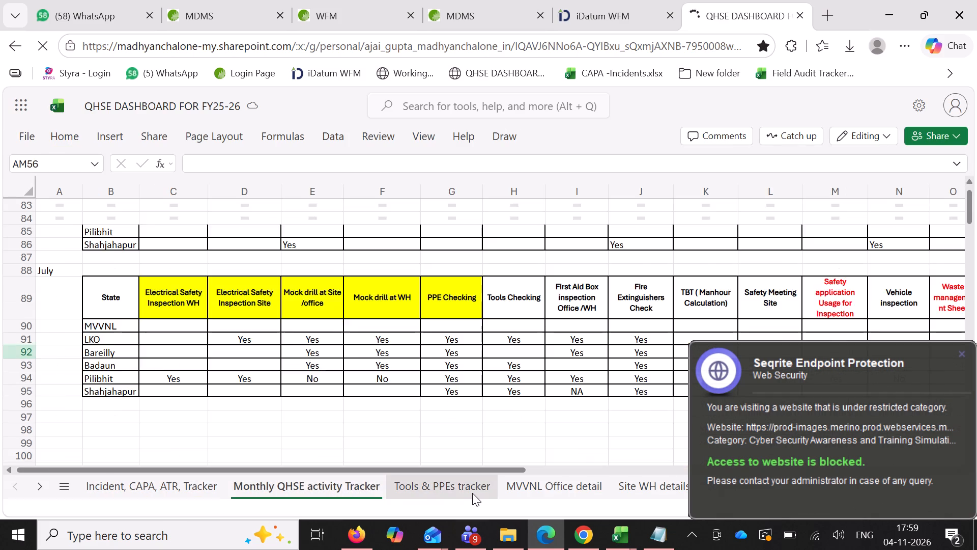
pyautogui.click(472, 491)
pyautogui.click(543, 490)
pyautogui.click(467, 489)
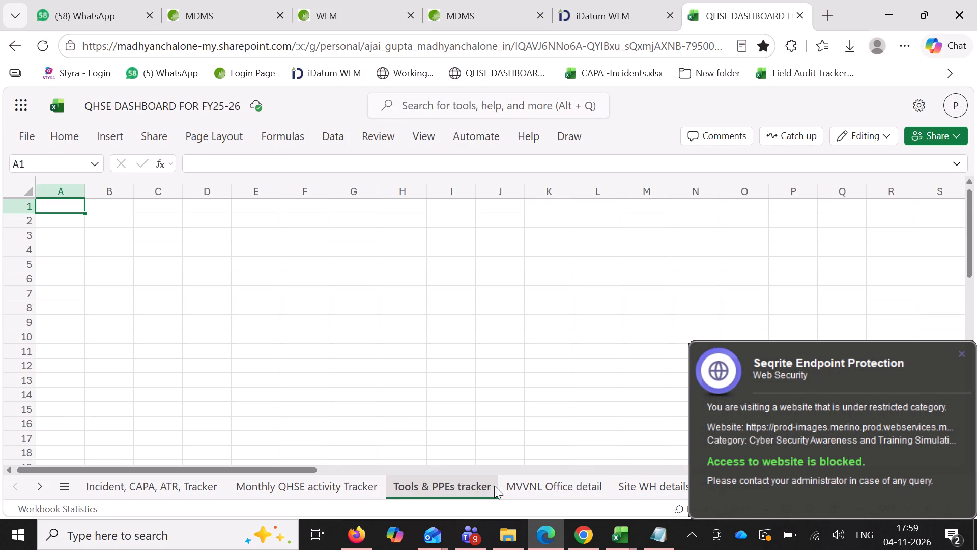
pyautogui.click(361, 483)
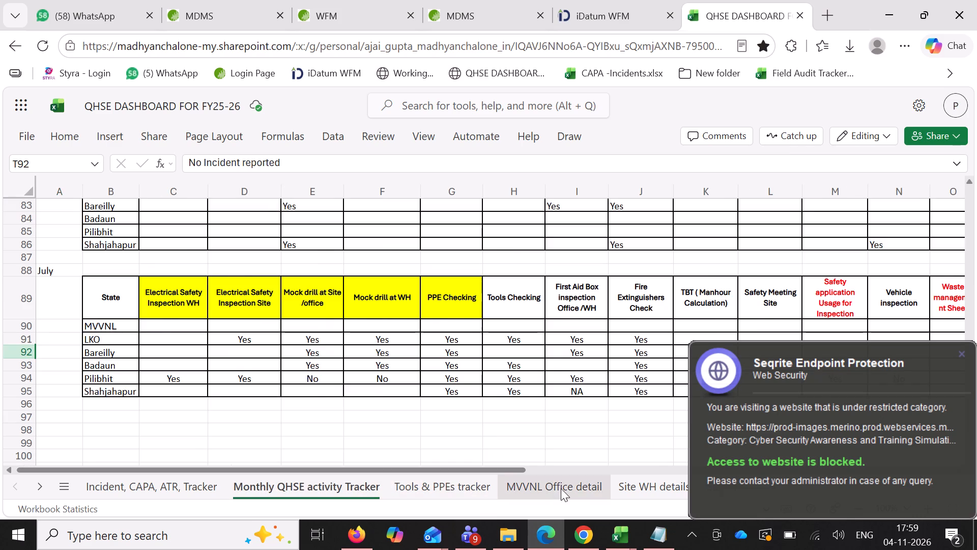
pyautogui.click(561, 488)
pyautogui.click(657, 489)
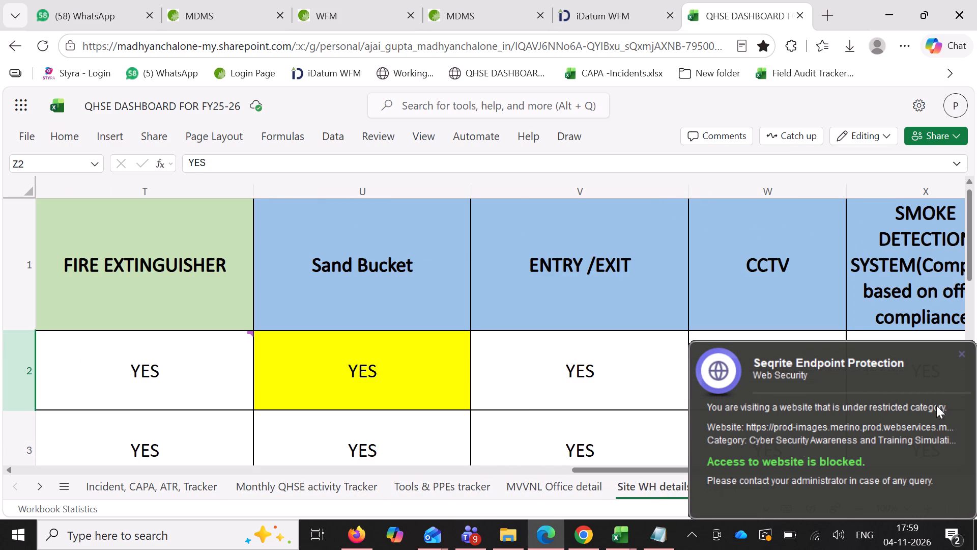
# Dismiss the Seqrite Endpoint Protection notification covering the Site WH details sheet and reach the sheets after it.
pyautogui.click(960, 355)
pyautogui.hscroll(-3, 721, 488)
pyautogui.click(700, 491)
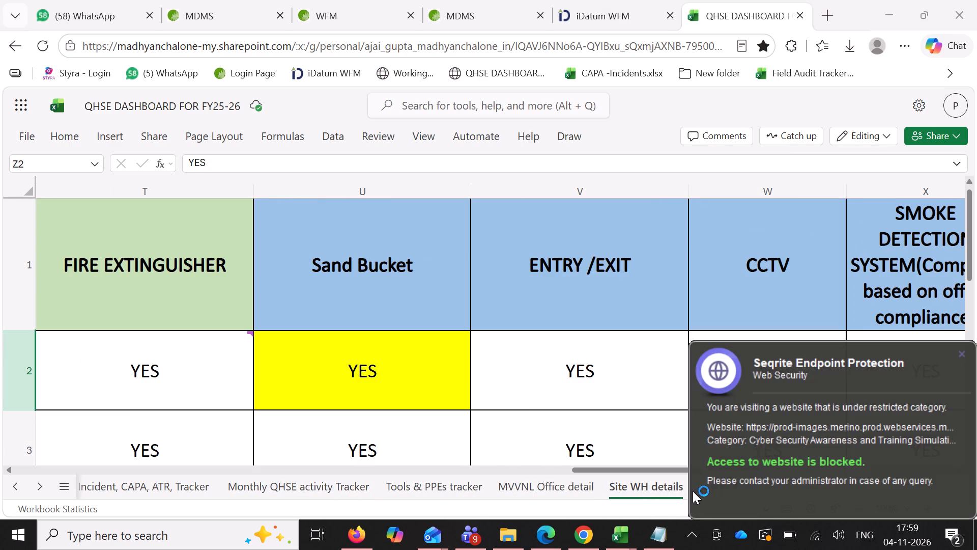
# Examine the QHSE dashboard's detailed Site WH sheet and the Incident, CAPA, ATR, Tracker sheet.
pyautogui.click(962, 350)
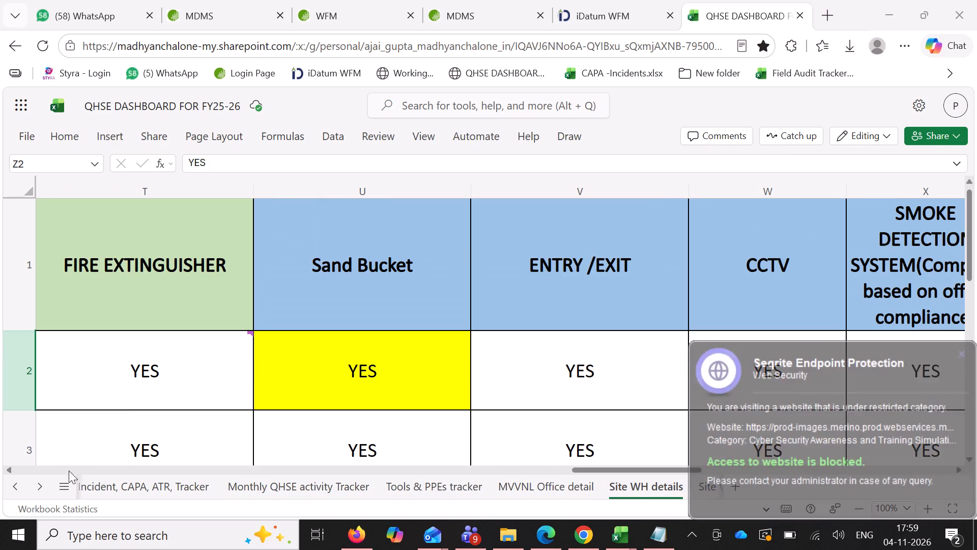
pyautogui.tripleClick(38, 481)
pyautogui.click(38, 481)
pyautogui.click(642, 497)
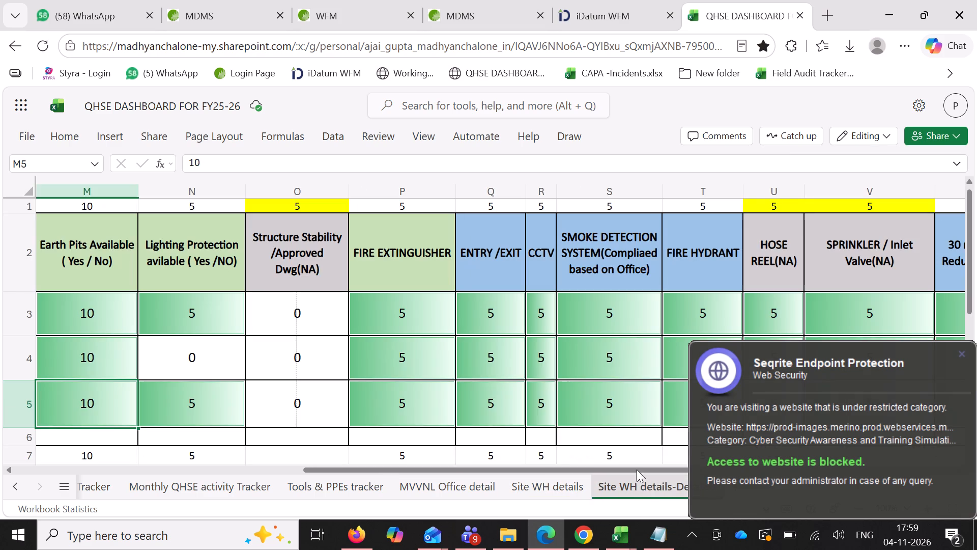
pyautogui.hscroll(-1, 463, 346)
pyautogui.hscroll(4, 510, 395)
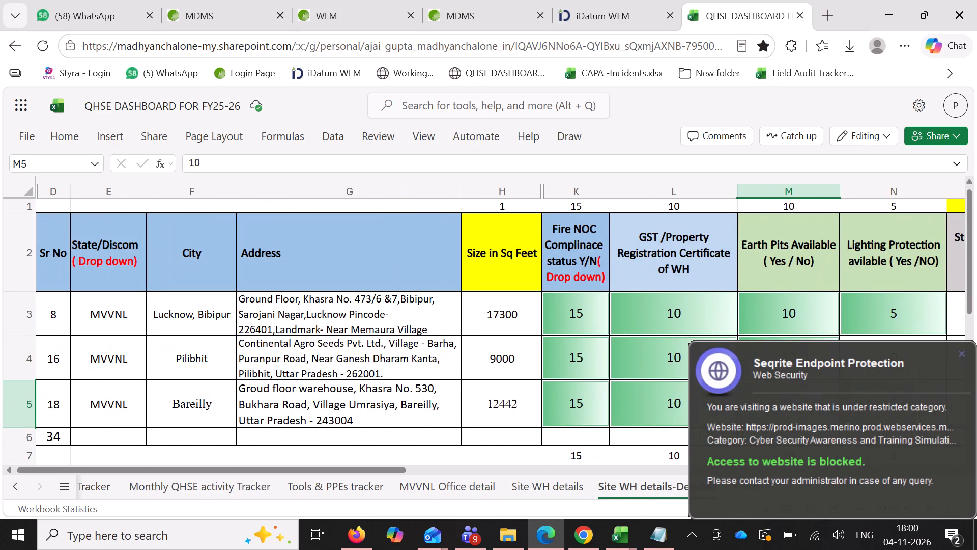
pyautogui.click(149, 491)
pyautogui.click(90, 489)
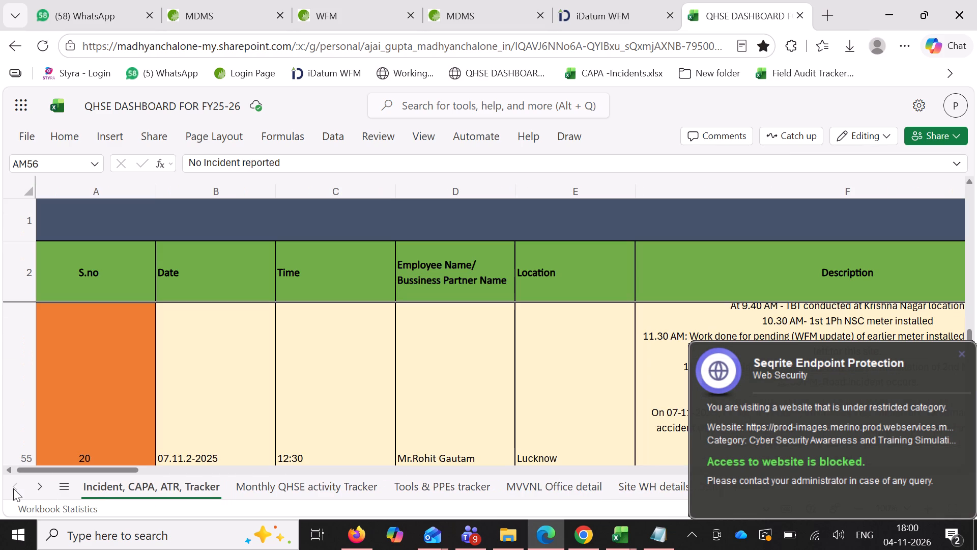
pyautogui.click(10, 487)
pyautogui.tripleClick(36, 489)
pyautogui.click(36, 489)
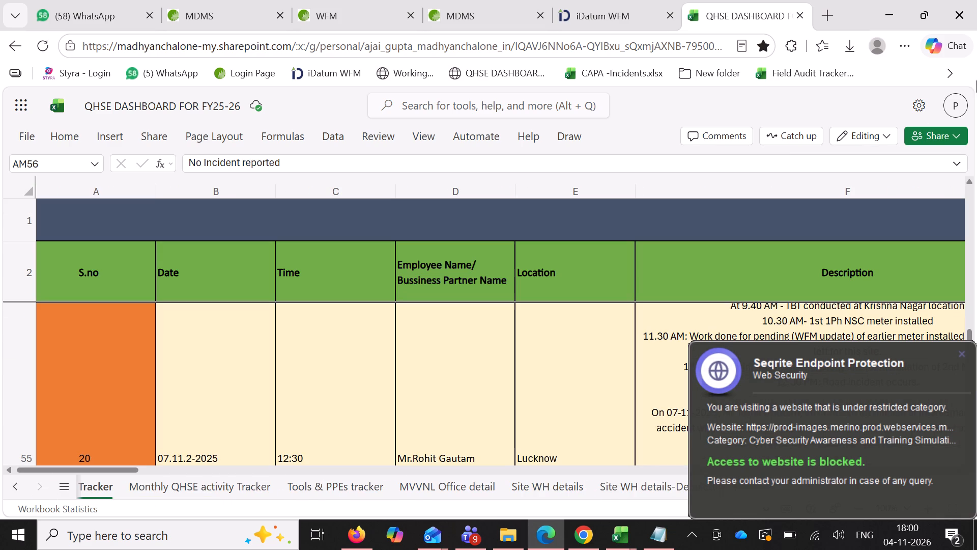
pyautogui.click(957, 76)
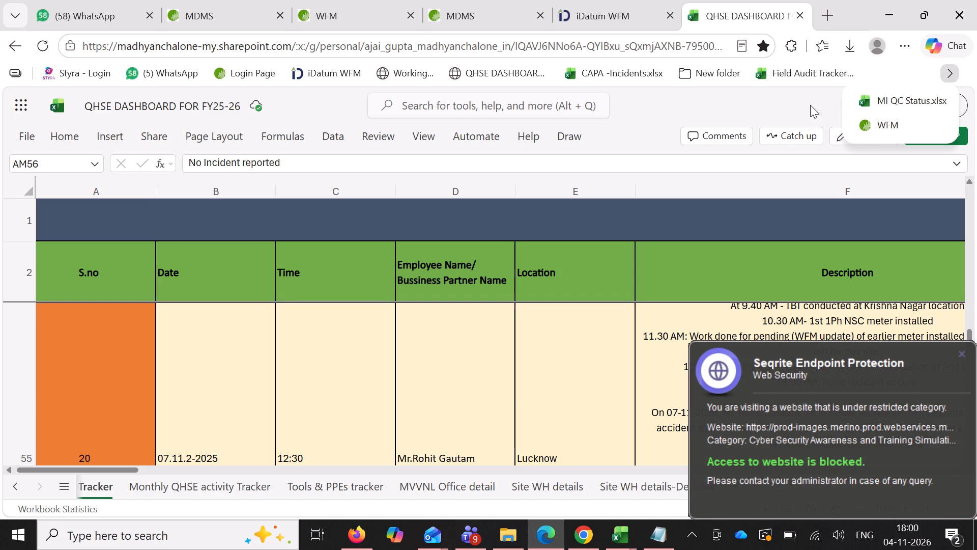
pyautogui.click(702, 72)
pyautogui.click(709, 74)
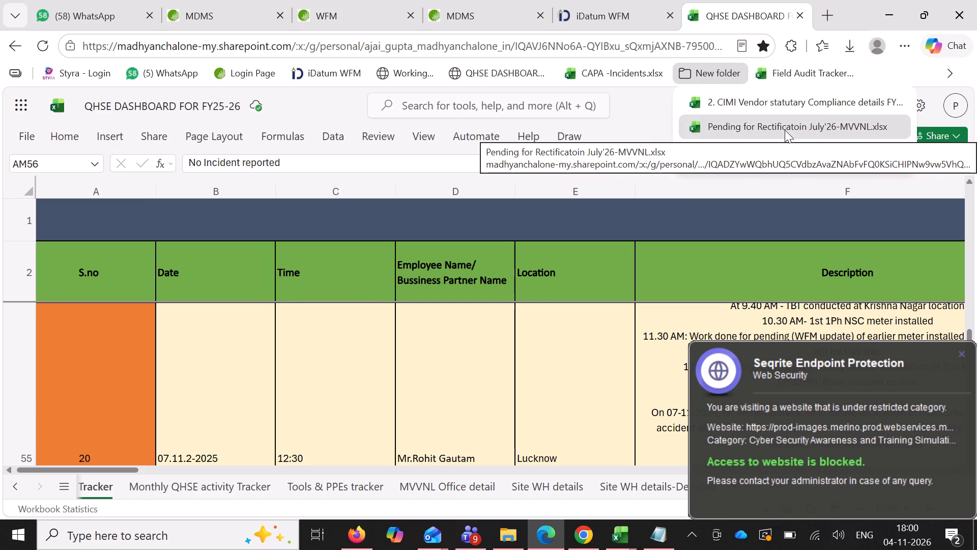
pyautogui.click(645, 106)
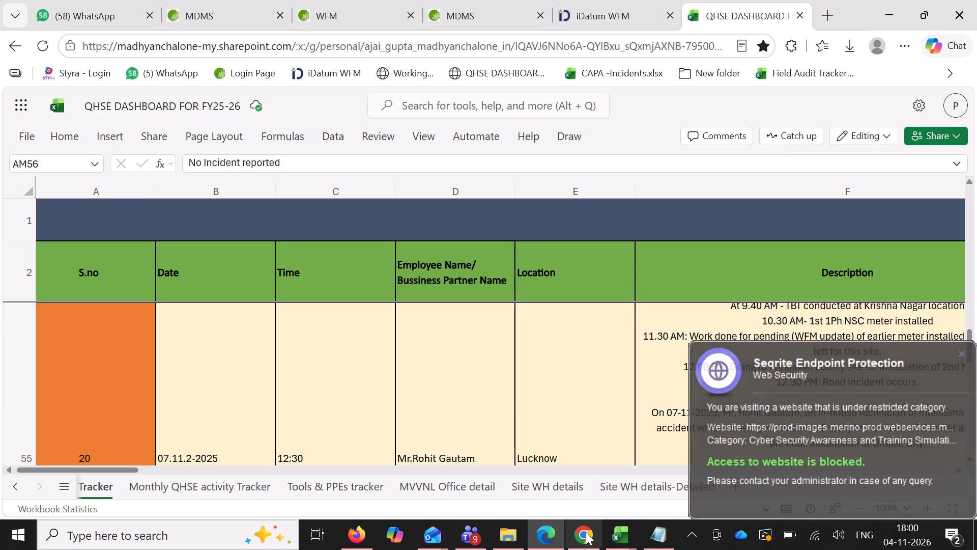
# Switch to the NSC_MI_Report_2026-11-04 workbook in Excel and examine the contractor-filtered installation records across the columns, back to the first one.
pyautogui.click(617, 536)
pyautogui.click(584, 475)
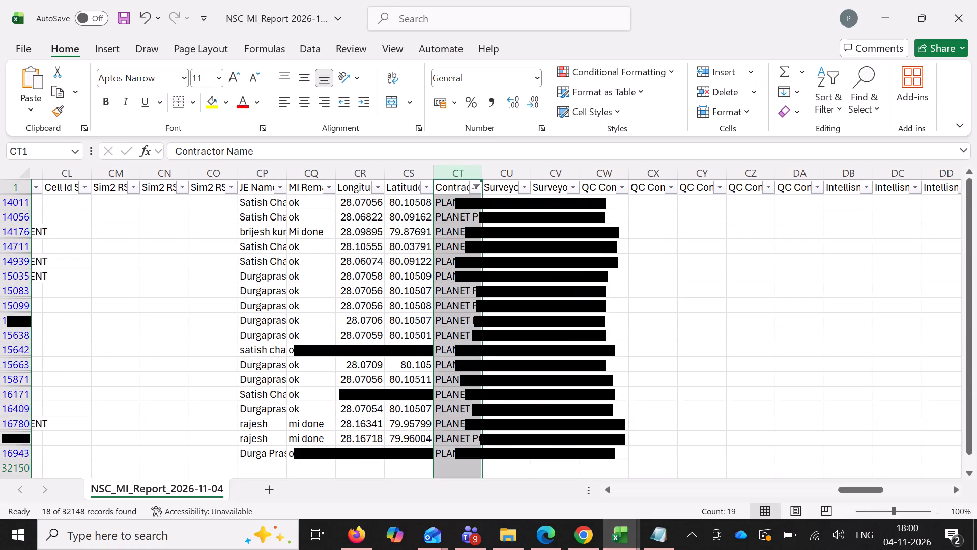
pyautogui.hscroll(-2, 679, 234)
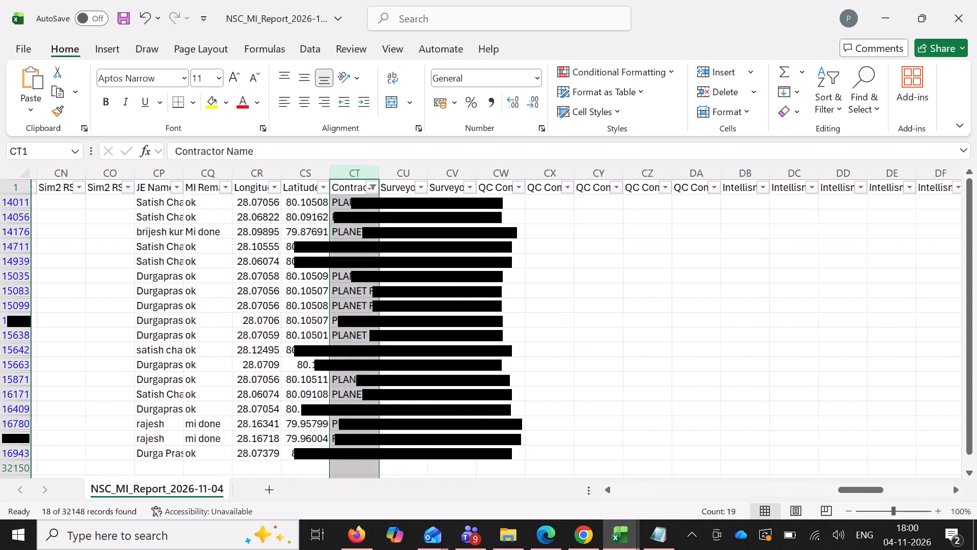
pyautogui.hscroll(-5, 678, 233)
pyautogui.hscroll(-4, 777, 247)
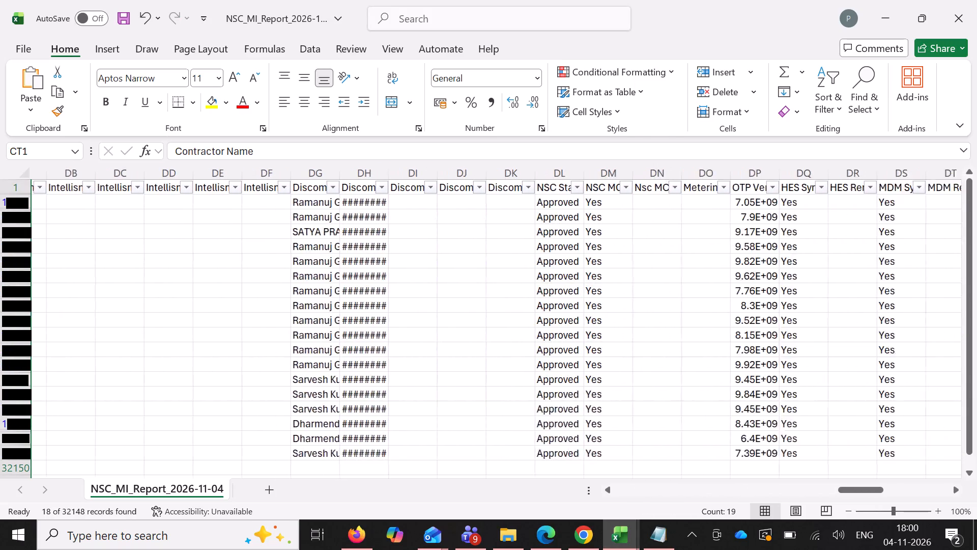
pyautogui.hscroll(5, 763, 240)
pyautogui.hscroll(-1, 761, 240)
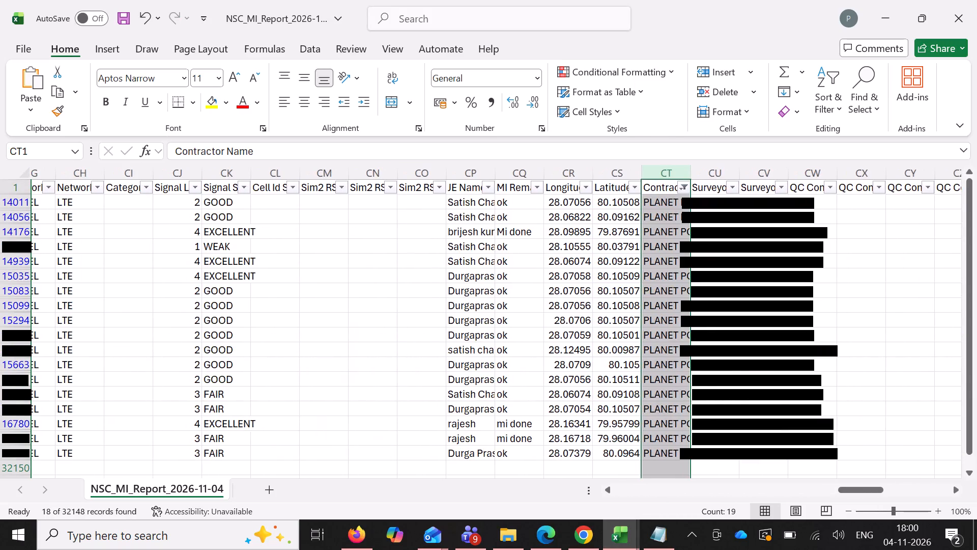
pyautogui.hscroll(-3, 757, 238)
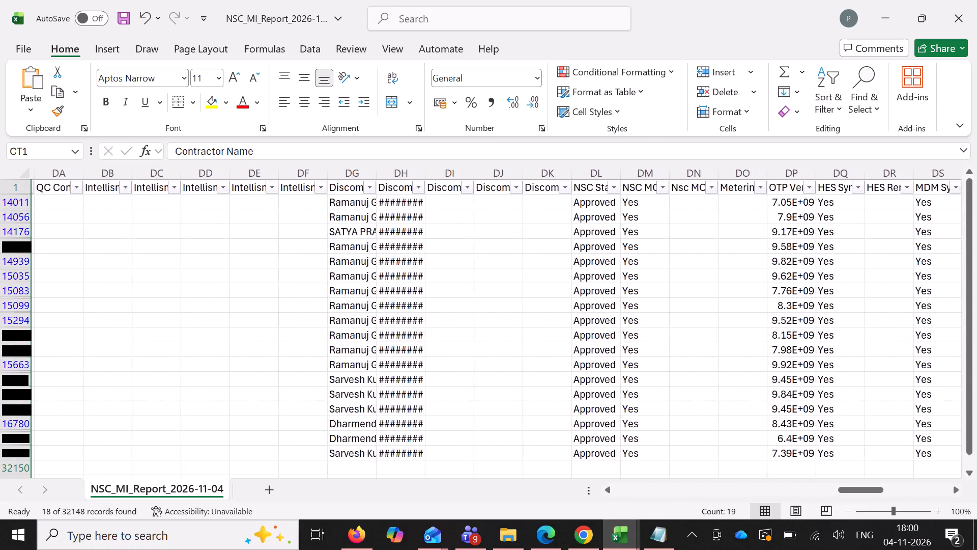
pyautogui.hscroll(-5, 755, 236)
pyautogui.hscroll(3, 755, 236)
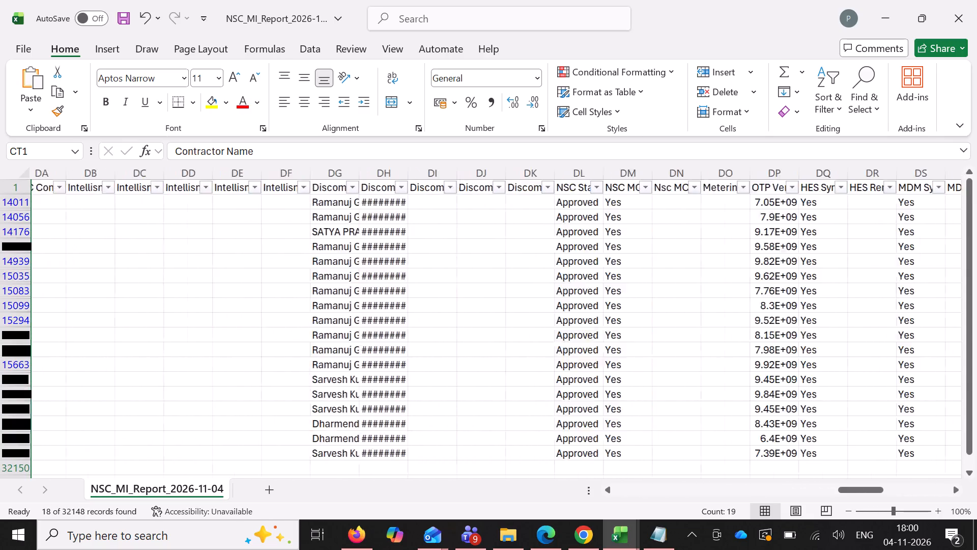
pyautogui.hscroll(-5, 755, 236)
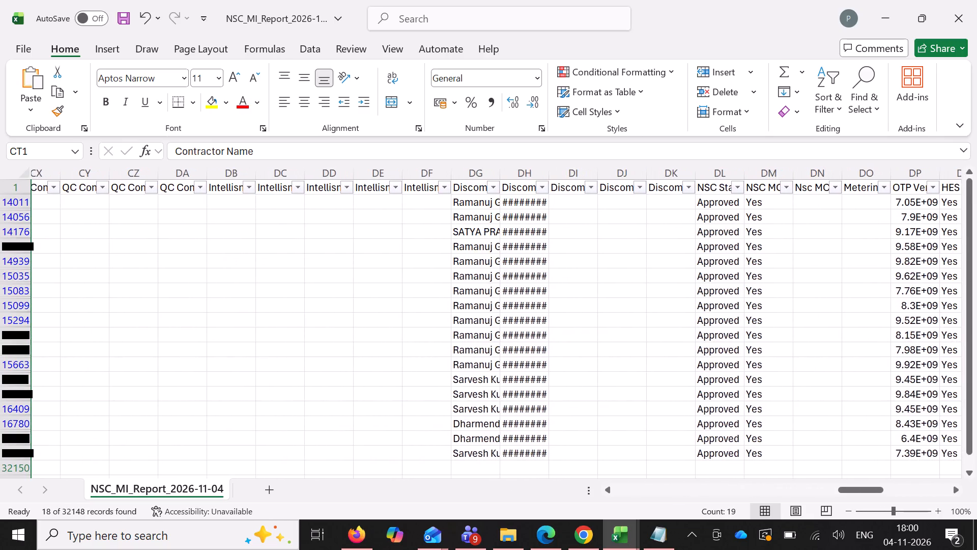
pyautogui.hscroll(-4, 755, 236)
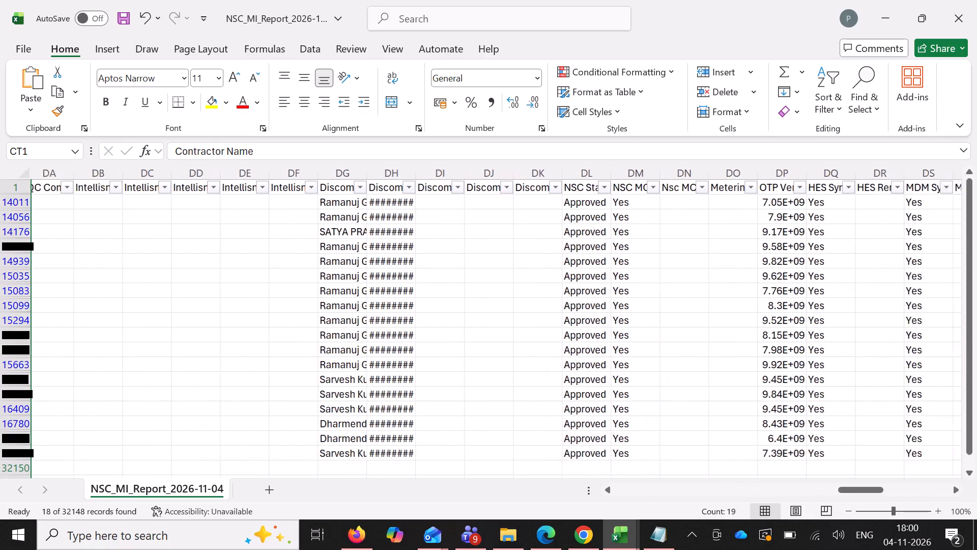
pyautogui.hscroll(-1, 755, 236)
pyautogui.hscroll(2, 755, 236)
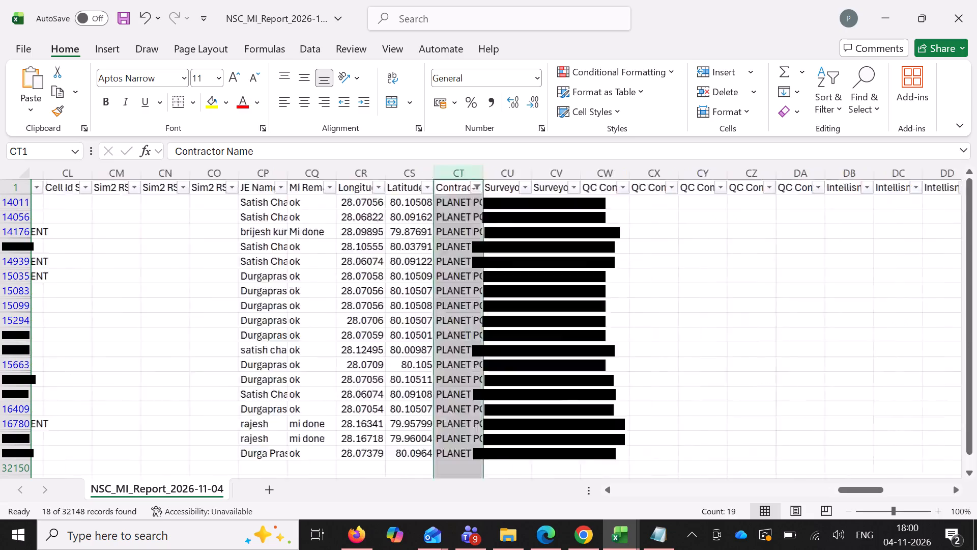
pyautogui.hscroll(11, 755, 236)
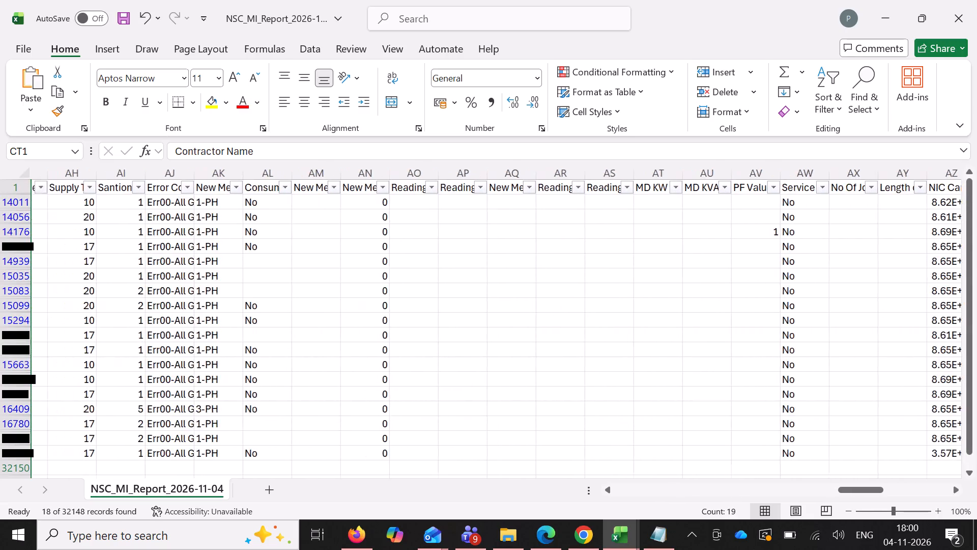
pyautogui.hscroll(8, 755, 236)
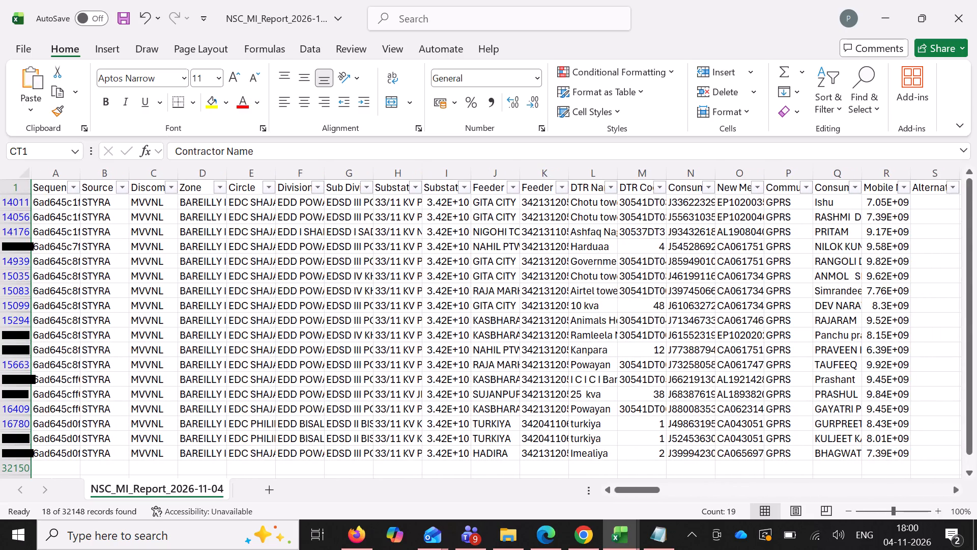
# Switch to the QHSE dashboard workbook in Edge, and from there to the iDatum WFM CI Report page in Chrome.
pyautogui.click(554, 533)
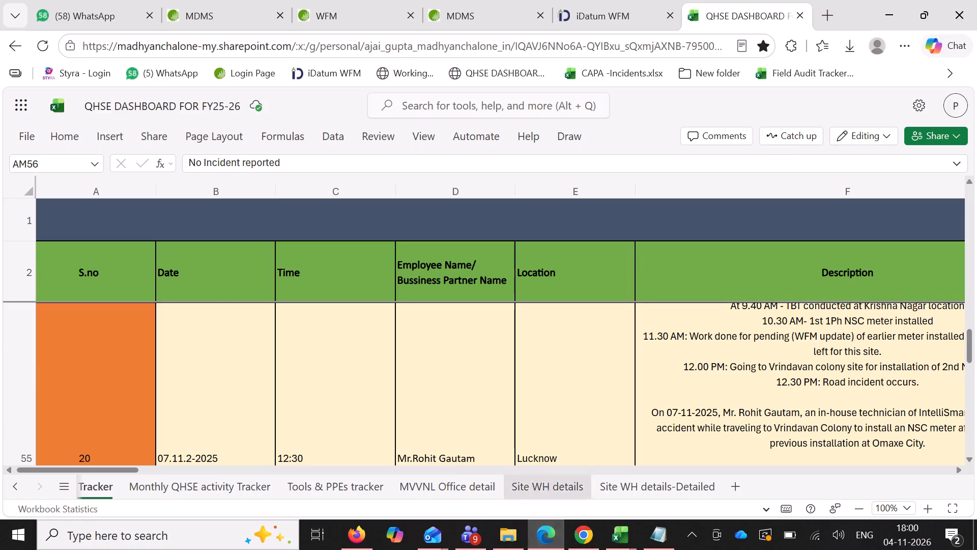
pyautogui.click(569, 543)
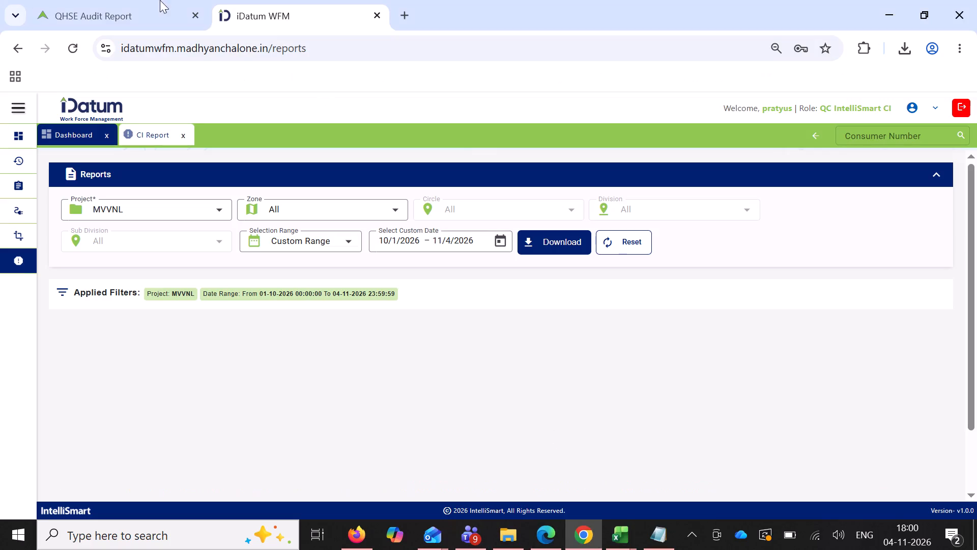
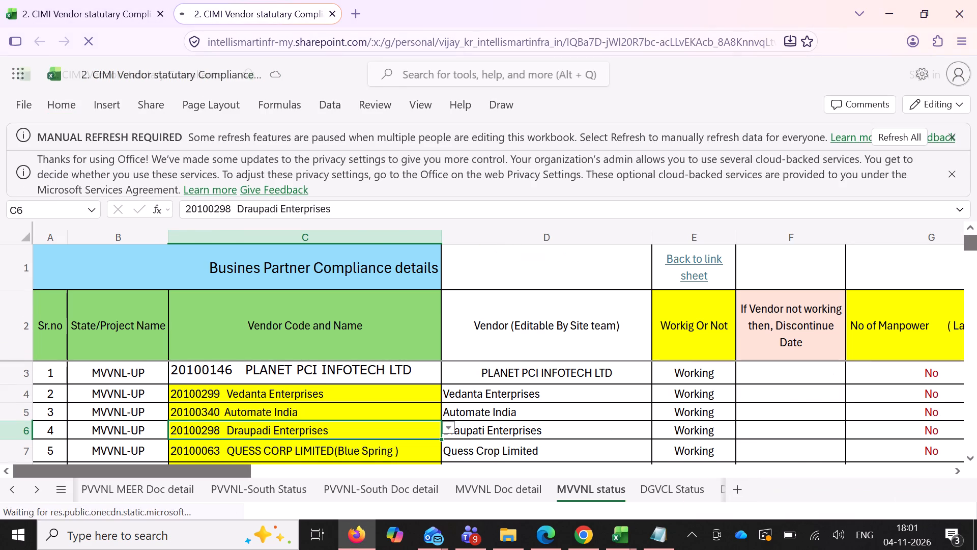
# Examine the MVVNL status sheet of the CIMI vendor compliance workbook, along with its Combine Working and Combine All sheets.
pyautogui.scroll(-1, 580, 329)
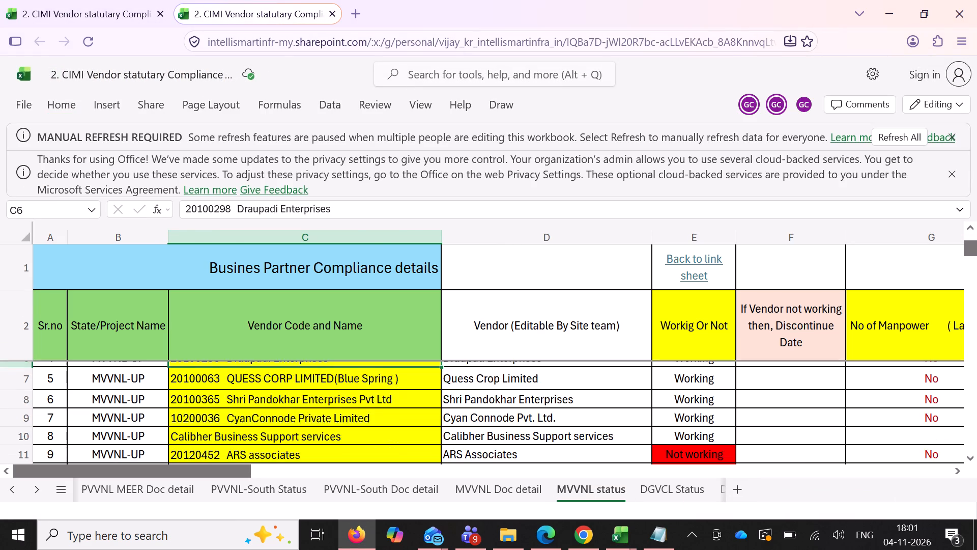
pyautogui.scroll(3, 580, 329)
pyautogui.tripleClick(15, 483)
pyautogui.tripleClick(15, 483)
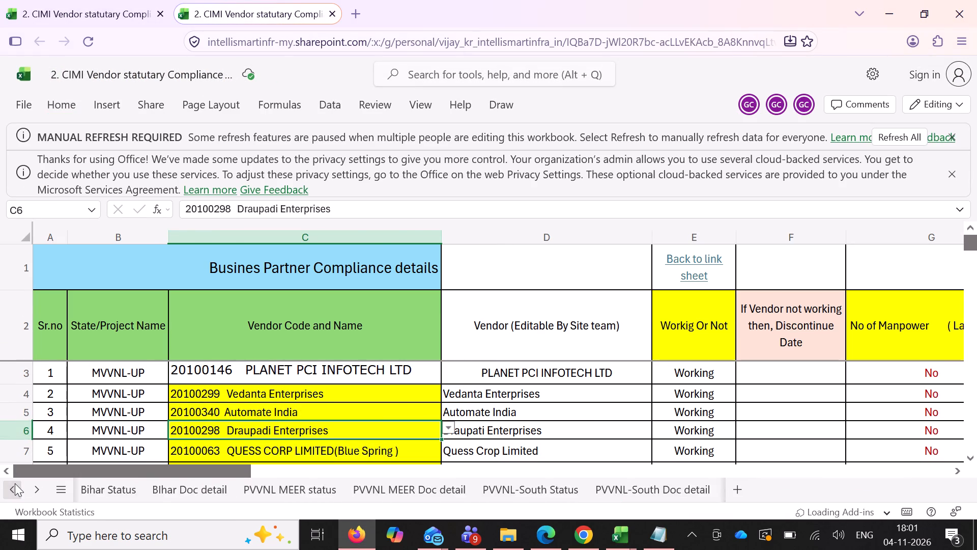
pyautogui.tripleClick(15, 483)
pyautogui.click(270, 489)
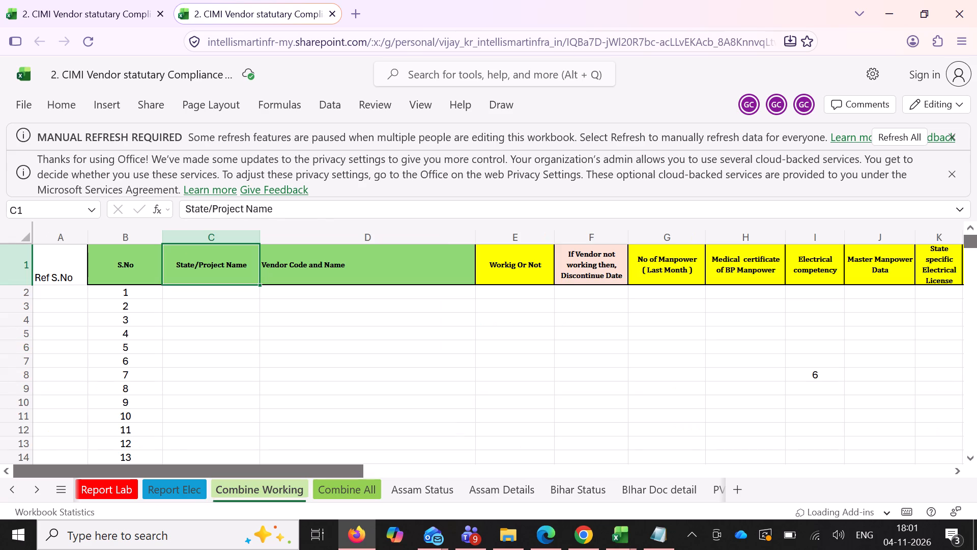
pyautogui.scroll(4, 371, 352)
pyautogui.scroll(-3, 372, 352)
pyautogui.scroll(4, 372, 352)
# Examine the Combine All sheet of the vendor statutory compliance workbook, from vendor working status across to the licence columns.
pyautogui.click(359, 486)
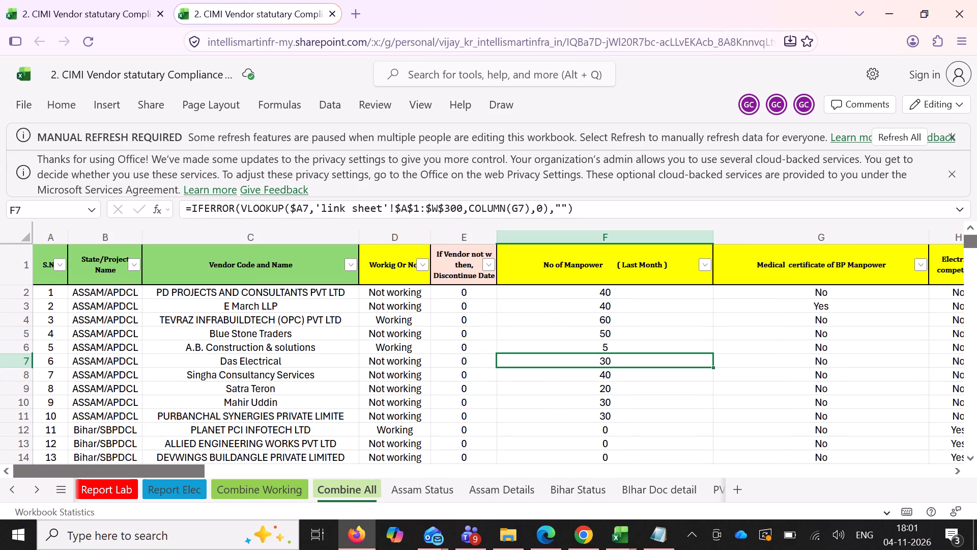
pyautogui.click(458, 326)
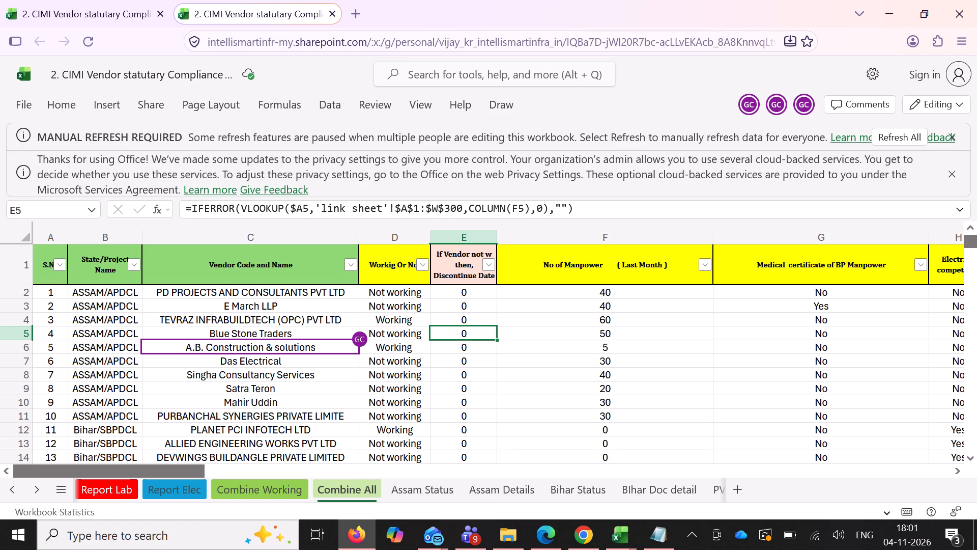
pyautogui.hscroll(-1, 618, 366)
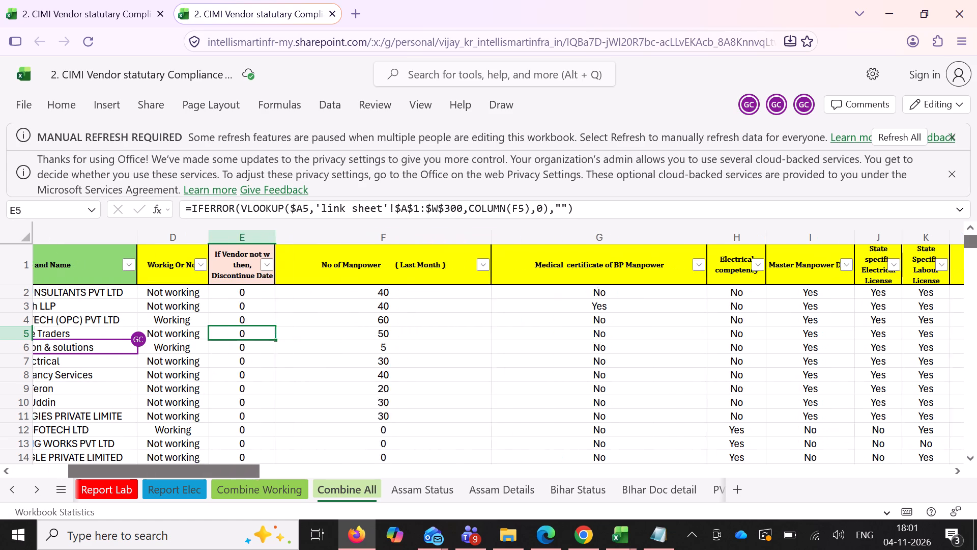
pyautogui.hscroll(-2, 612, 364)
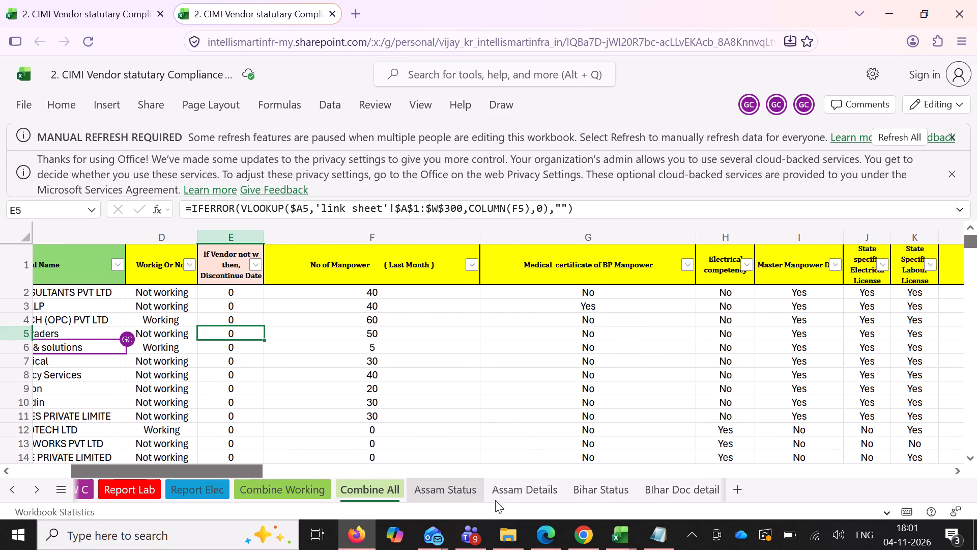
# Switch to the NSC_MI_Report_2026-11-04 workbook in Excel and examine the filtered records' consumer and connection details, selecting the Type Of Connection column.
pyautogui.click(610, 539)
pyautogui.click(553, 469)
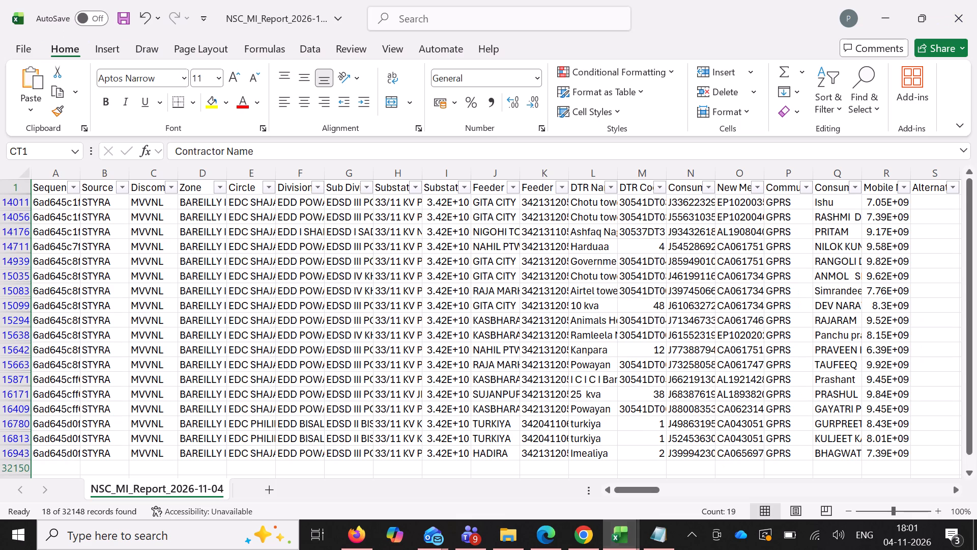
pyautogui.hscroll(1, 716, 222)
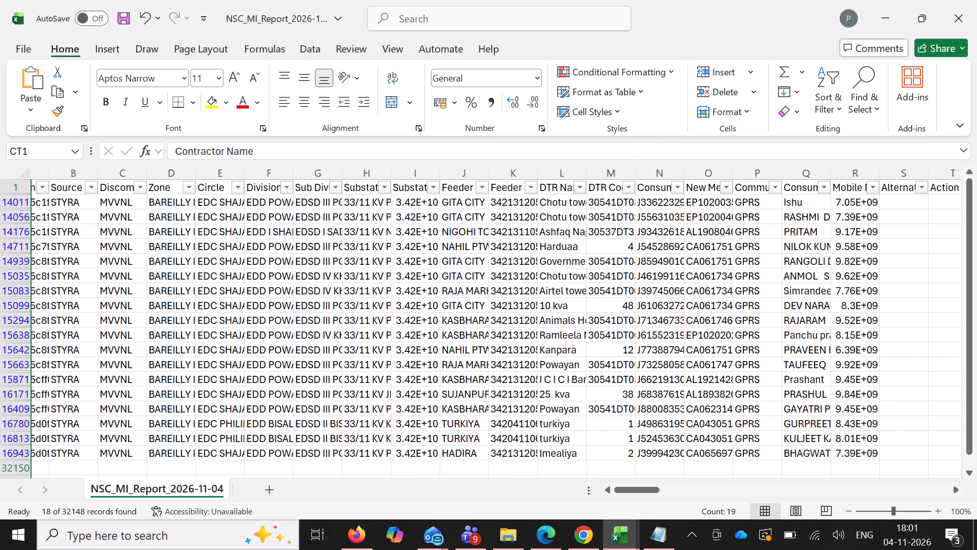
pyautogui.hscroll(1, 755, 222)
pyautogui.hscroll(-3, 742, 219)
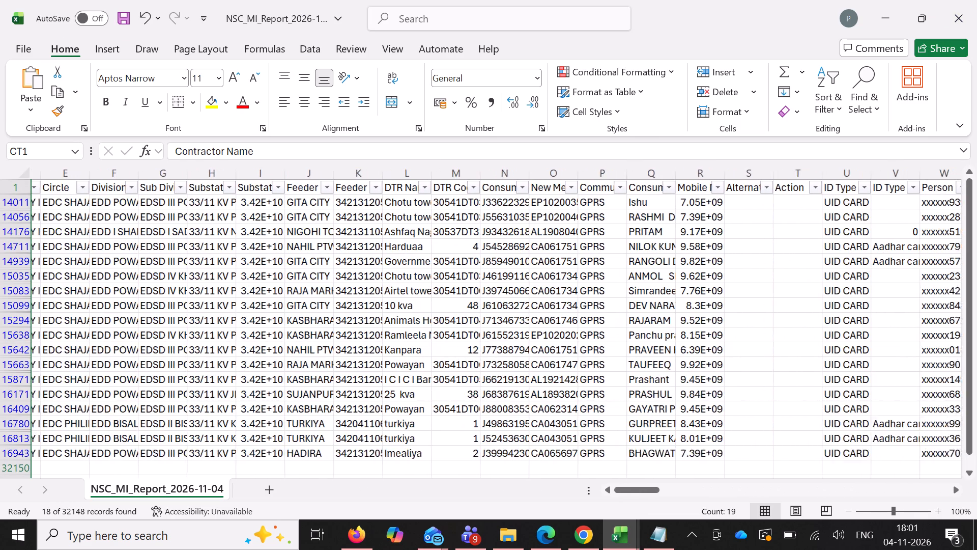
pyautogui.hscroll(-2, 740, 222)
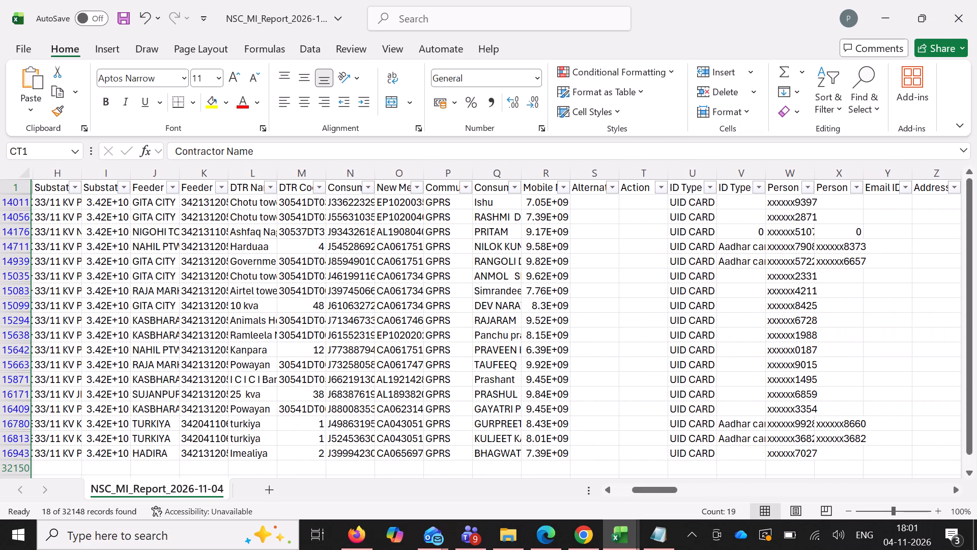
pyautogui.scroll(1, 511, 207)
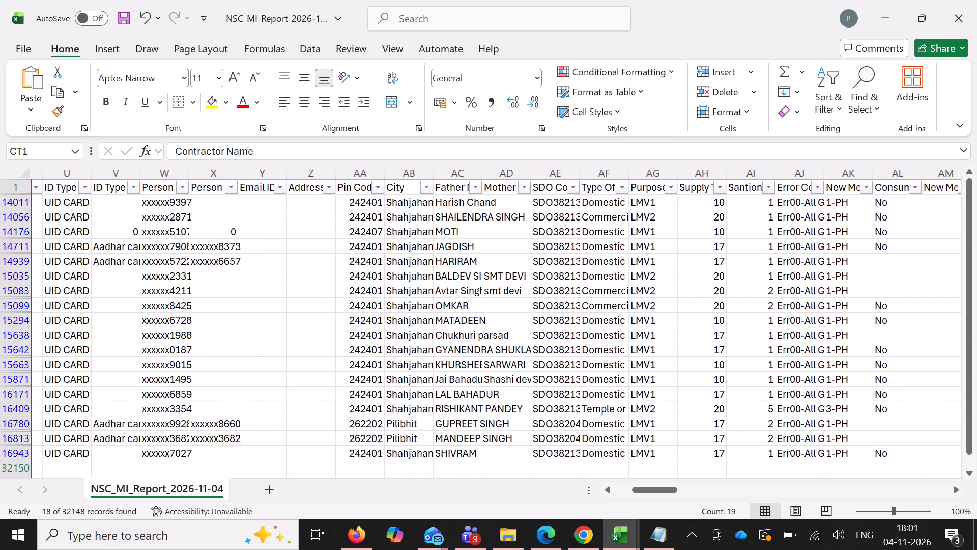
pyautogui.scroll(1, 538, 207)
pyautogui.hscroll(1, 561, 206)
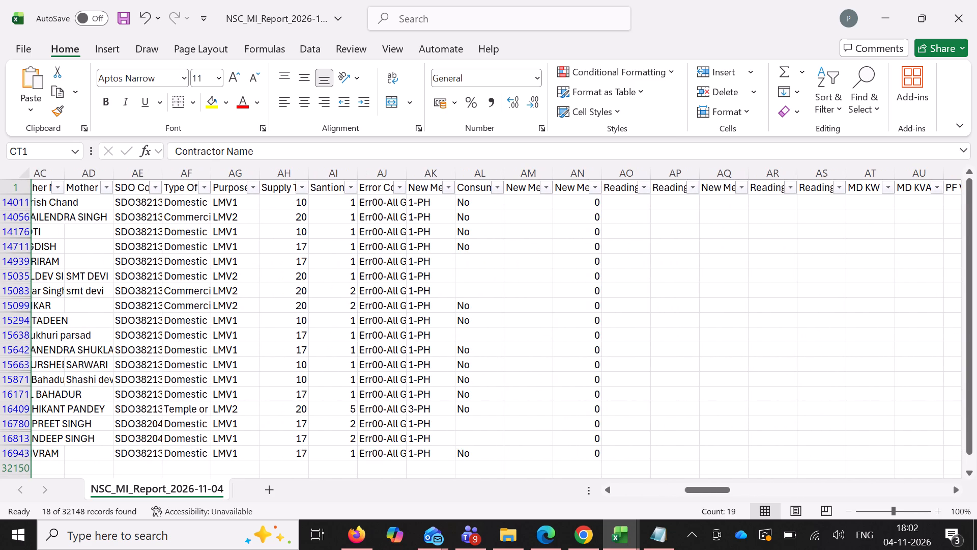
pyautogui.click(195, 194)
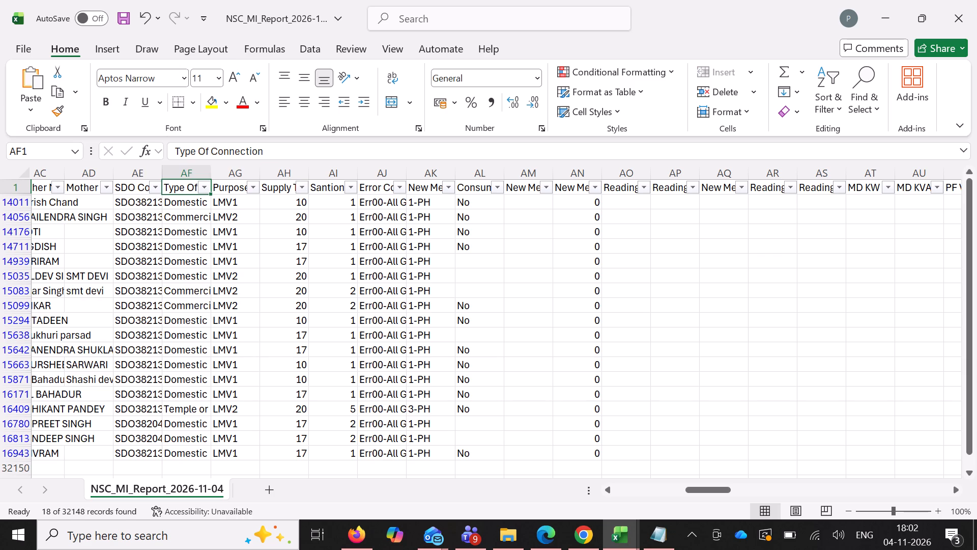
pyautogui.click(187, 178)
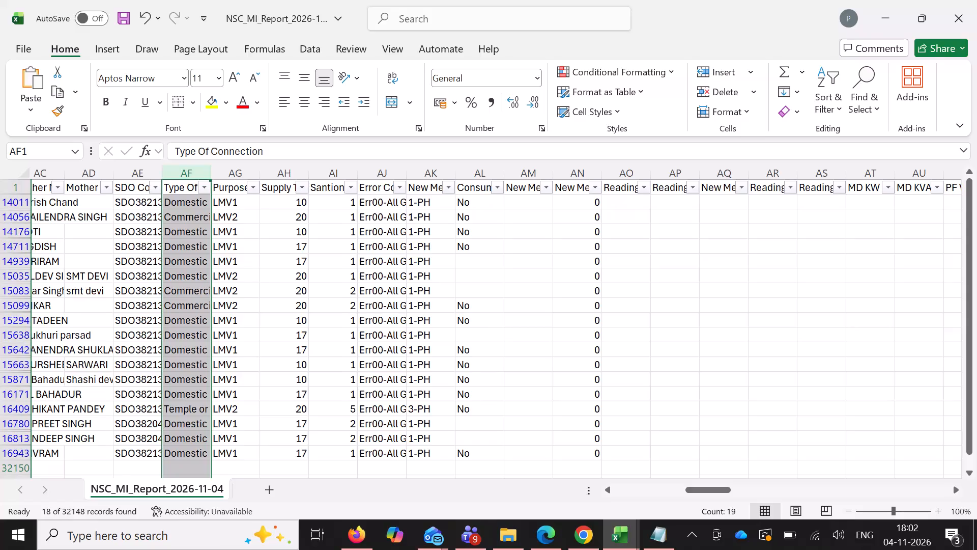
# Widen the Surveyor Name column, CU, to fit its contents.
pyautogui.hscroll(-4, 604, 224)
pyautogui.hscroll(-2, 558, 242)
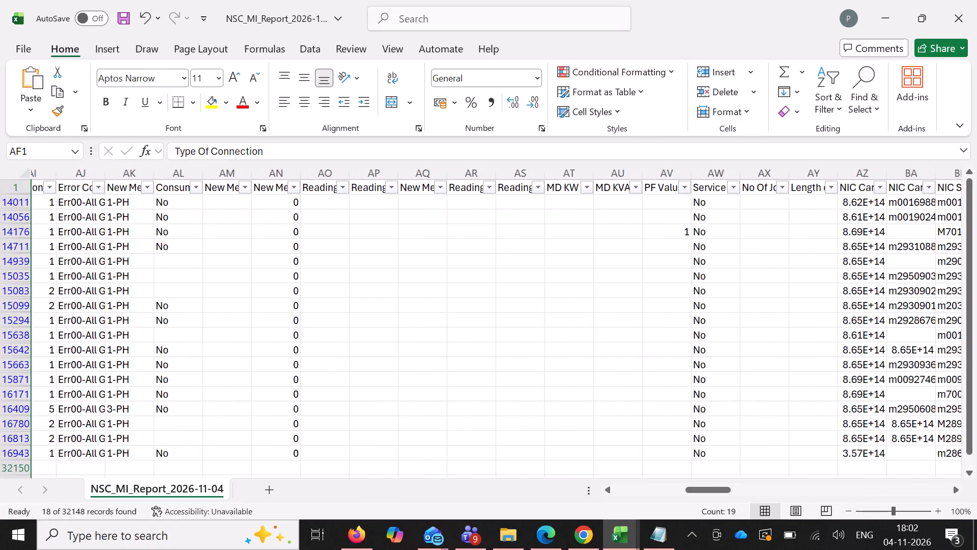
pyautogui.hscroll(-9, 652, 264)
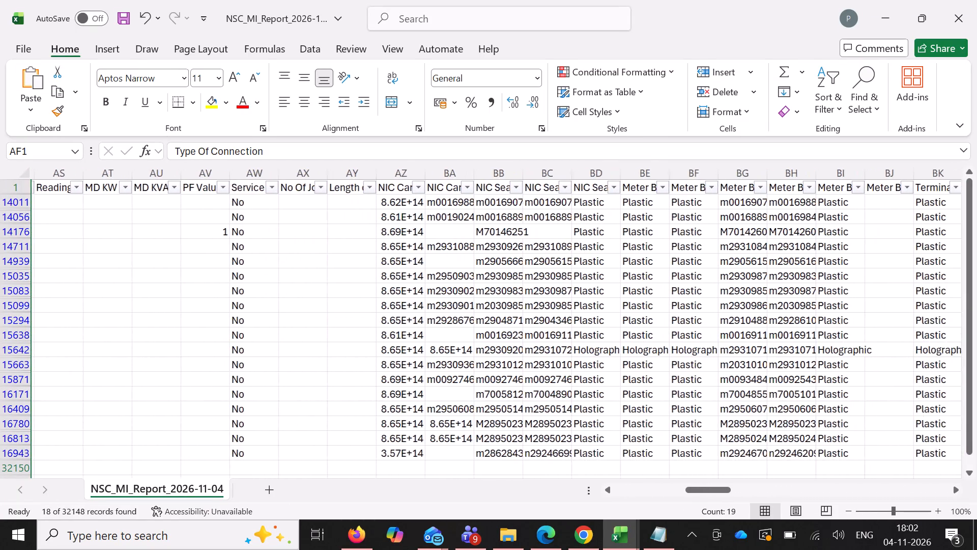
pyautogui.hscroll(-4, 638, 261)
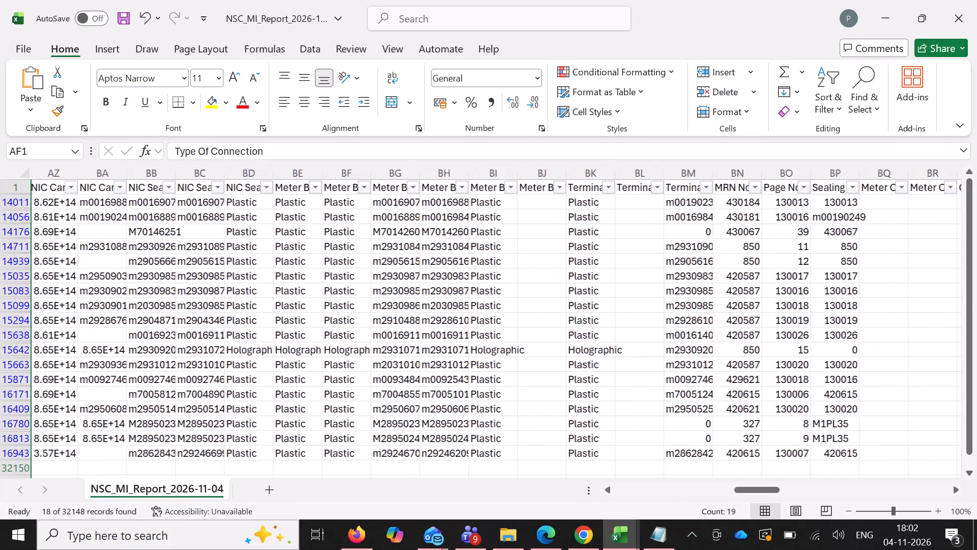
pyautogui.hscroll(-9, 698, 233)
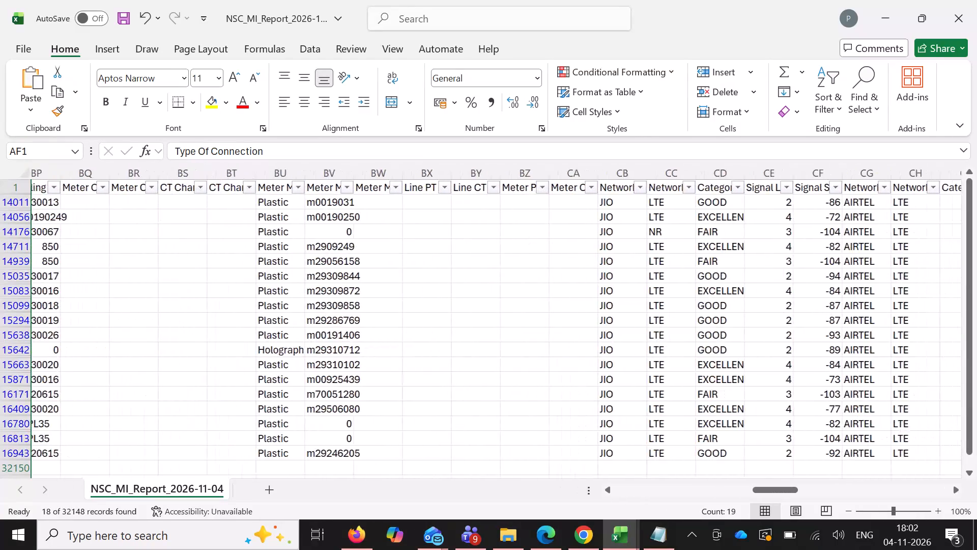
pyautogui.hscroll(-10, 707, 243)
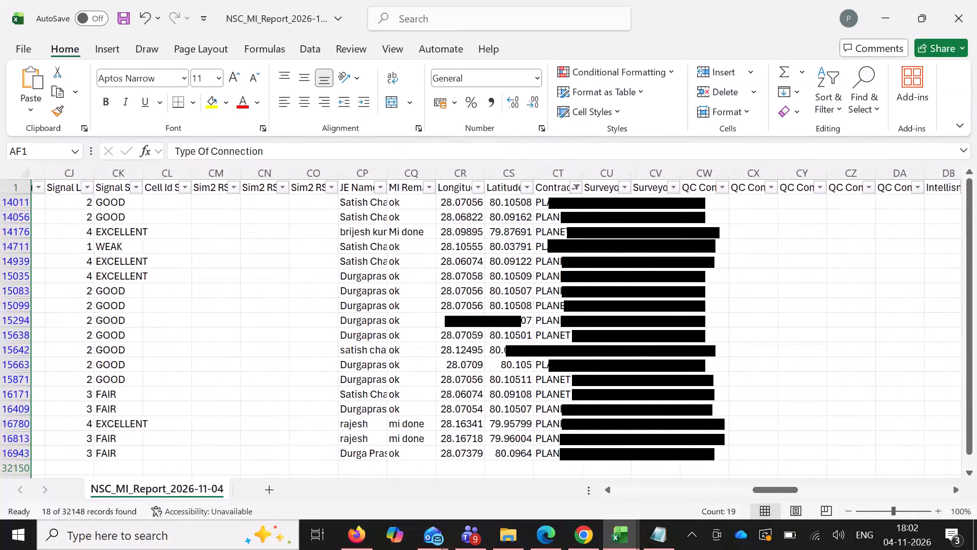
pyautogui.hscroll(-4, 701, 242)
pyautogui.hscroll(-1, 558, 215)
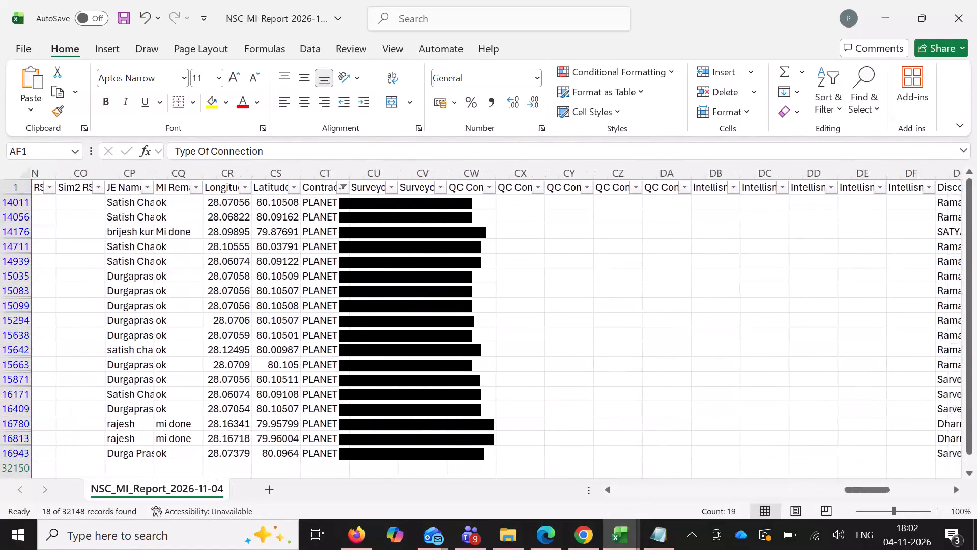
pyautogui.doubleClick(402, 176)
# Select all surveyor names of the contractor-filtered records in column CU.
pyautogui.click(421, 200)
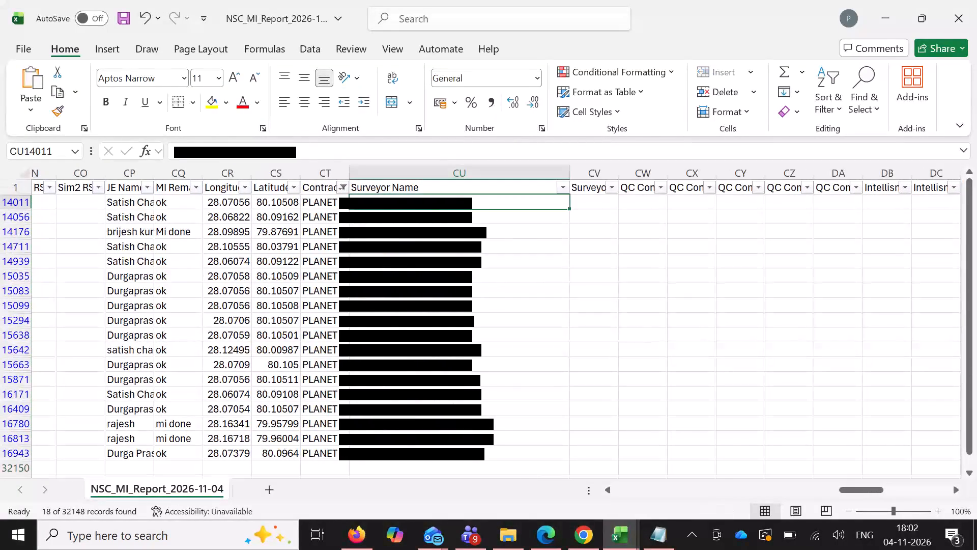
pyautogui.hotkey('ctrl', 'shift', 'Down')
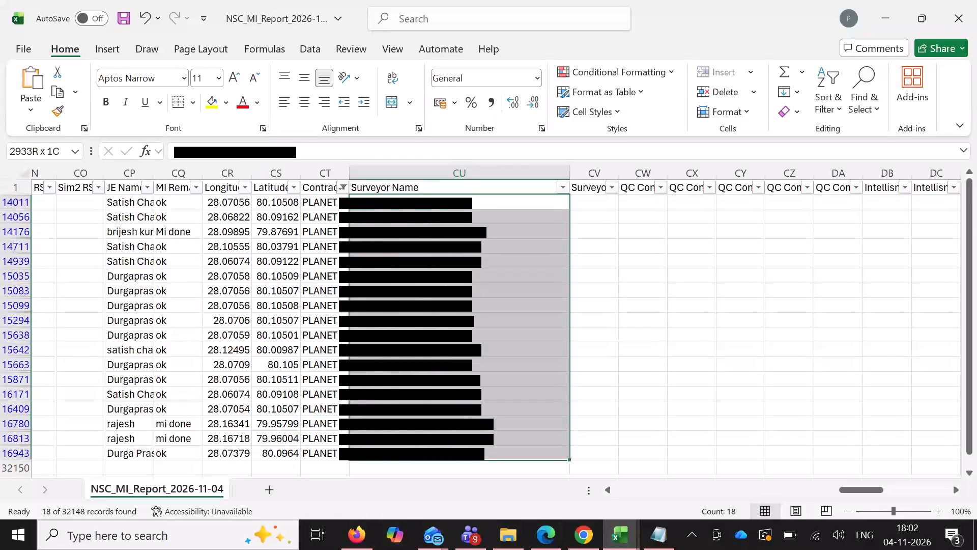
pyautogui.scroll(-1, 365, 180)
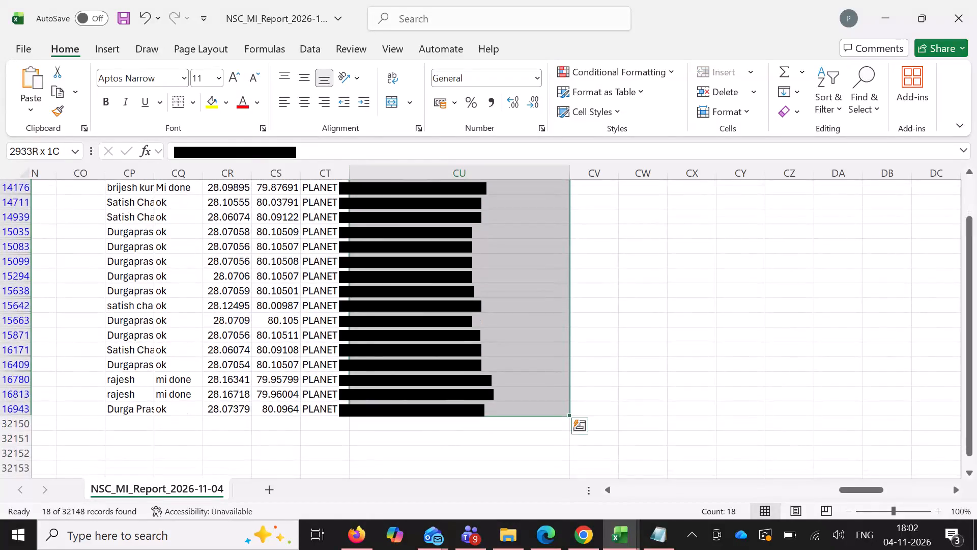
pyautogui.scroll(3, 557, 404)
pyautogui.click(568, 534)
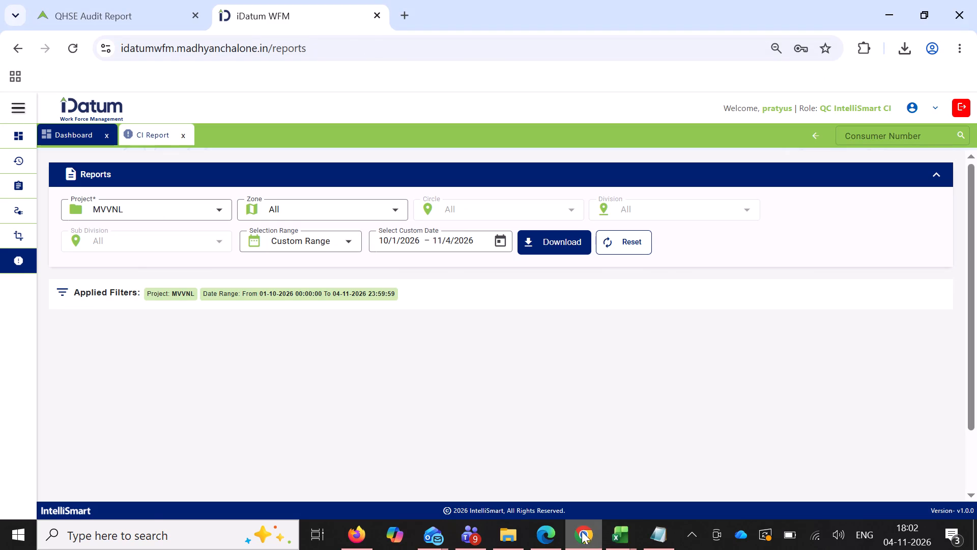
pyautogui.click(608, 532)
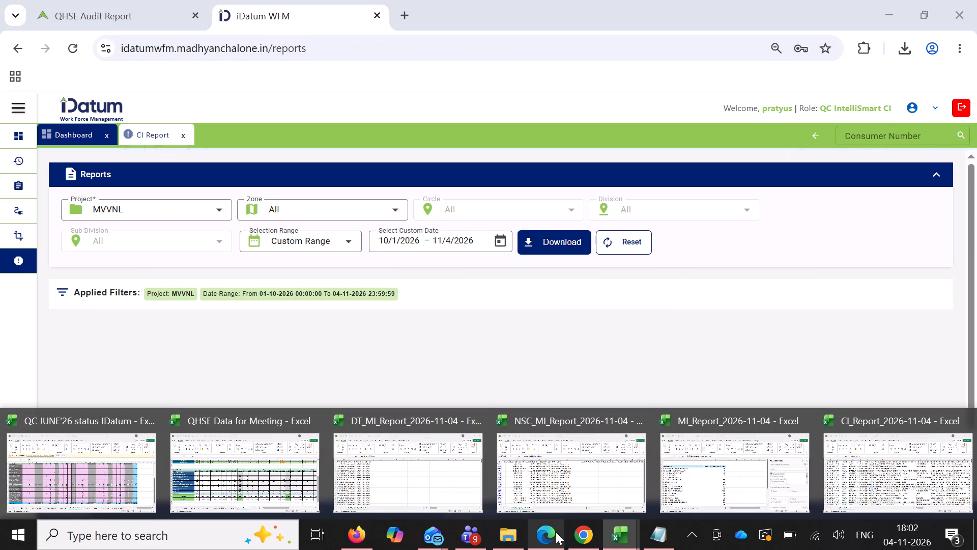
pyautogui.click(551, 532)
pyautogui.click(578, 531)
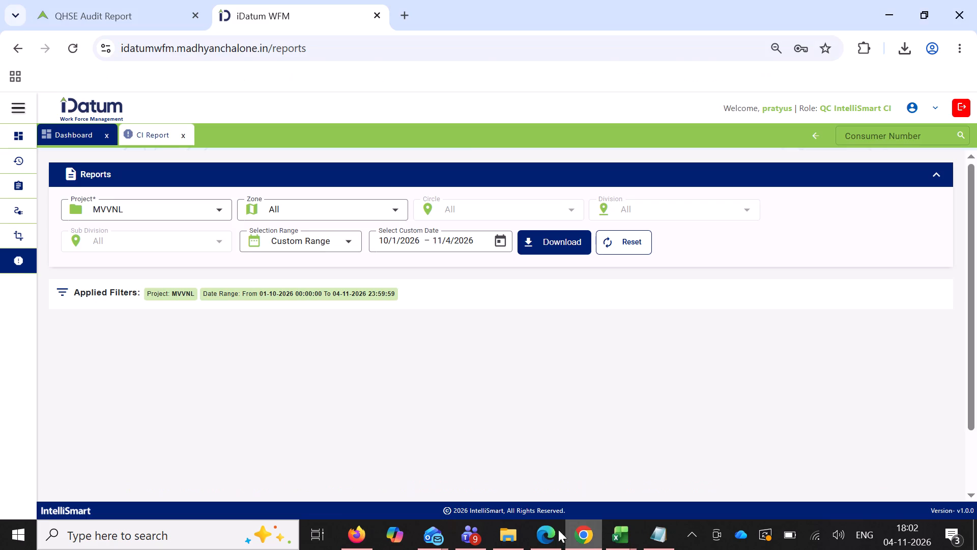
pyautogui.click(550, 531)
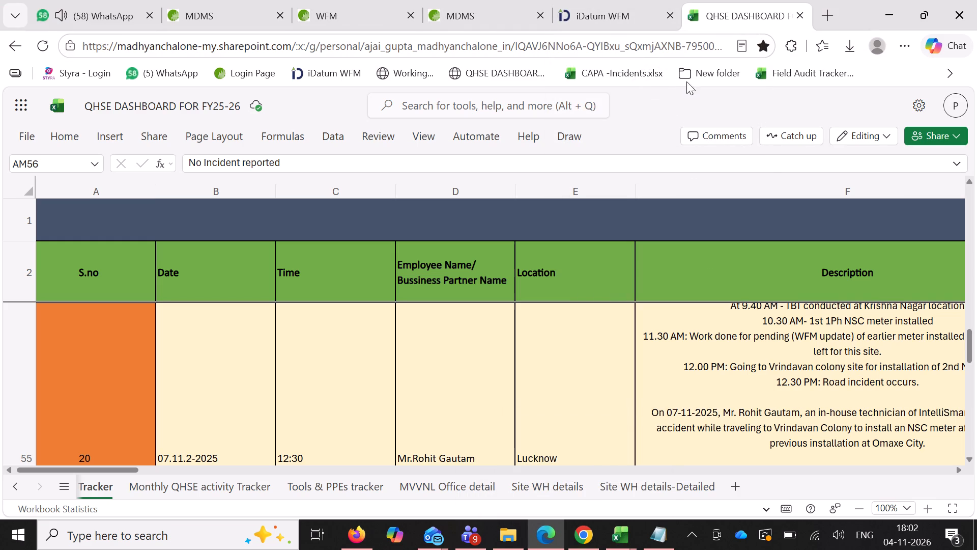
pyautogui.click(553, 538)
# Switch back to the NSC_MI_Report_2026-11-04 workbook in Excel and copy the selected surveyor names of the contractor-filtered records in column CU.
pyautogui.click(612, 539)
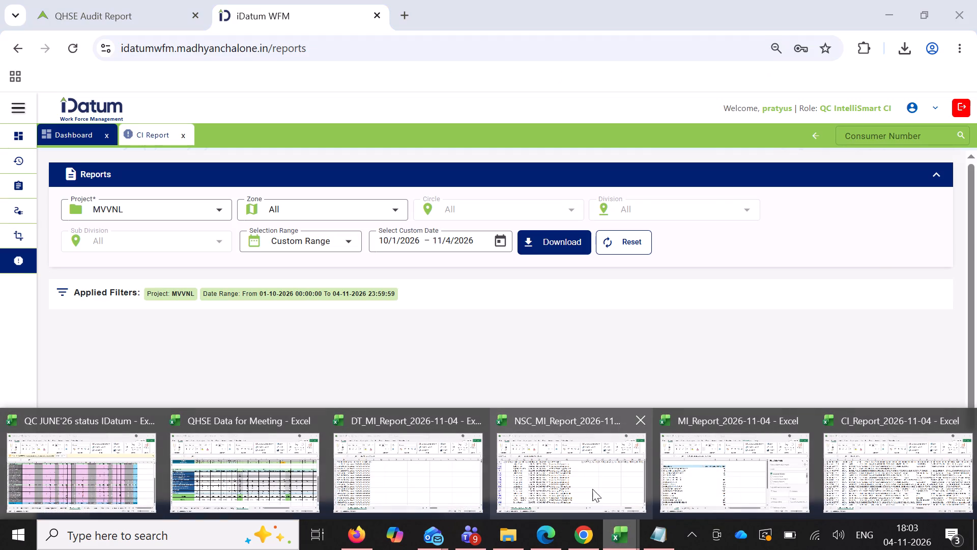
pyautogui.click(559, 482)
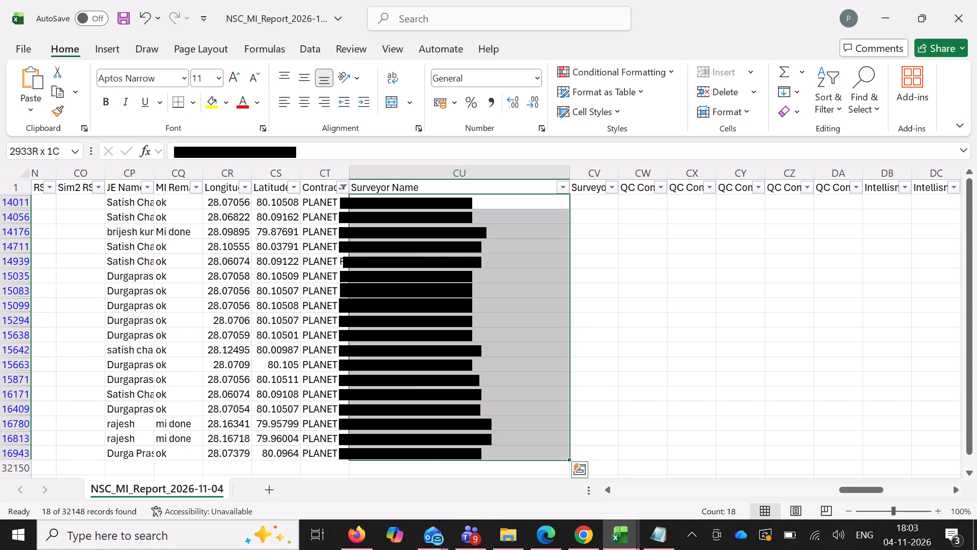
pyautogui.hotkey('ctrl', 'c')
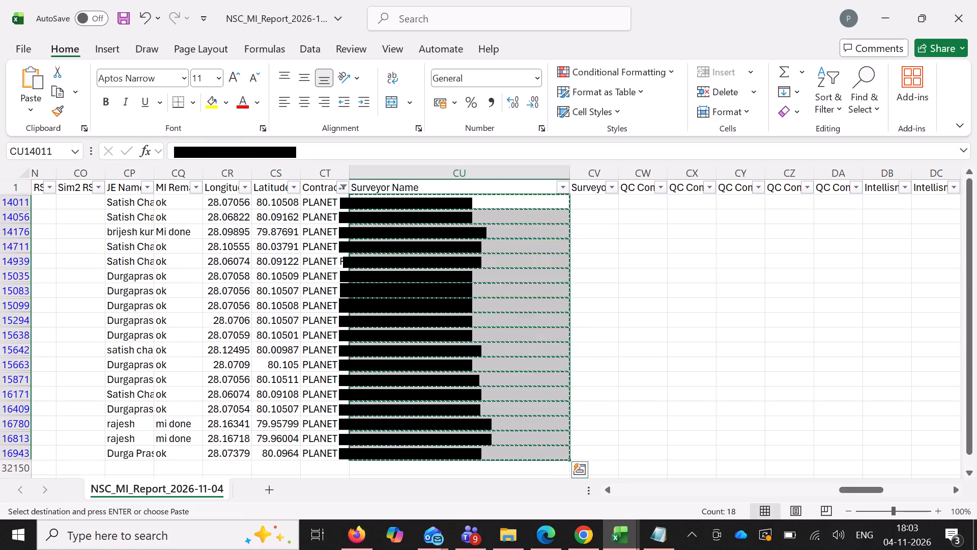
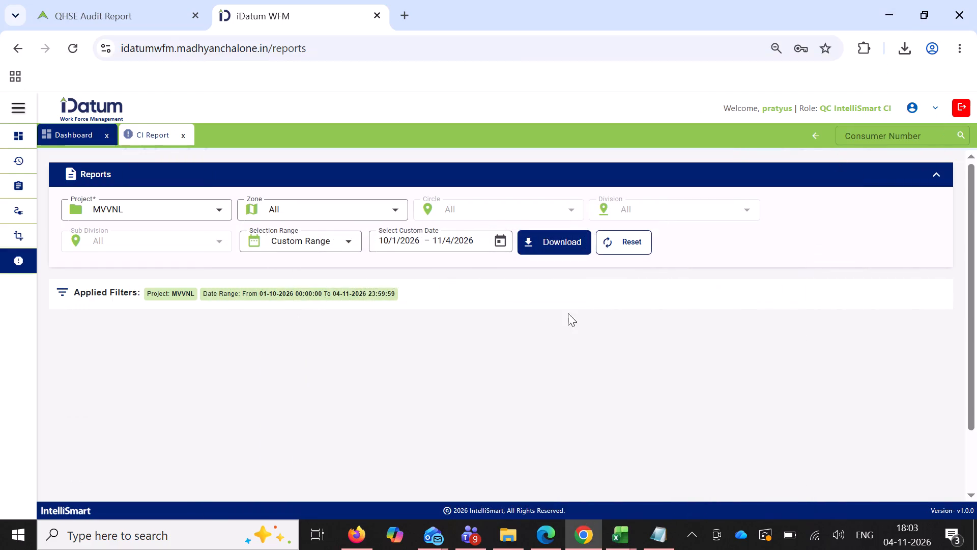
# Switch to Microsoft Edge and open the New folder bookmarks to see the saved compliance and QHSE workbooks.
pyautogui.click(540, 547)
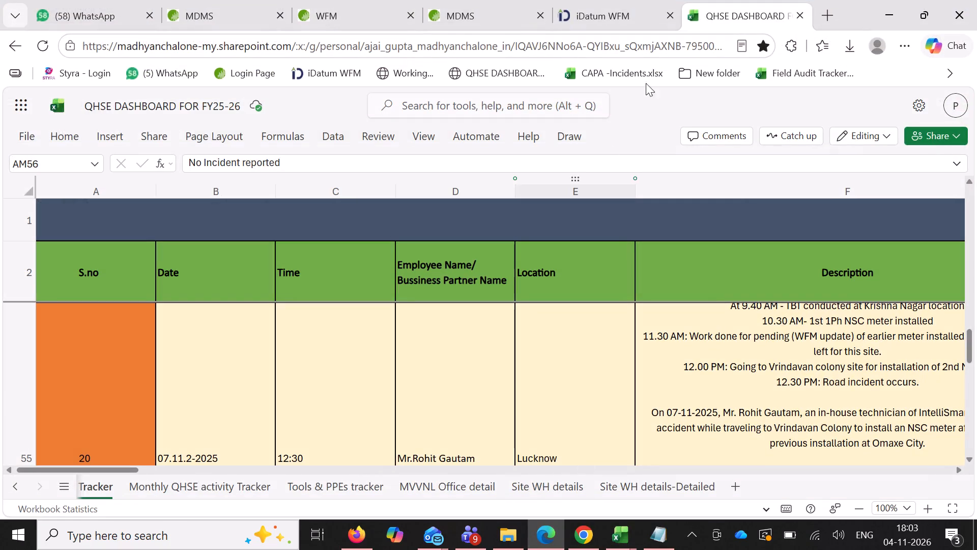
pyautogui.click(725, 71)
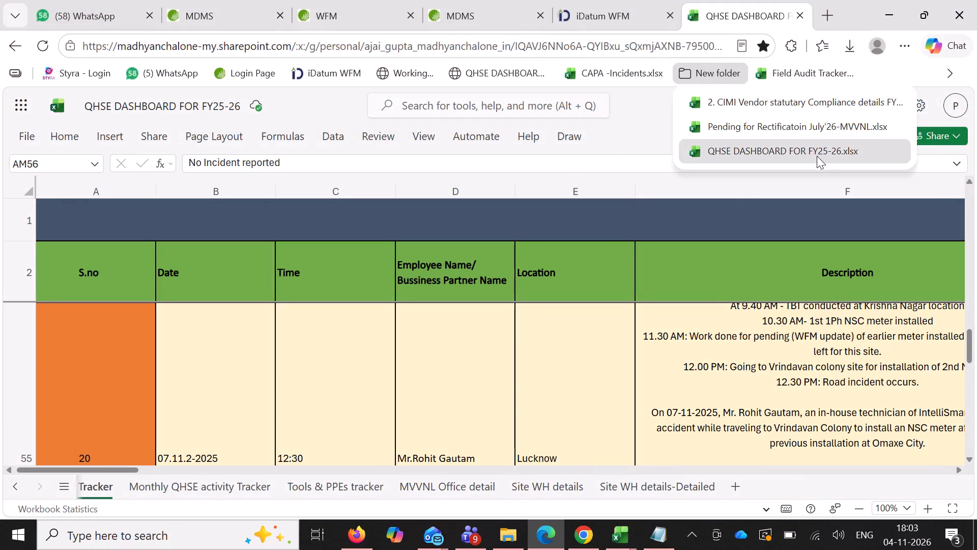
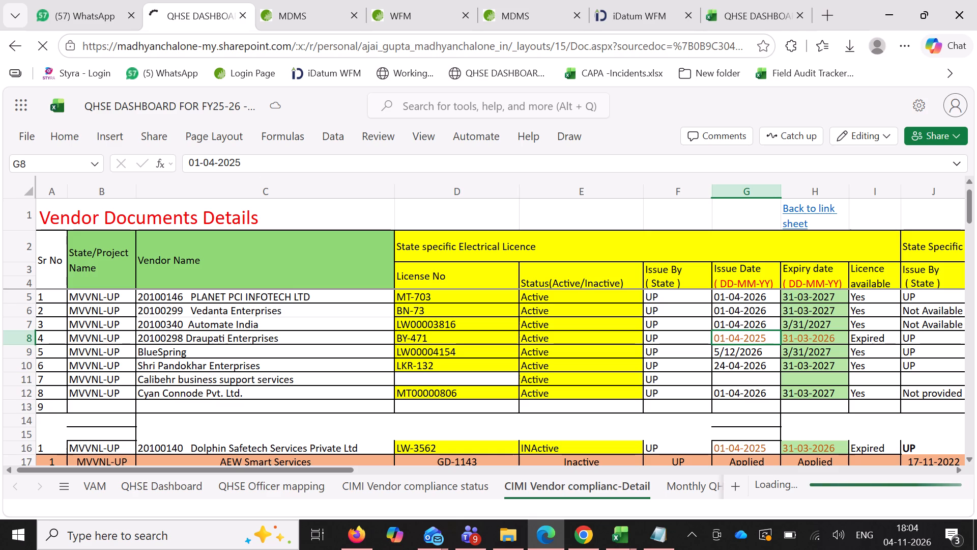
# Open the electrical licence issue date of Draupati Enterprises for editing in the Vendor Documents Details sheet.
pyautogui.click(200, 162)
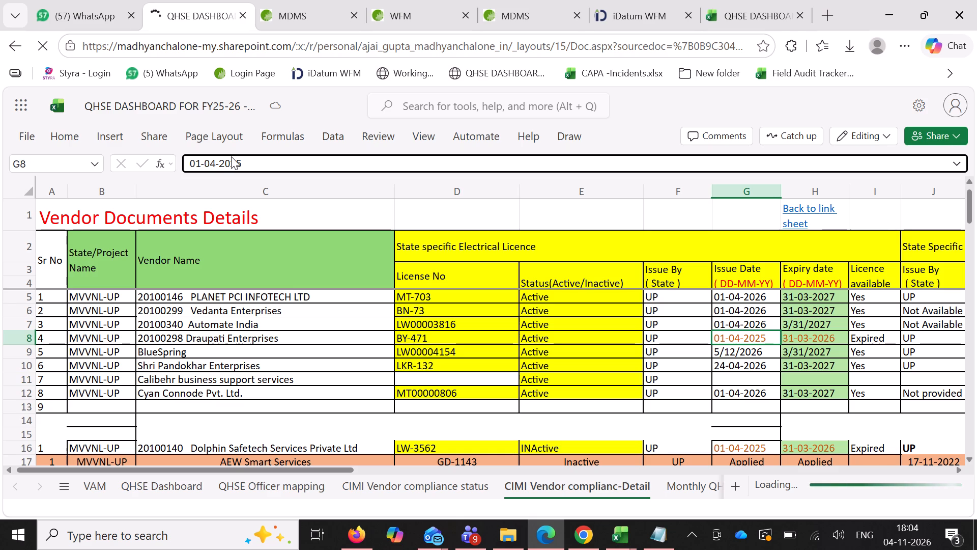
pyautogui.press('BackSpace')
pyautogui.press('BackSpace')
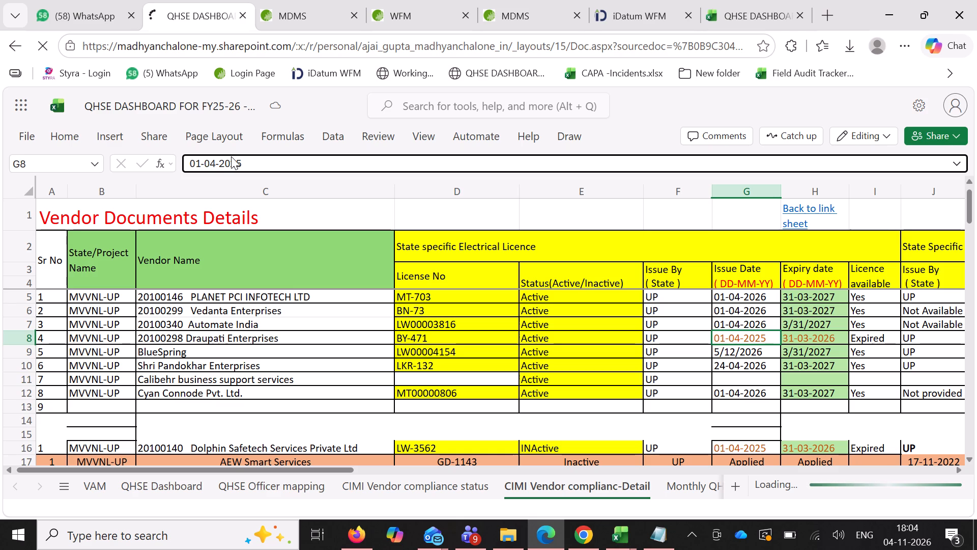
# Open the electrical licence issue date and expiry date of Draupati Enterprises for editing.
pyautogui.click(203, 164)
pyautogui.tripleClick(200, 157)
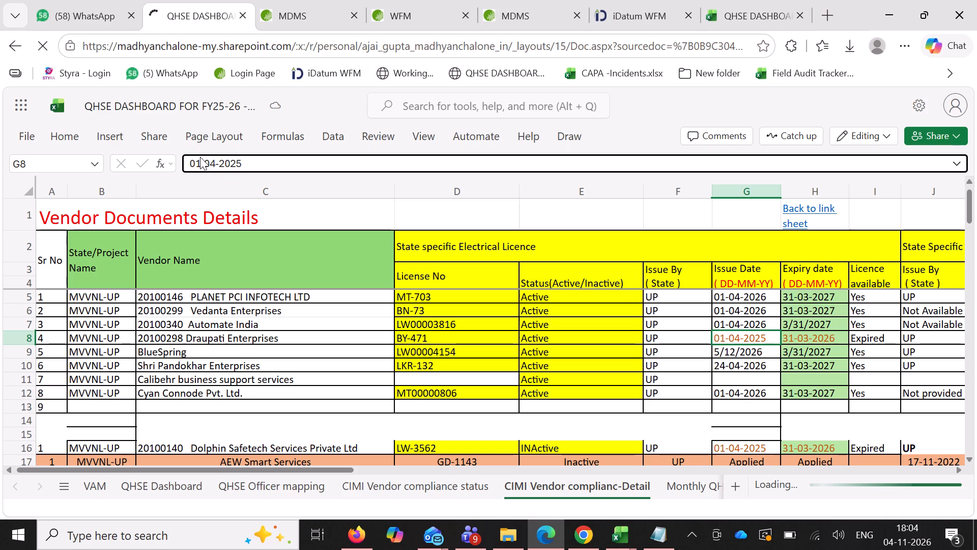
pyautogui.click(200, 160)
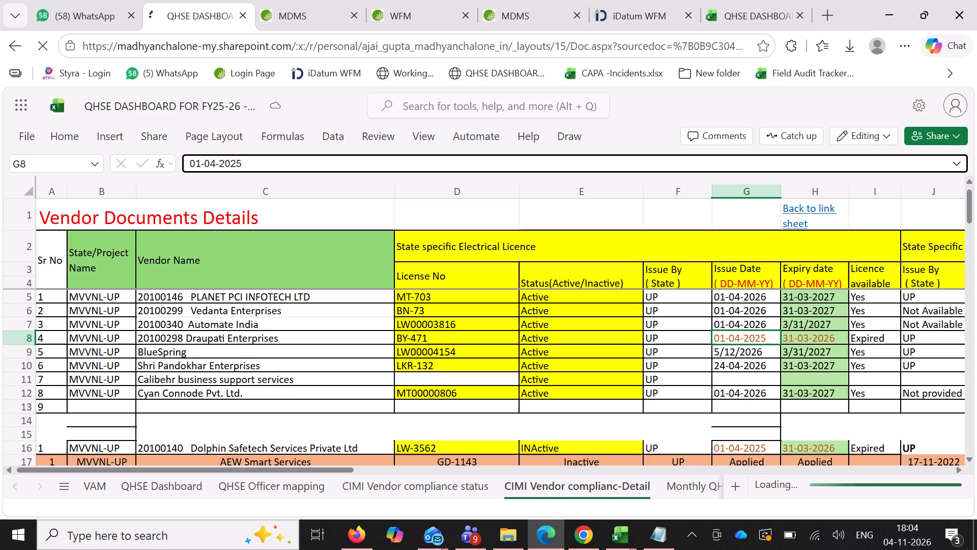
pyautogui.click(252, 161)
pyautogui.tripleClick(252, 161)
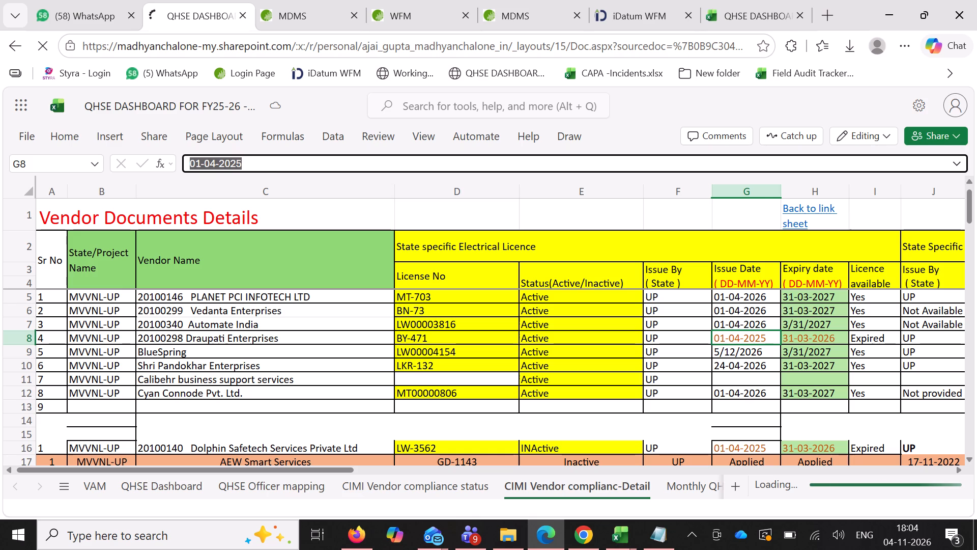
pyautogui.click(811, 340)
pyautogui.click(196, 166)
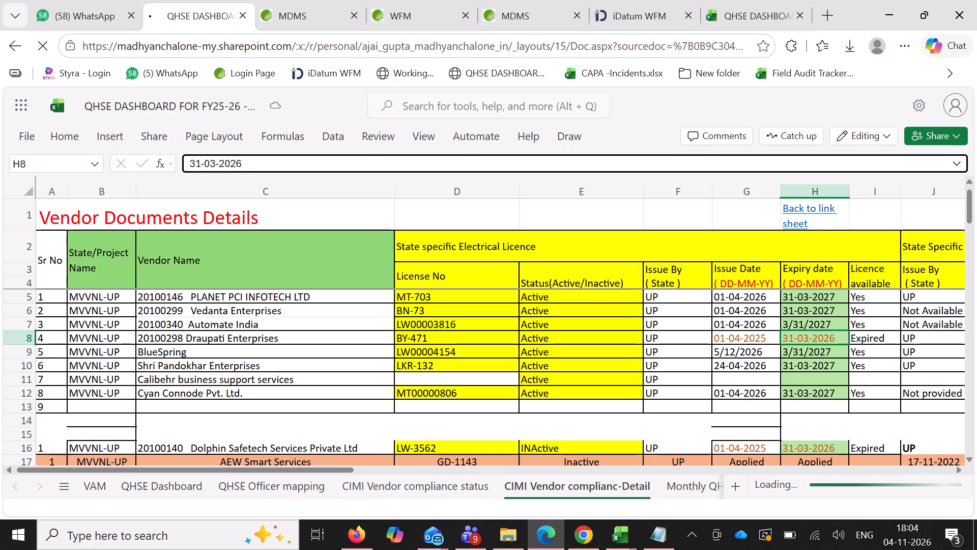
pyautogui.click(199, 164)
# Switch to the NSC_MI_Report_2026-11-04 workbook in Excel and remove the filters from its data.
pyautogui.click(614, 538)
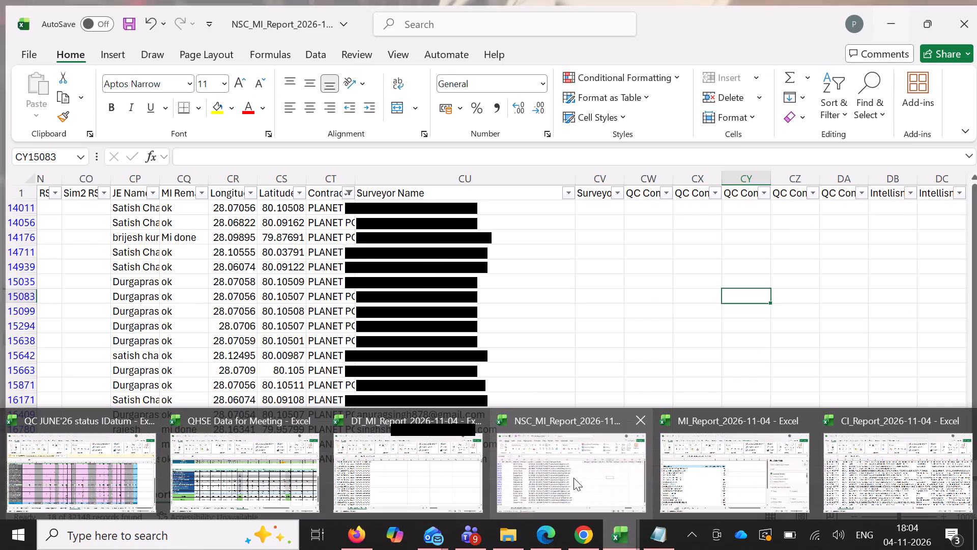
pyautogui.click(540, 471)
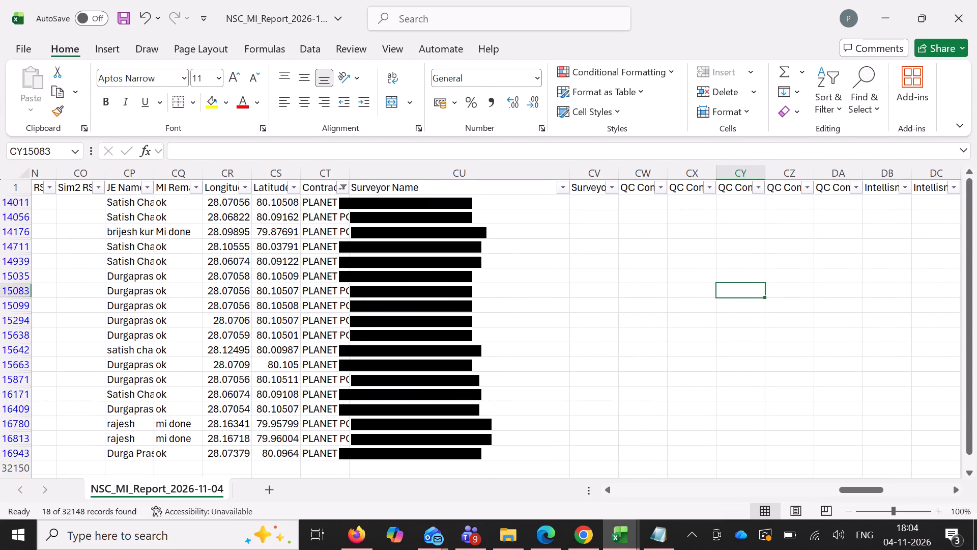
pyautogui.hotkey('ctrl', 'shift', 'l')
# Select the report's columns from Substation Name, H, through EC, leaving column DU out of the selection.
pyautogui.hscroll(8, 504, 272)
pyautogui.hscroll(16, 487, 251)
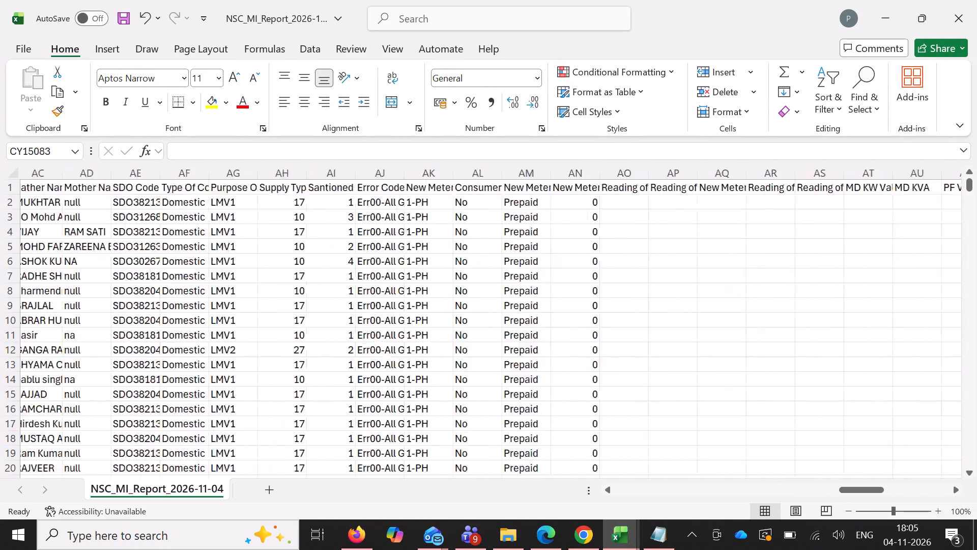
pyautogui.hscroll(13, 438, 188)
pyautogui.click(396, 169)
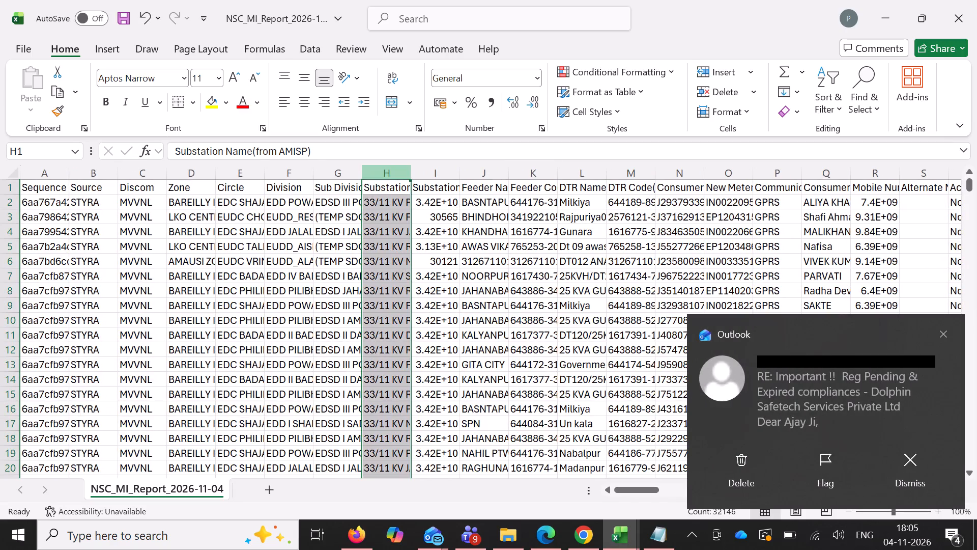
pyautogui.hotkey('ctrl', 'shift', 'Right')
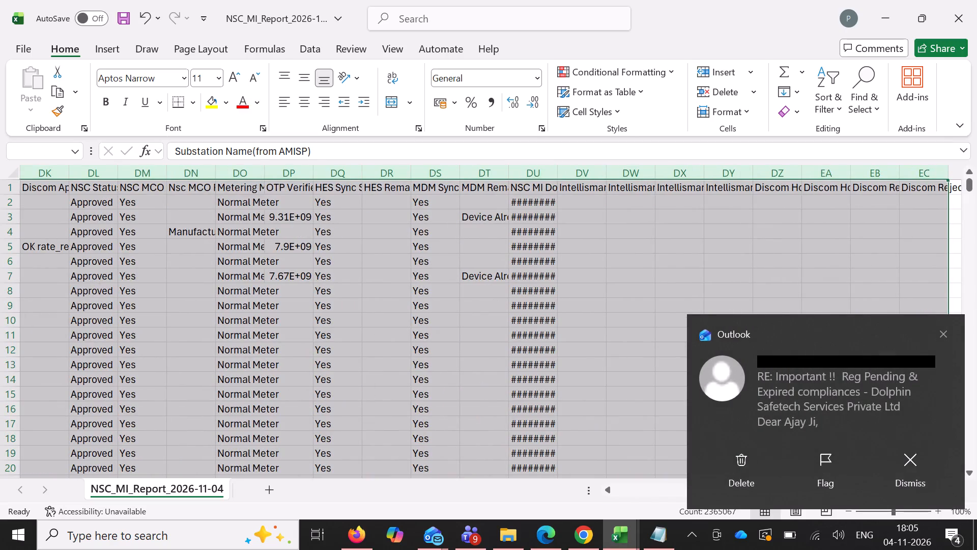
pyautogui.keyDown('ctrl'); pyautogui.click(533, 175); pyautogui.keyUp('ctrl')
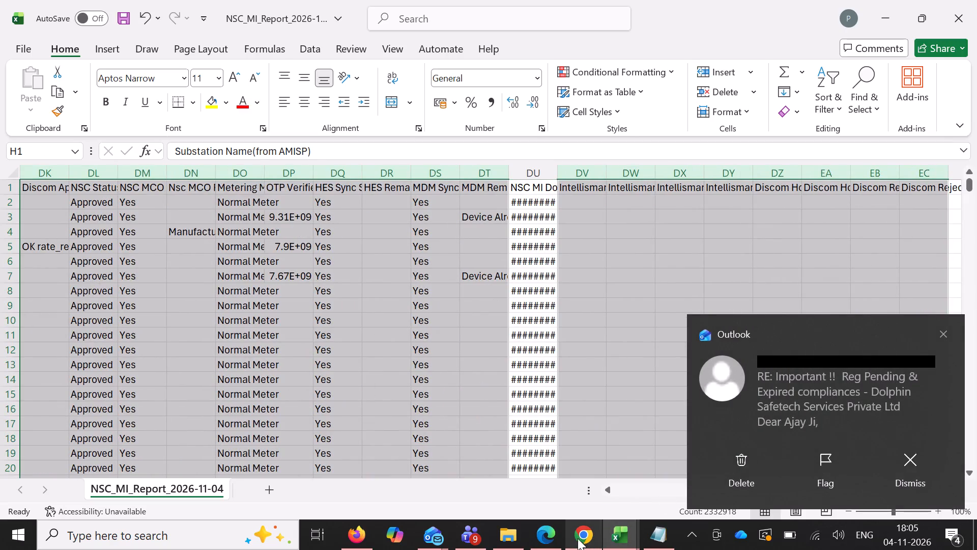
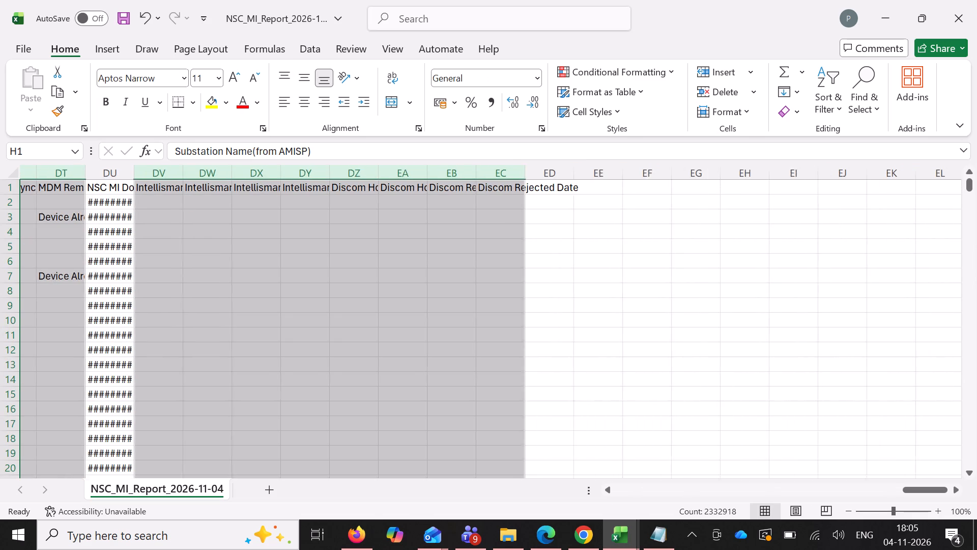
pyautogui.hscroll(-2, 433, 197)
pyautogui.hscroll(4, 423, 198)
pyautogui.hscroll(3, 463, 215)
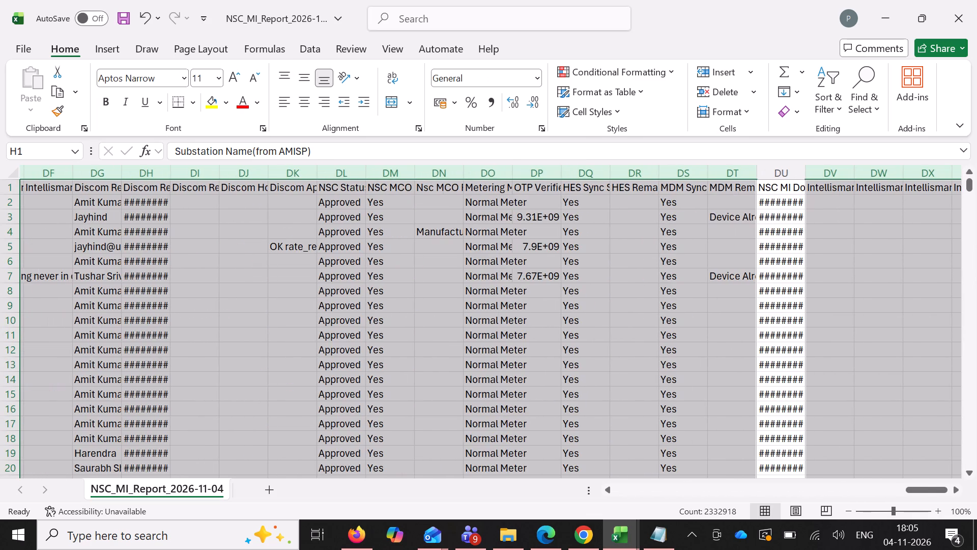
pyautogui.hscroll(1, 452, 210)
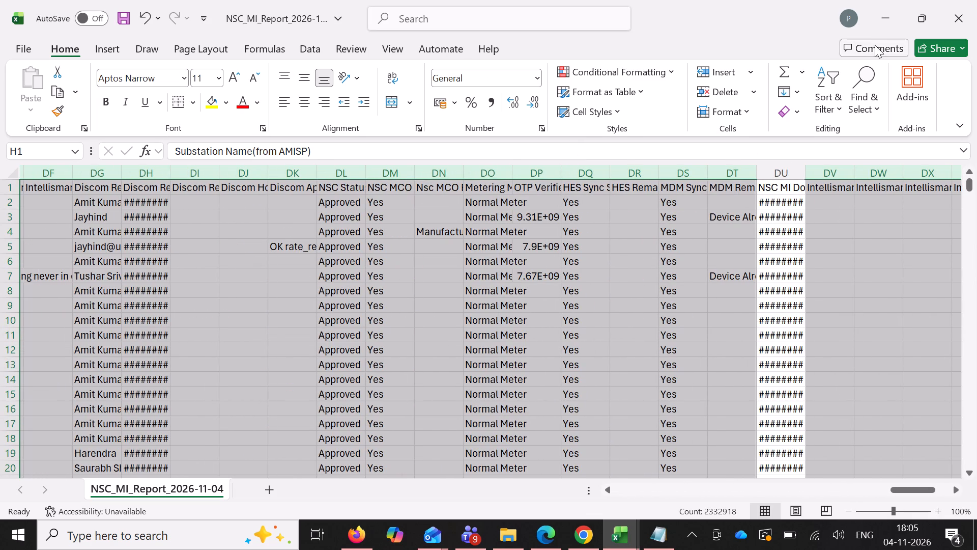
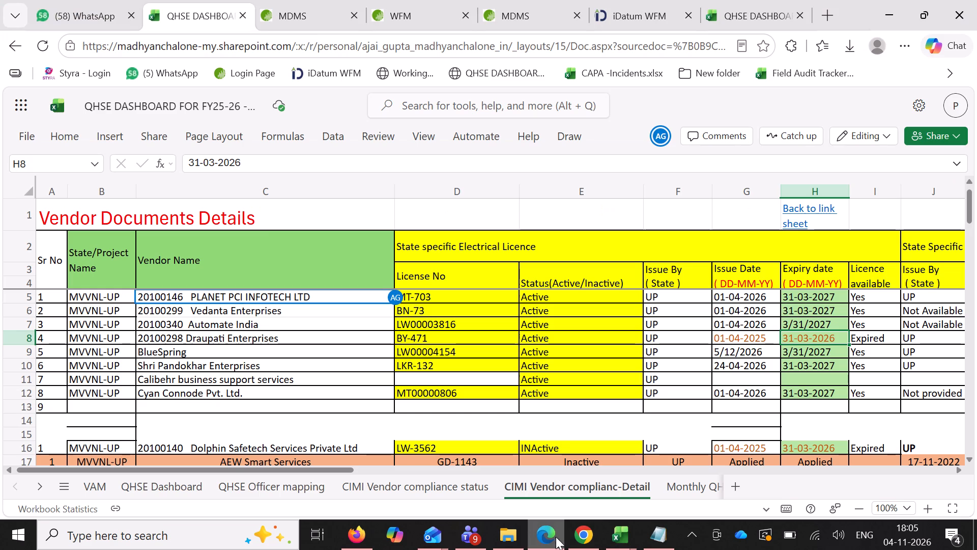
# Move the PLANET PCI INFOTECH LTD row out of the active vendor list to directly above the Dolphin Safetech Services row.
pyautogui.click(555, 298)
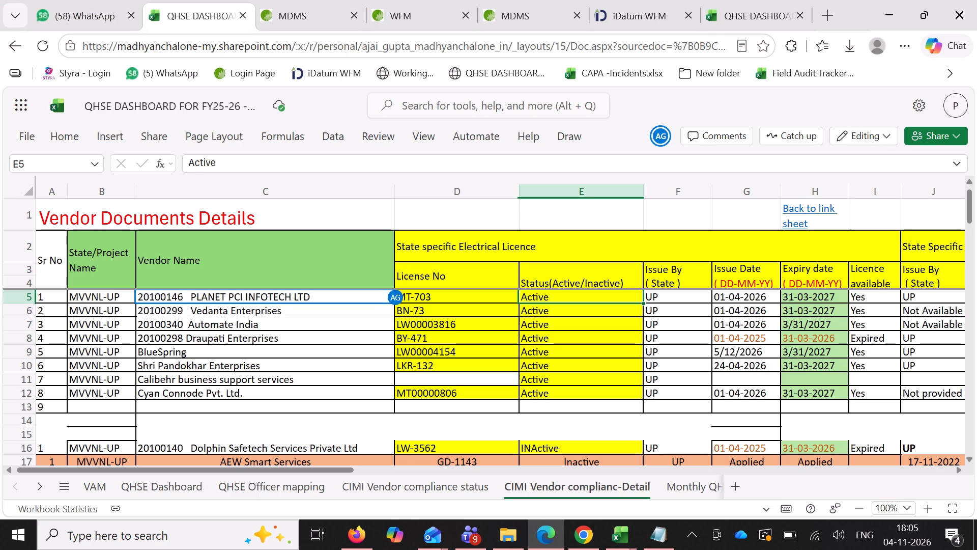
pyautogui.click(21, 296)
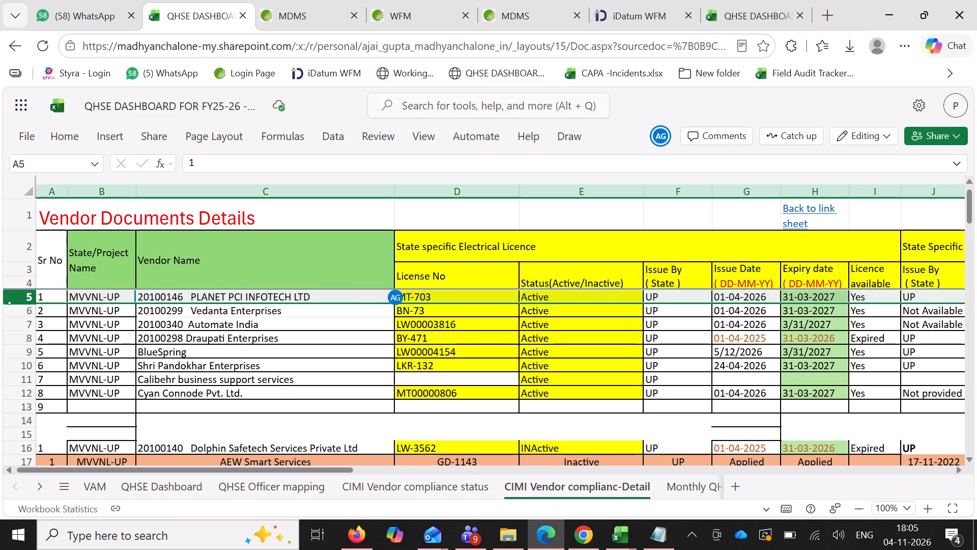
pyautogui.moveTo(191, 290); pyautogui.dragTo(186, 425)
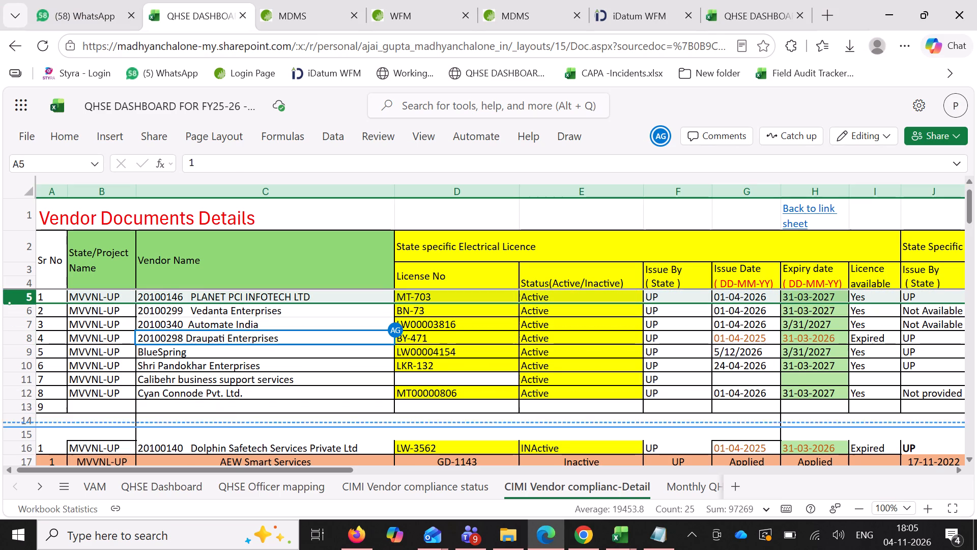
pyautogui.moveTo(186, 425); pyautogui.dragTo(185, 434)
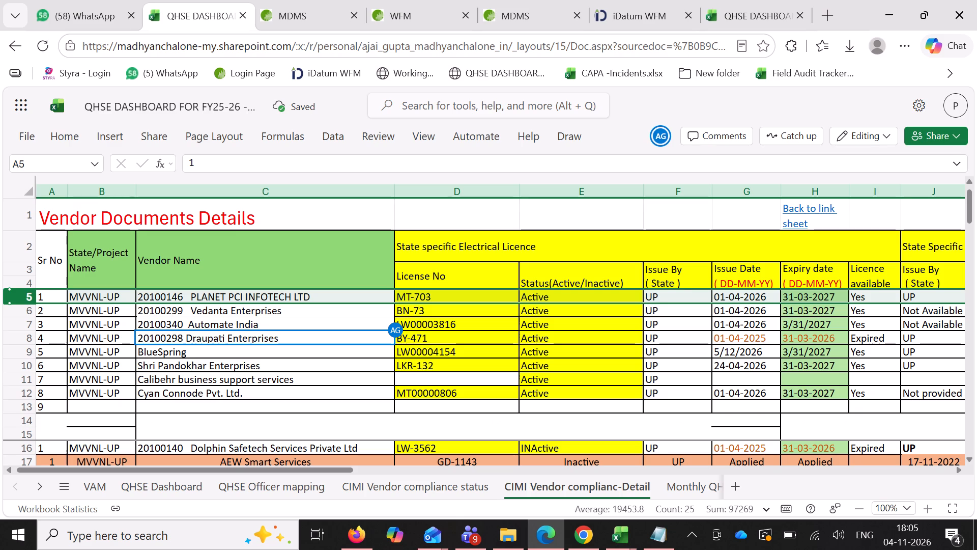
pyautogui.click(33, 290)
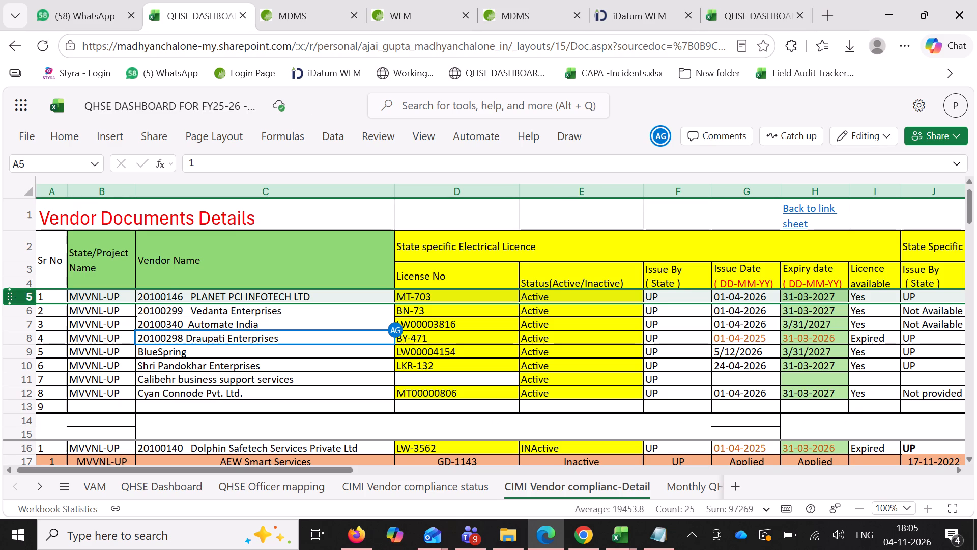
pyautogui.moveTo(9, 296); pyautogui.dragTo(1, 437)
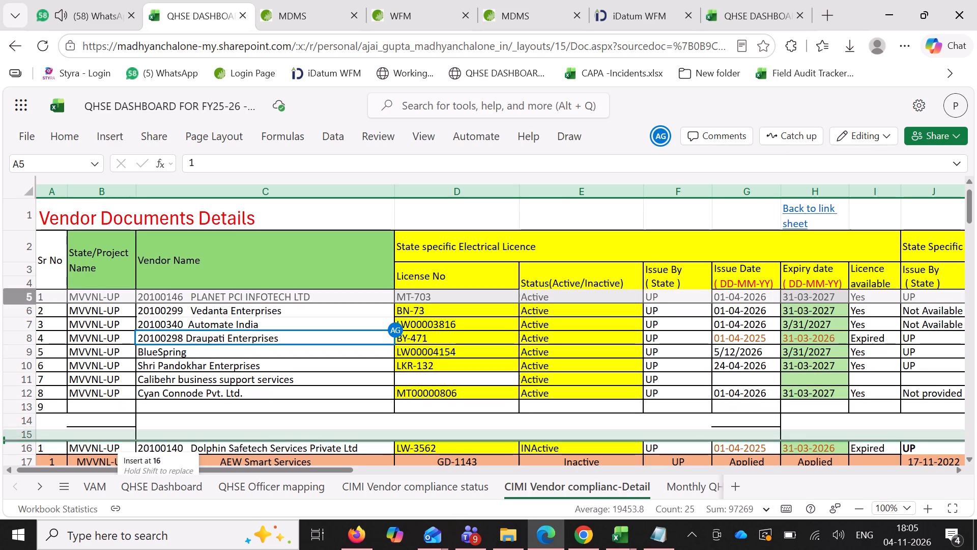
pyautogui.moveTo(1, 437); pyautogui.dragTo(1, 432)
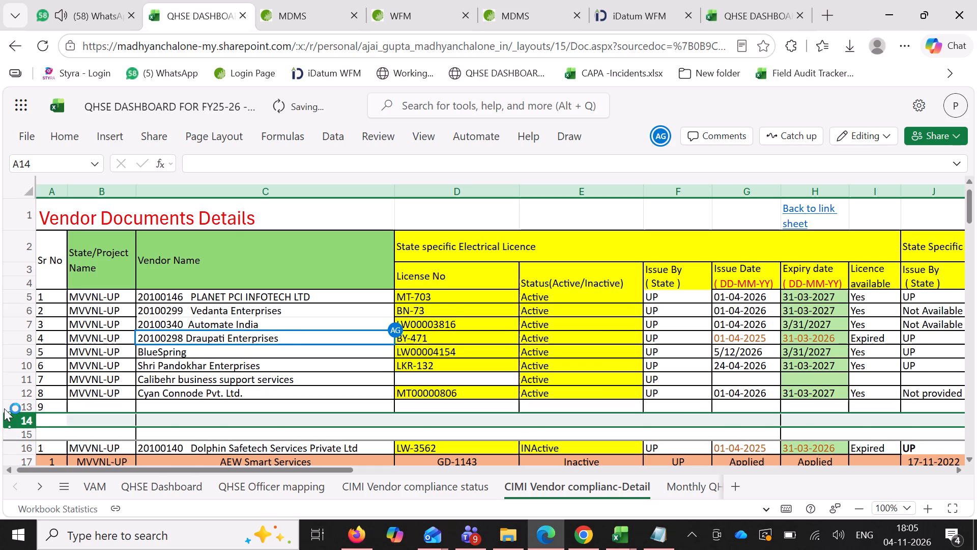
pyautogui.moveTo(6, 418); pyautogui.dragTo(7, 429)
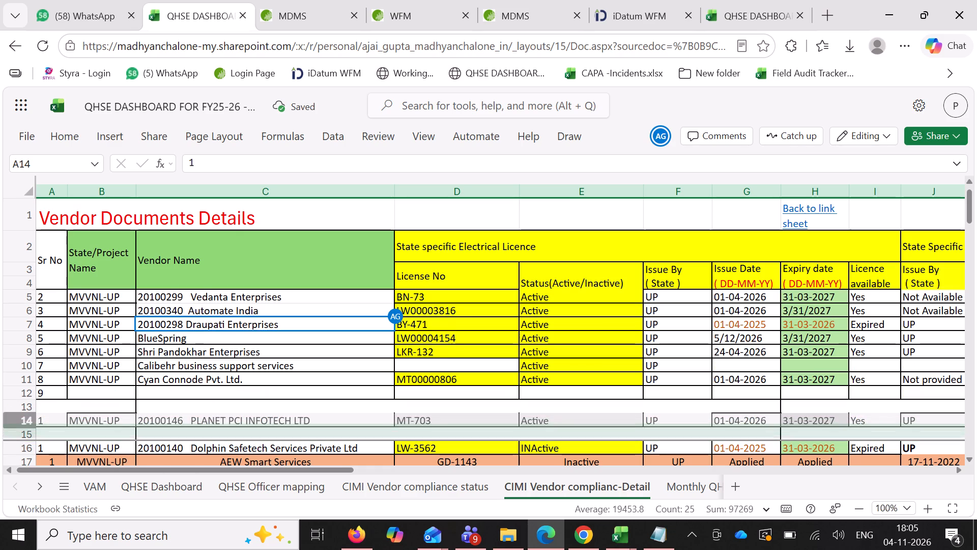
pyautogui.moveTo(7, 429); pyautogui.dragTo(7, 432)
pyautogui.moveTo(12, 420); pyautogui.dragTo(11, 426)
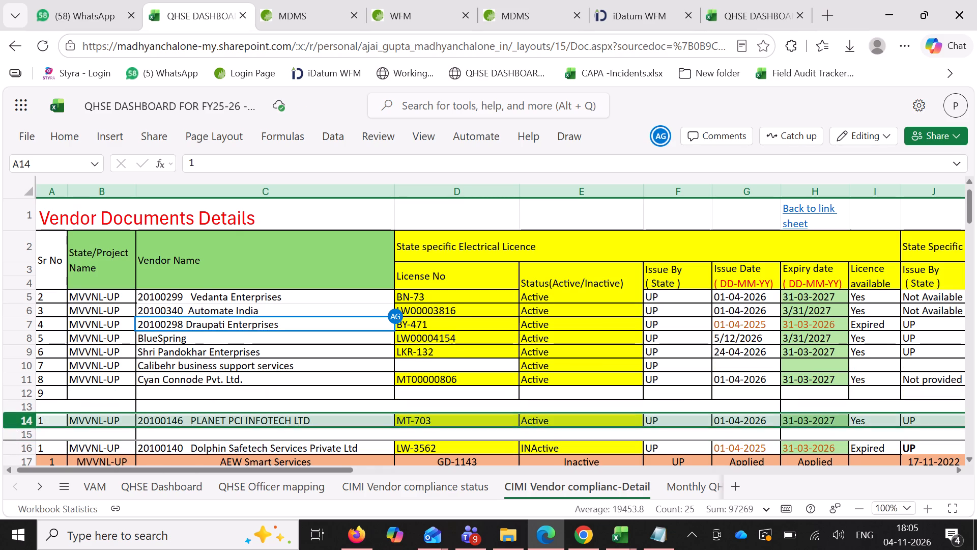
pyautogui.moveTo(11, 426); pyautogui.dragTo(9, 434)
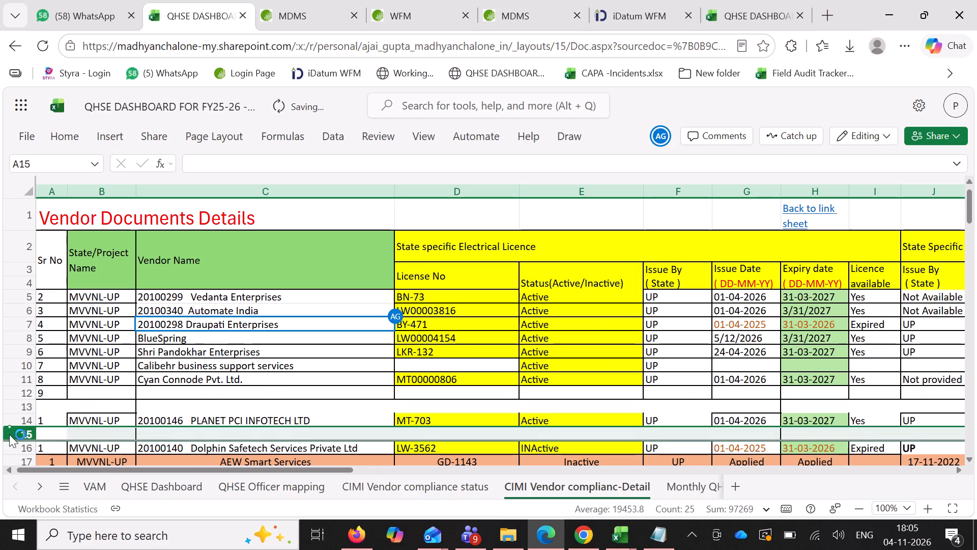
pyautogui.click(46, 436)
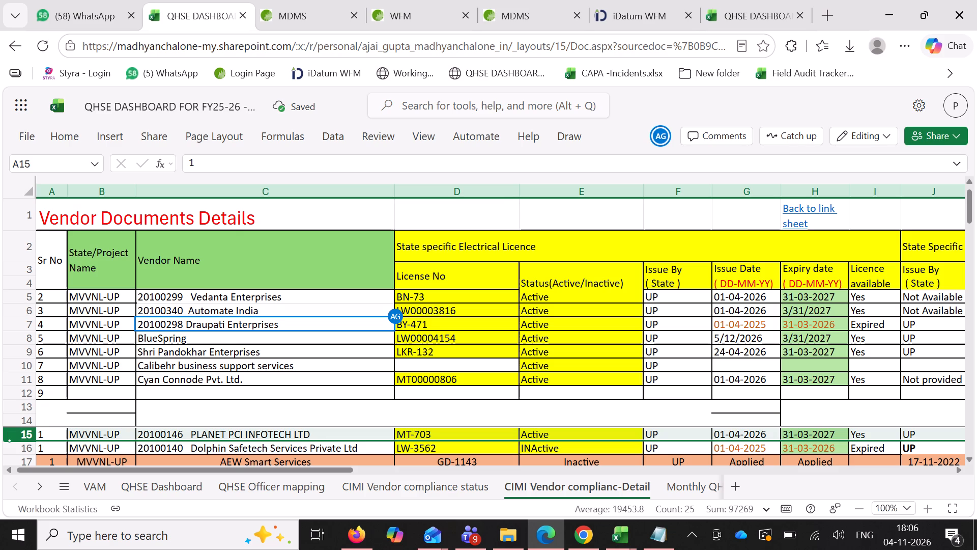
pyautogui.click(45, 436)
# Set the licence status of PLANET PCI INFOTECH LTD to INActive by filling it from the Dolphin Safetech Services row.
pyautogui.scroll(-3, 69, 418)
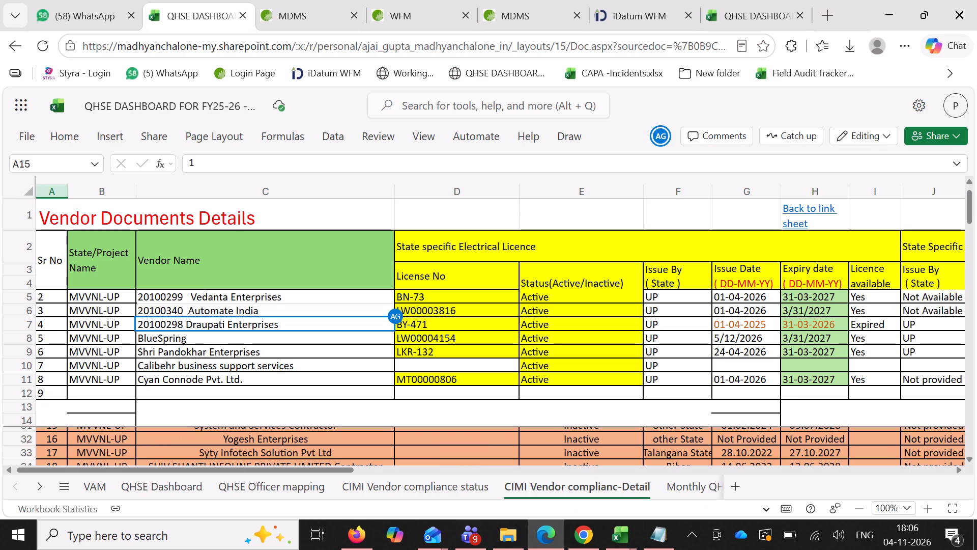
pyautogui.scroll(6, 139, 472)
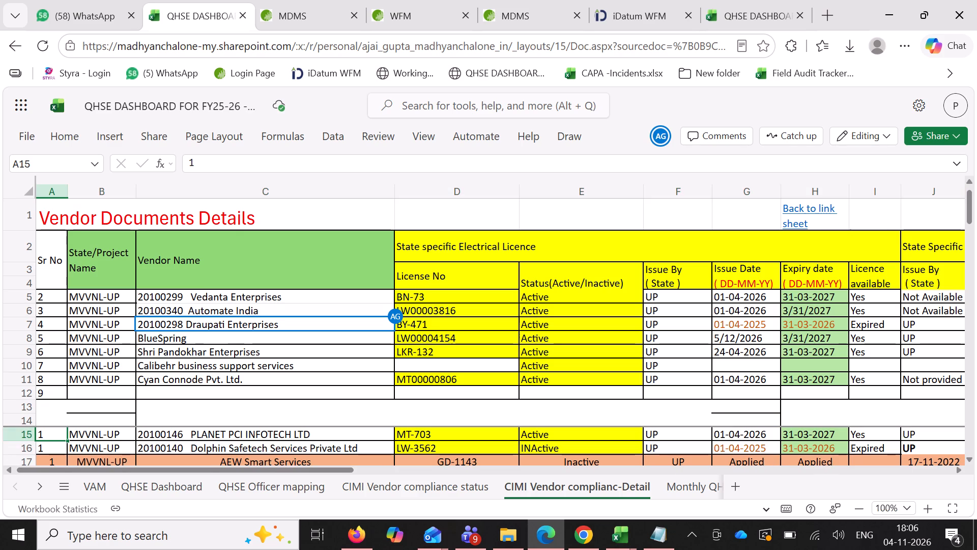
pyautogui.click(565, 450)
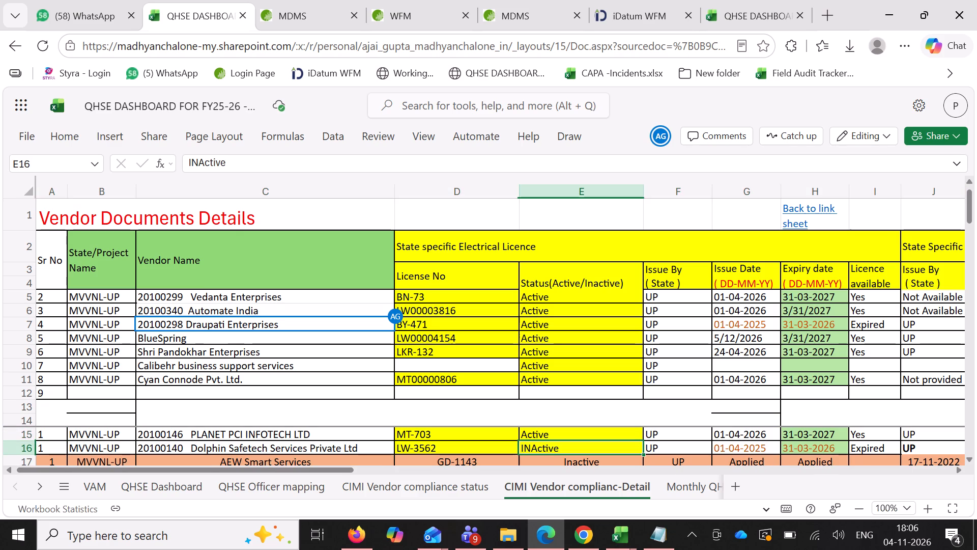
pyautogui.moveTo(643, 453); pyautogui.dragTo(640, 437)
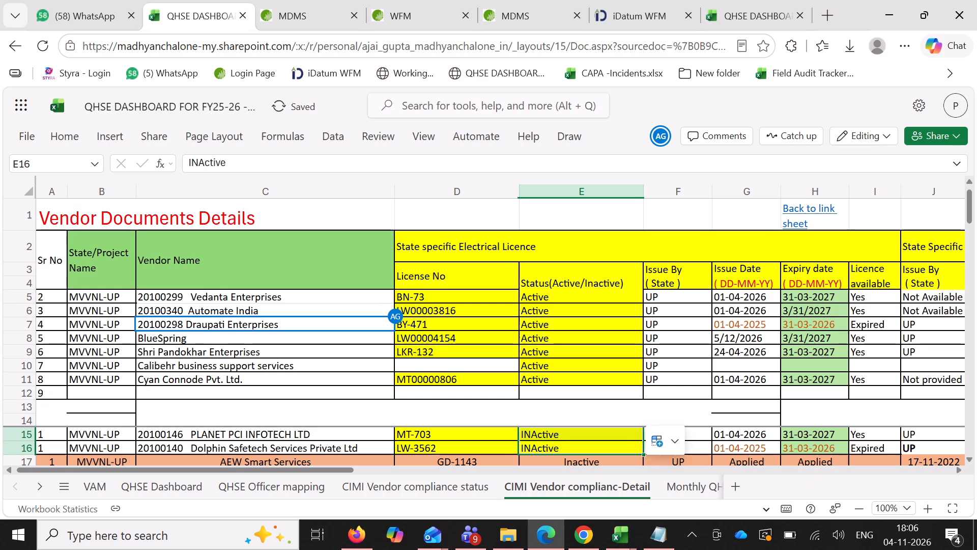
pyautogui.click(516, 400)
# Renumber Vedanta Enterprises, Automate India and Draupati Enterprises as serial numbers 1, 2 and 3.
pyautogui.click(47, 301)
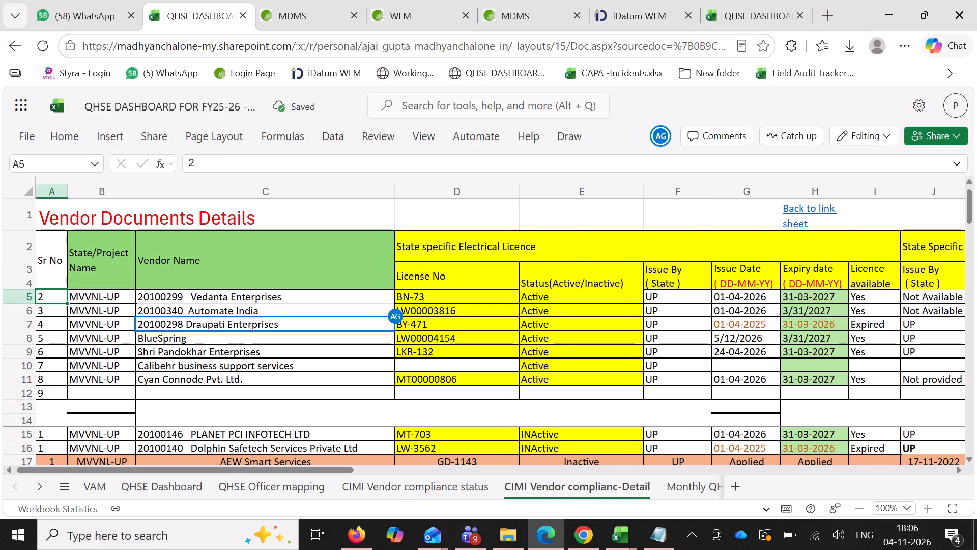
pyautogui.press('1')
pyautogui.click(49, 313)
pyautogui.click(55, 340)
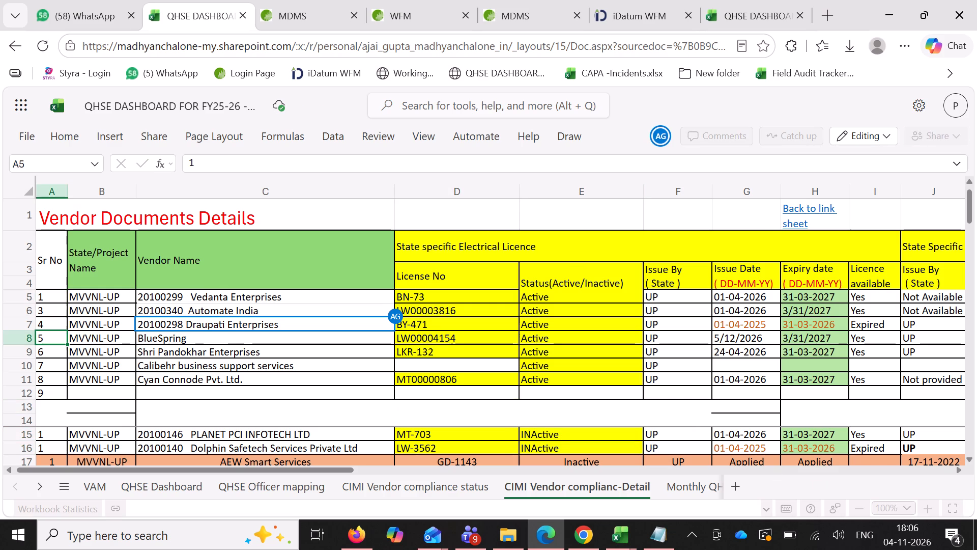
pyautogui.click(54, 311)
pyautogui.press('2')
pyautogui.click(52, 327)
pyautogui.click(54, 352)
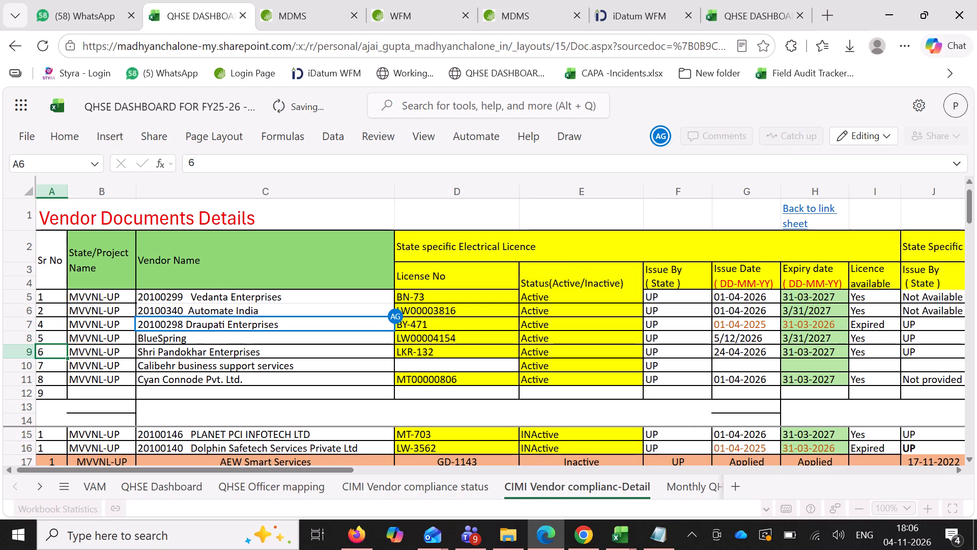
pyautogui.click(50, 324)
pyautogui.press('3')
pyautogui.click(64, 346)
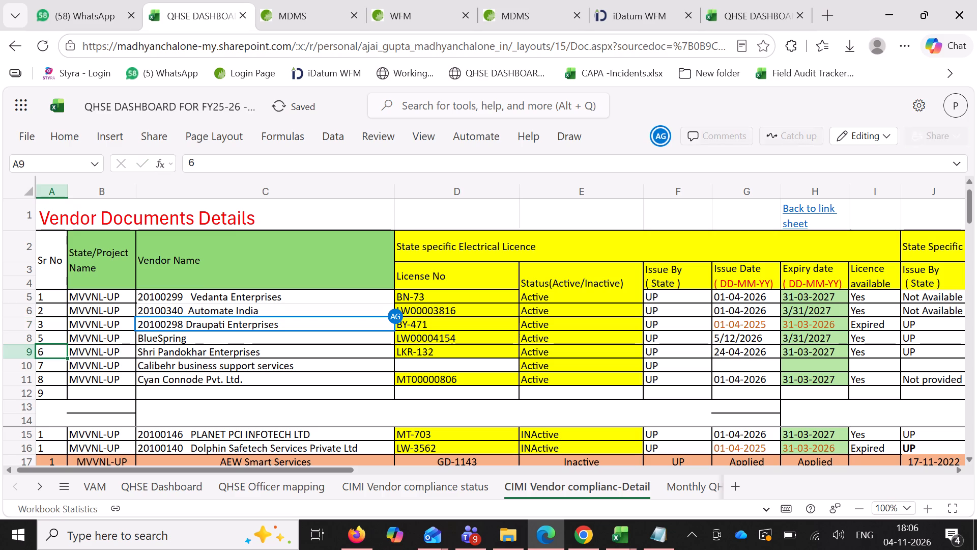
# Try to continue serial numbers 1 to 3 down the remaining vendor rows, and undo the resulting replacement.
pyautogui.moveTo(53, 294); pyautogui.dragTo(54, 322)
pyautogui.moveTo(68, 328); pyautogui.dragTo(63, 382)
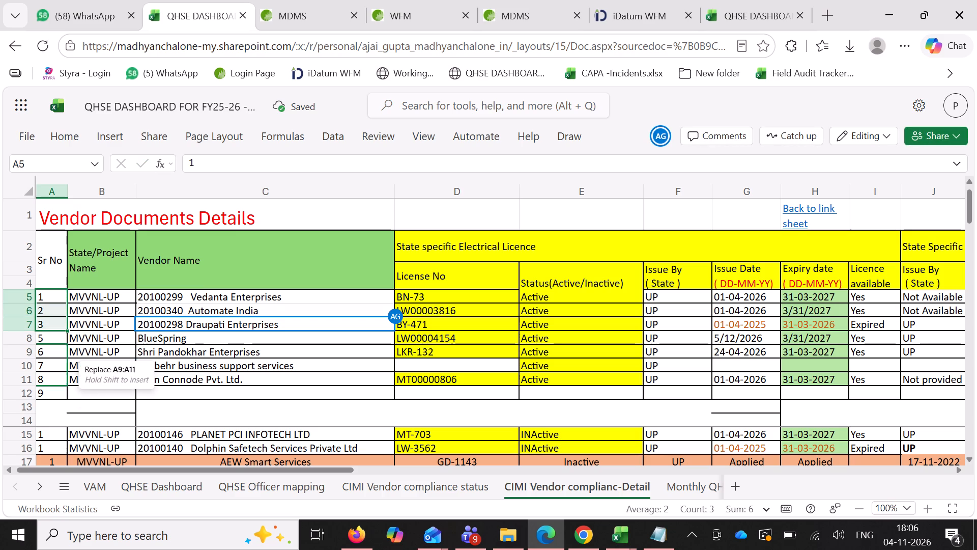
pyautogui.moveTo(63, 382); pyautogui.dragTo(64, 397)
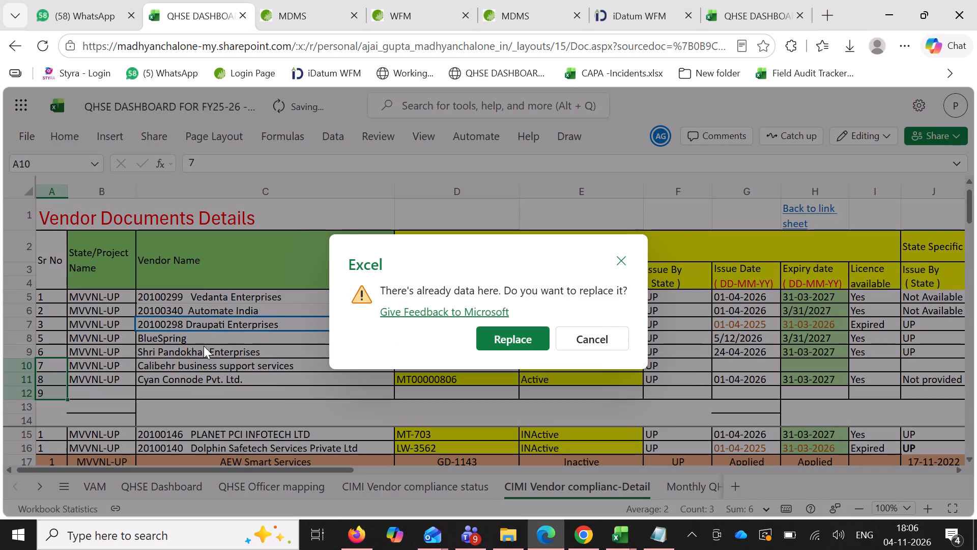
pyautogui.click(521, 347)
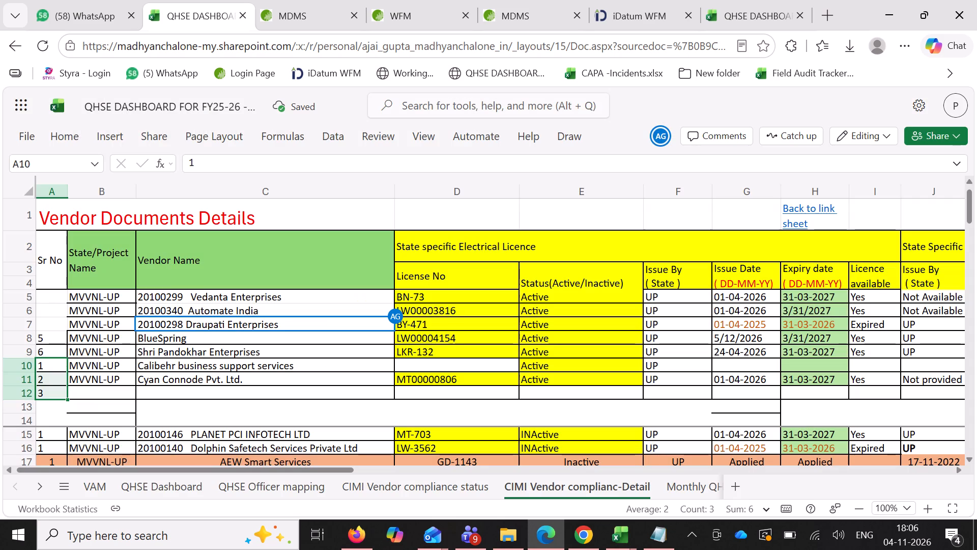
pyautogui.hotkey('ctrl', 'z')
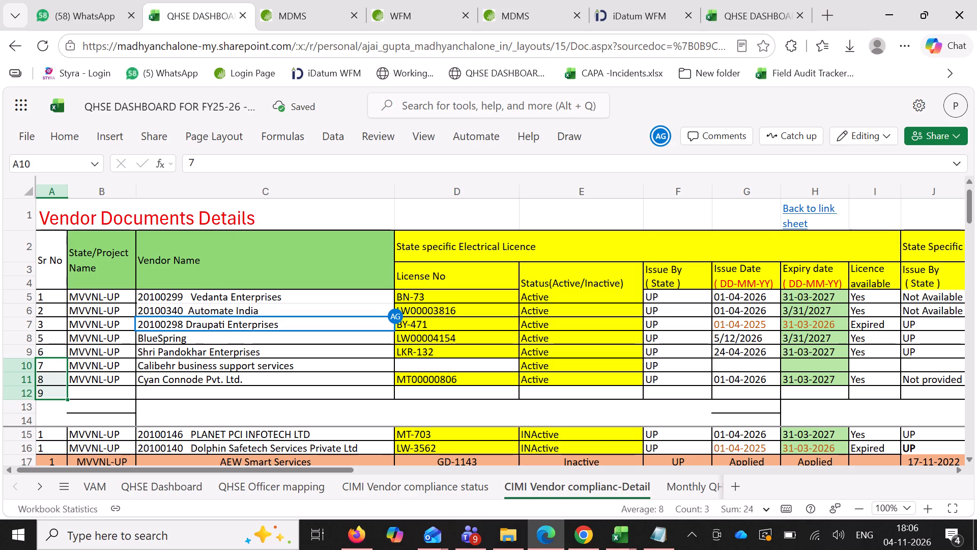
# Fill the serial number series from the first two vendors down to row 12, numbering the rows 1 to 8.
pyautogui.click(54, 297)
pyautogui.moveTo(49, 297); pyautogui.dragTo(47, 312)
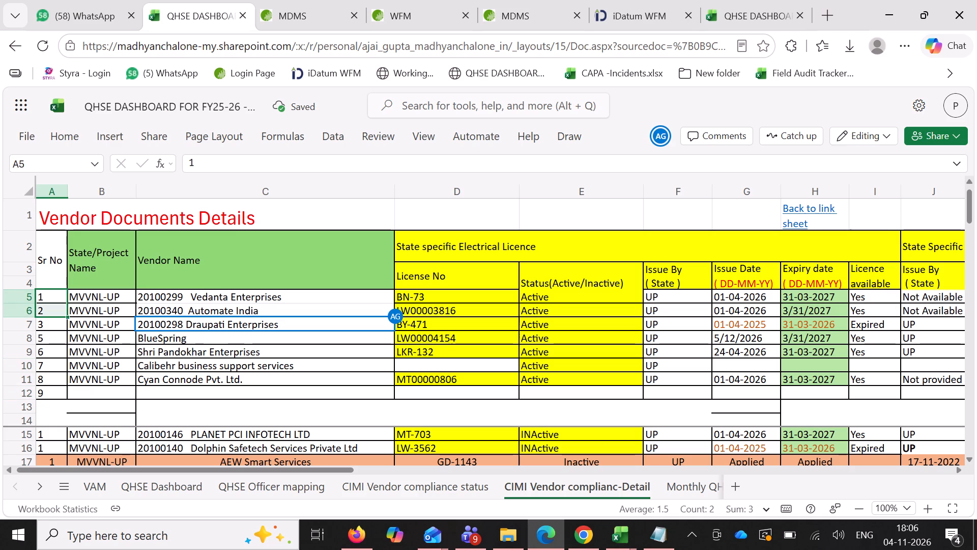
pyautogui.moveTo(66, 316); pyautogui.dragTo(65, 383)
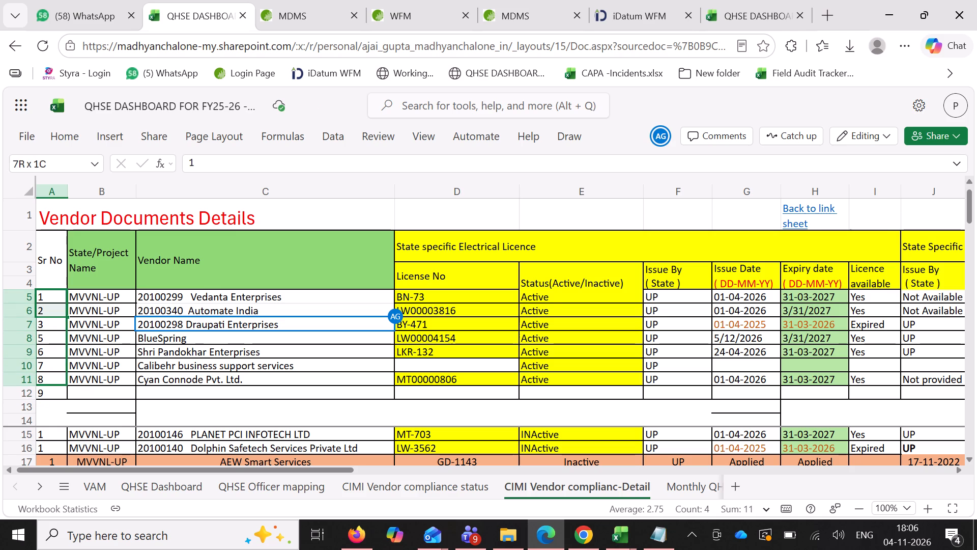
pyautogui.moveTo(65, 383); pyautogui.dragTo(65, 388)
pyautogui.click(45, 311)
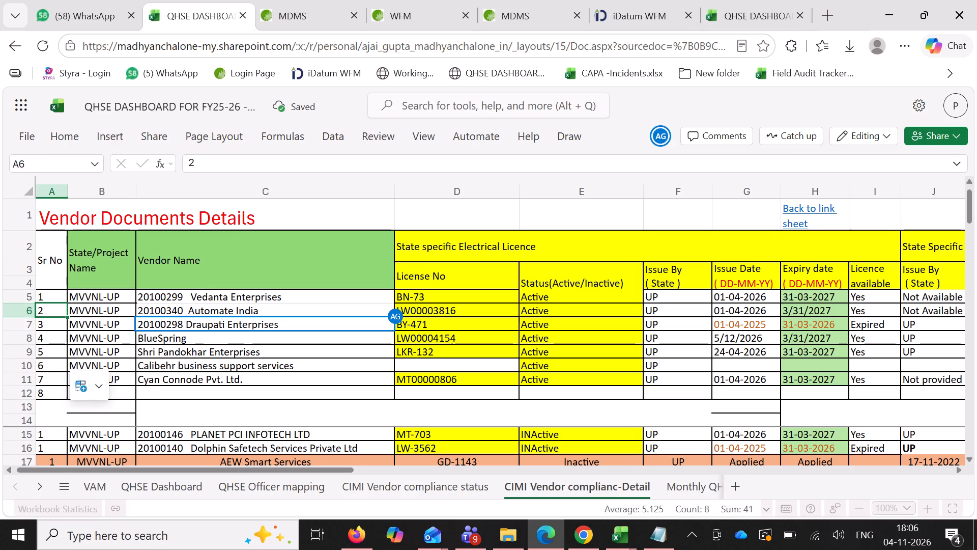
pyautogui.click(258, 346)
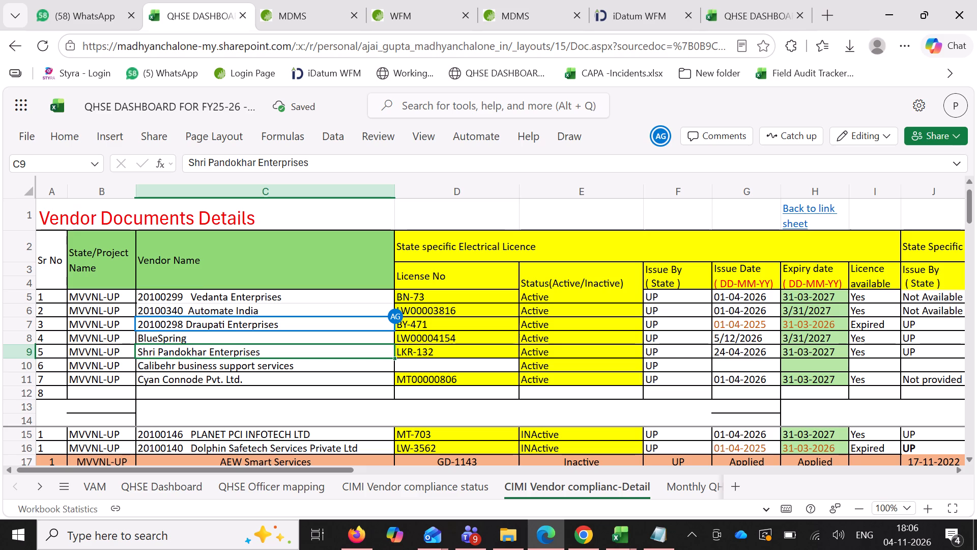
# Clear the serial number 8 from the empty row below Cyan Connode Pvt. Ltd.
pyautogui.click(24, 392)
pyautogui.rightClick(25, 392)
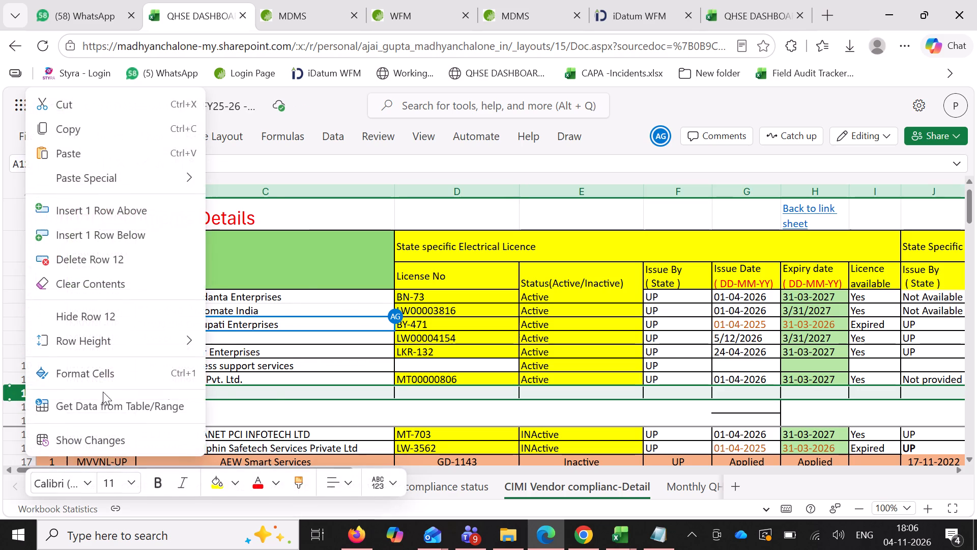
pyautogui.click(266, 376)
pyautogui.click(58, 395)
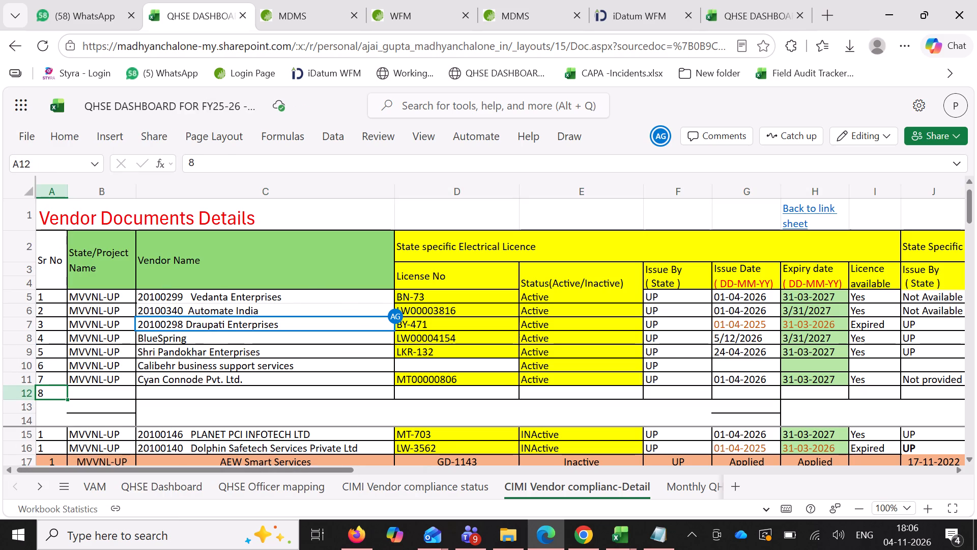
pyautogui.press('Delete')
pyautogui.click(116, 399)
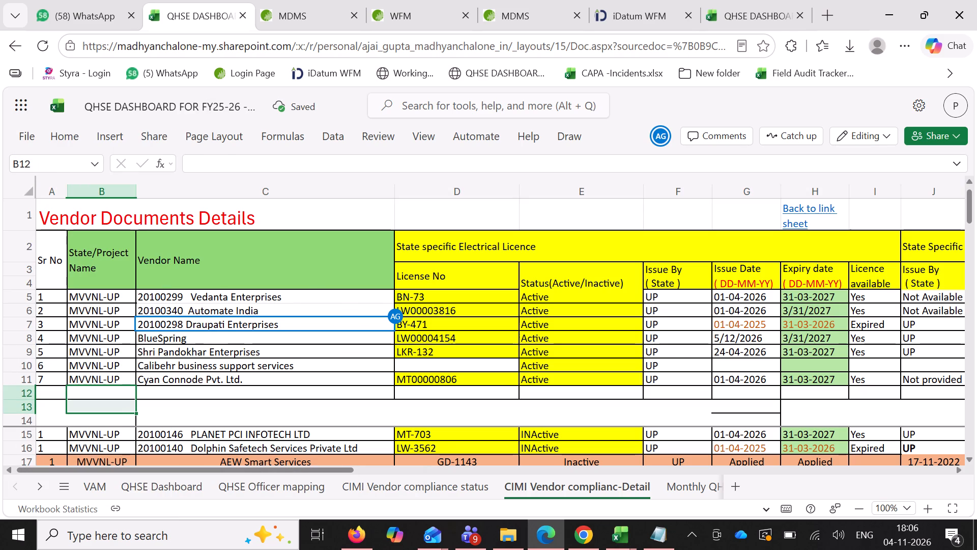
pyautogui.click(207, 415)
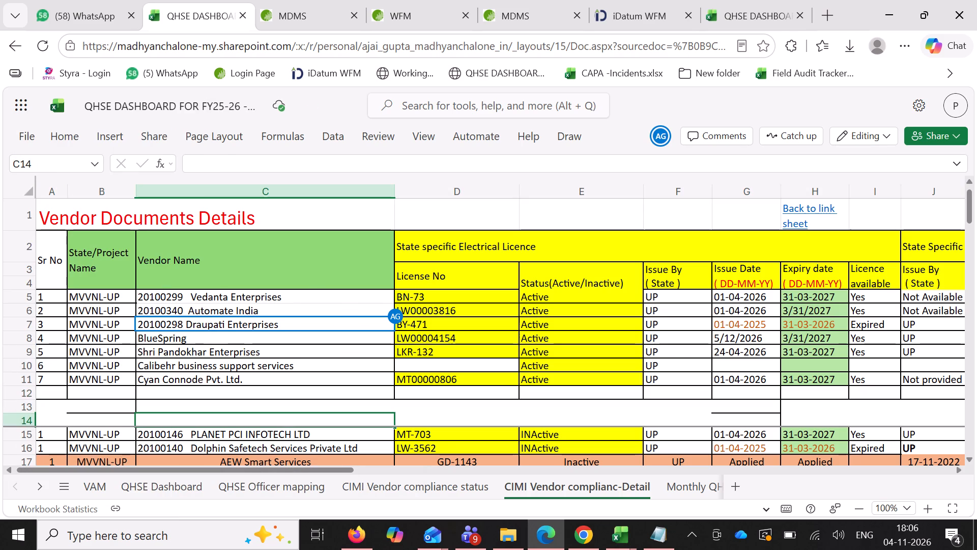
# Edit the electrical licence issue date of Draupati Enterprises, entering 26 as the first number of the date.
pyautogui.click(742, 328)
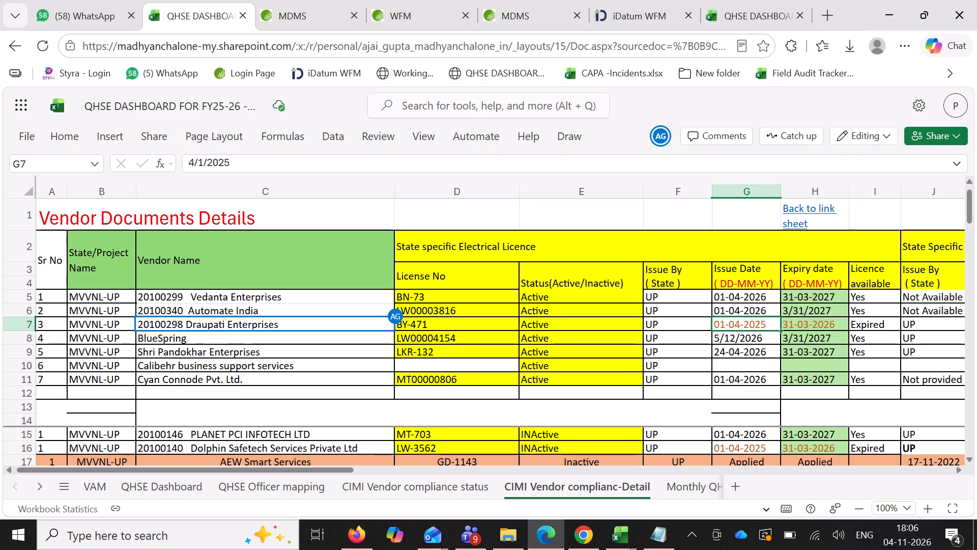
pyautogui.click(193, 158)
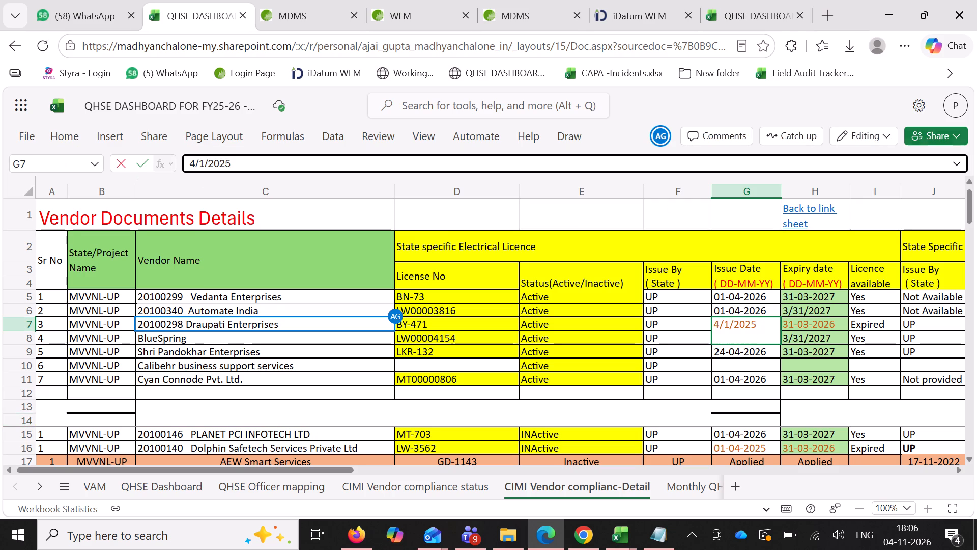
pyautogui.press('BackSpace')
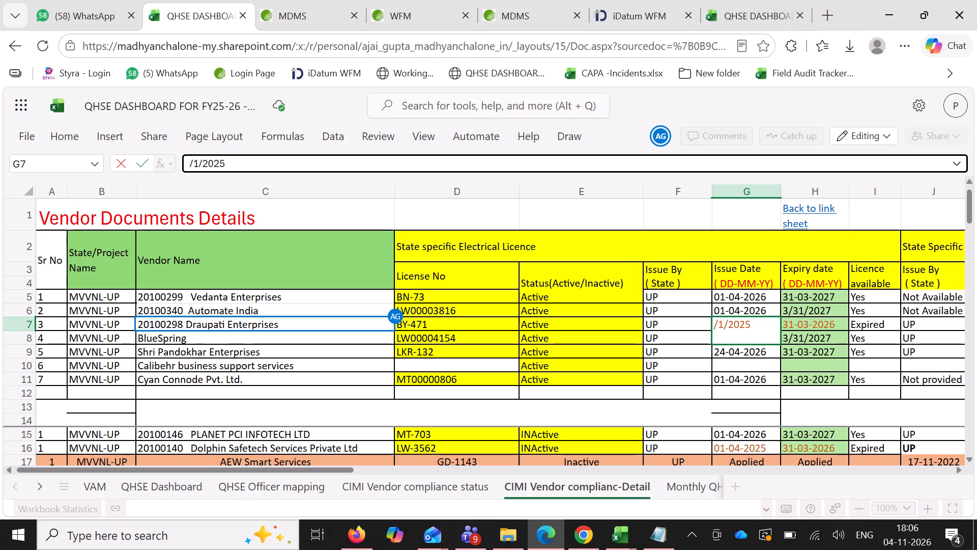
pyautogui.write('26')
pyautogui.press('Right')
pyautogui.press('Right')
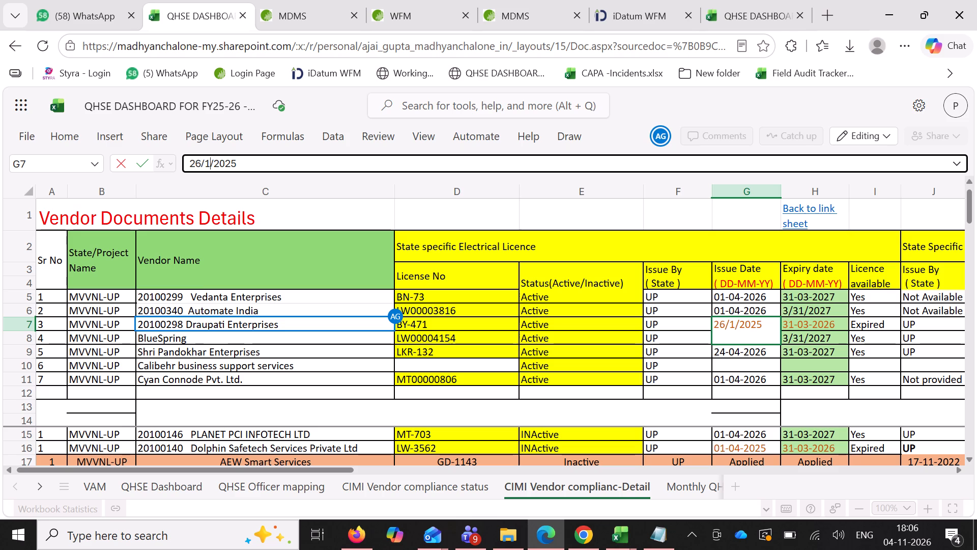
# Set the electrical licence issue date of Draupati Enterprises to 26/6/2026.
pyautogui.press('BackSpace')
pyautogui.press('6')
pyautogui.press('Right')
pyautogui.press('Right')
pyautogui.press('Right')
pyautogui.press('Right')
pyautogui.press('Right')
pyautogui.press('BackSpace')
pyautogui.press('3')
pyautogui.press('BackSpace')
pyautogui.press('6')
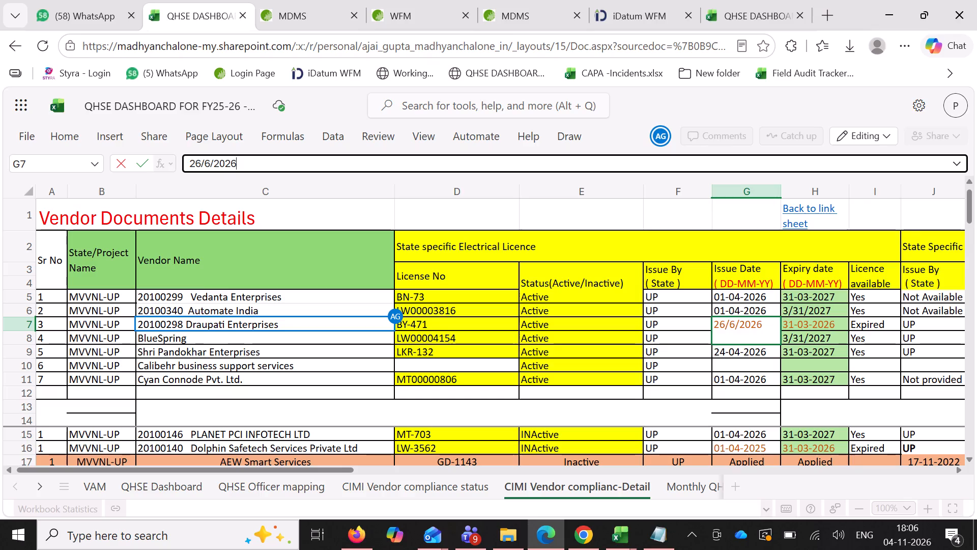
pyautogui.click(838, 351)
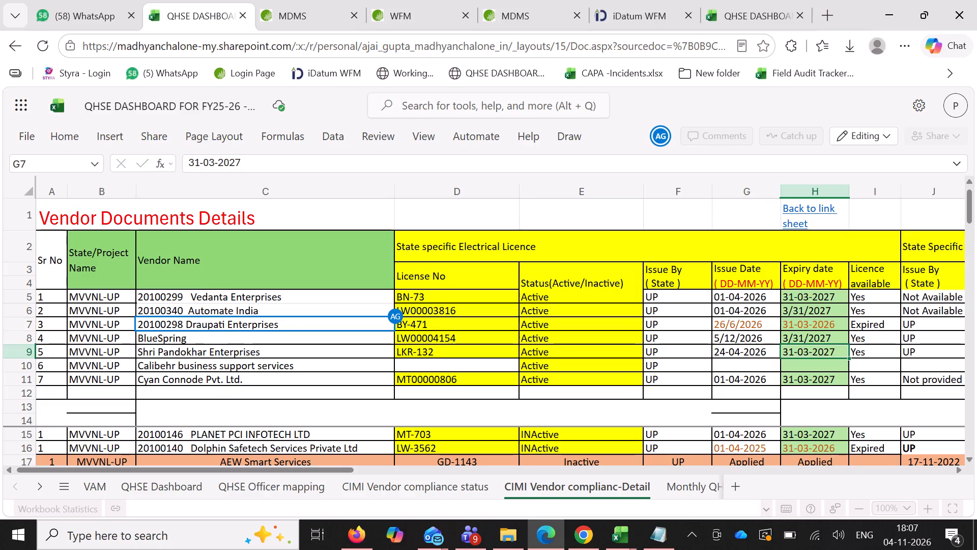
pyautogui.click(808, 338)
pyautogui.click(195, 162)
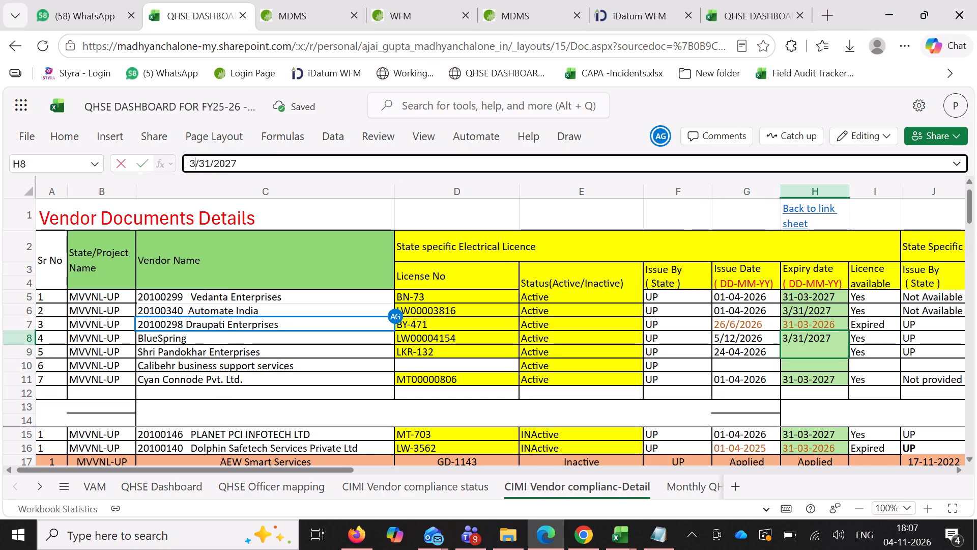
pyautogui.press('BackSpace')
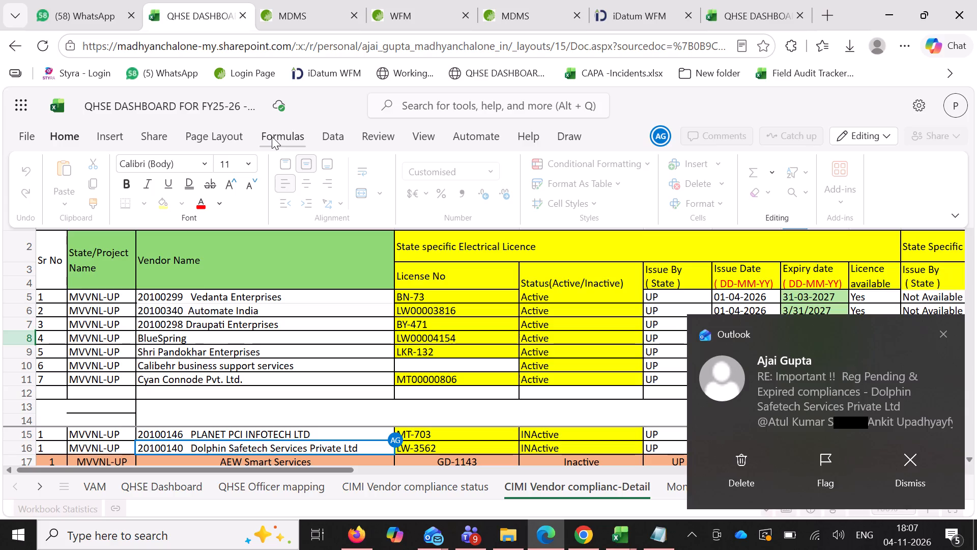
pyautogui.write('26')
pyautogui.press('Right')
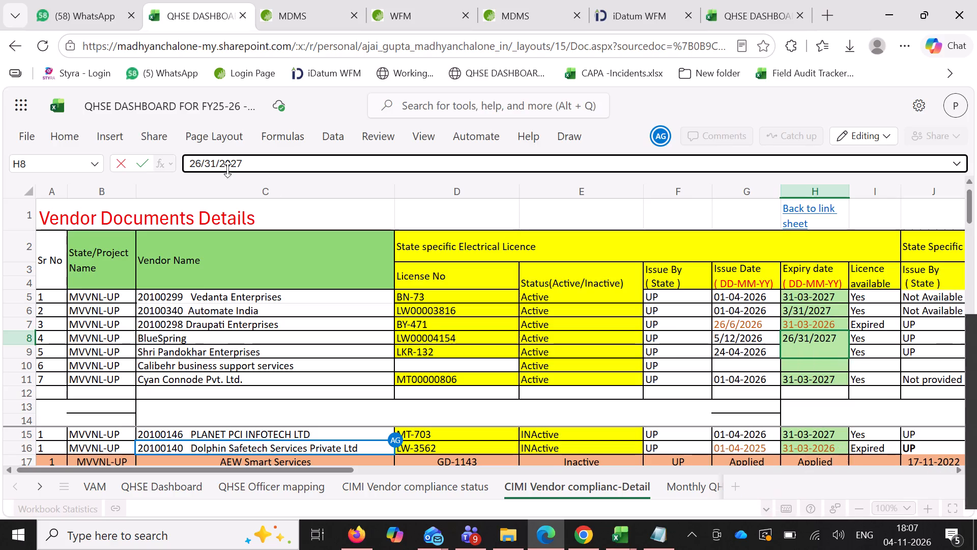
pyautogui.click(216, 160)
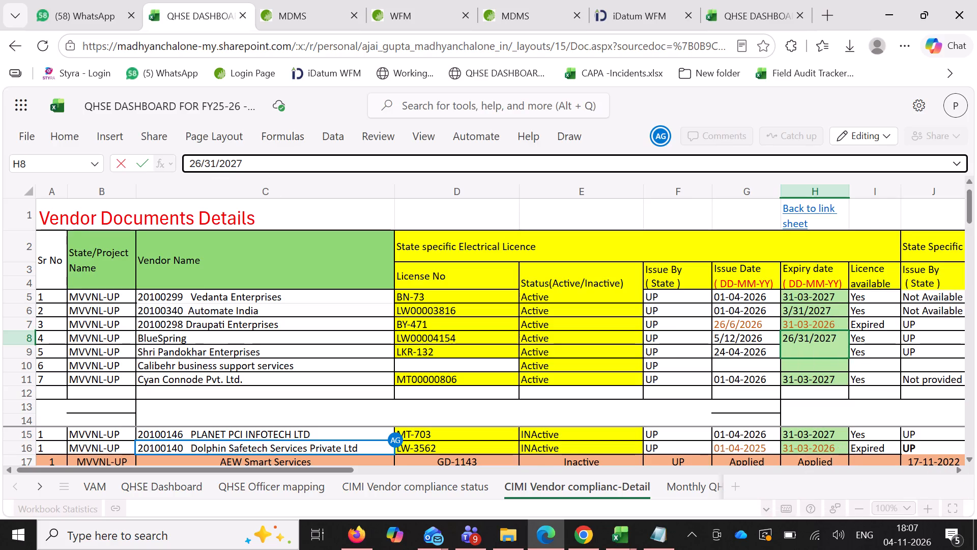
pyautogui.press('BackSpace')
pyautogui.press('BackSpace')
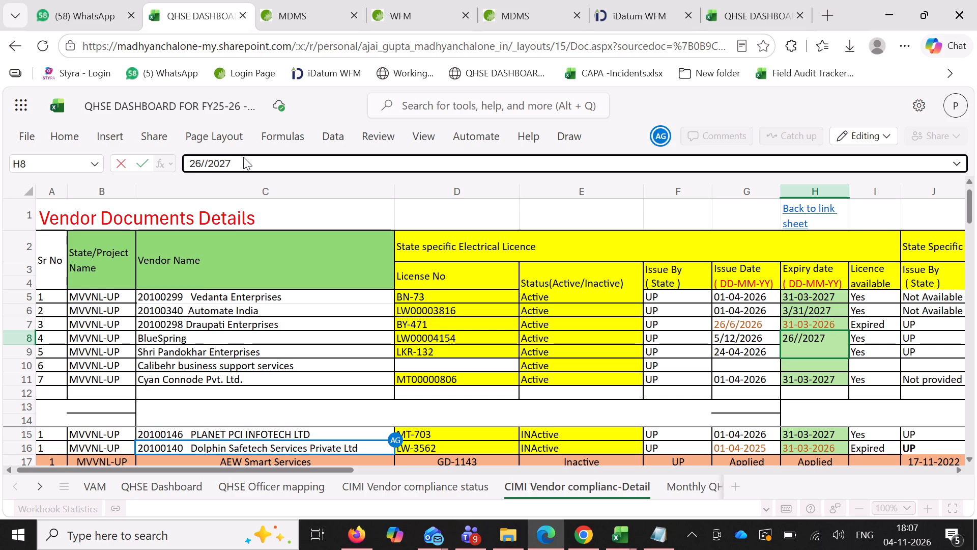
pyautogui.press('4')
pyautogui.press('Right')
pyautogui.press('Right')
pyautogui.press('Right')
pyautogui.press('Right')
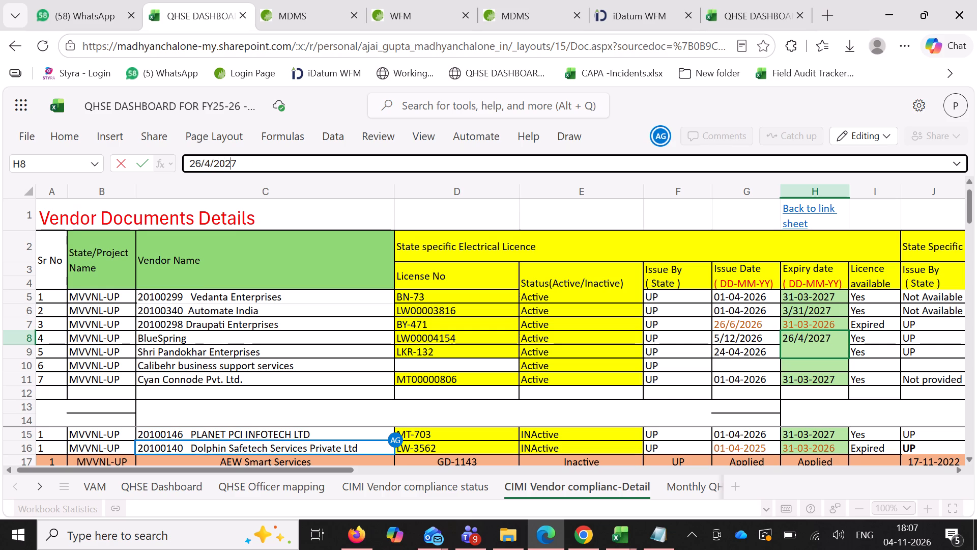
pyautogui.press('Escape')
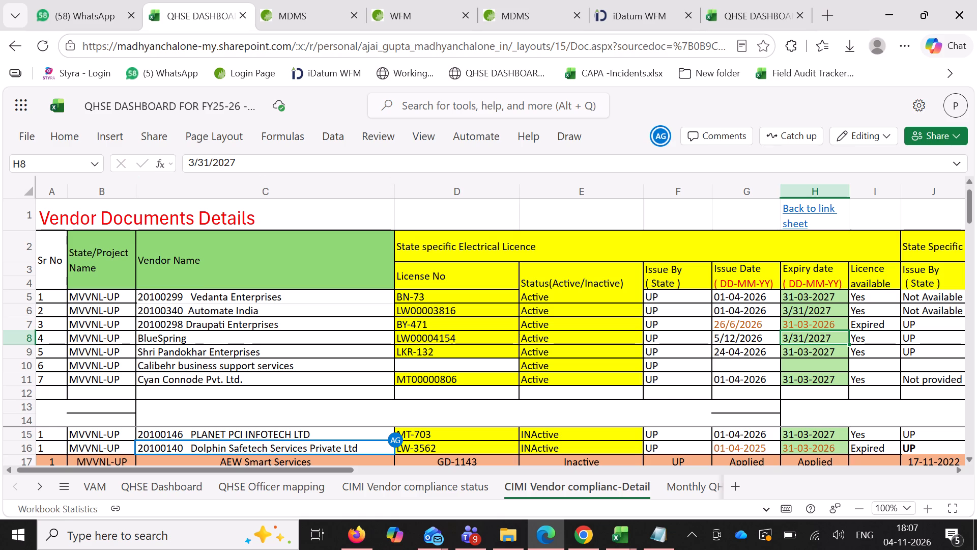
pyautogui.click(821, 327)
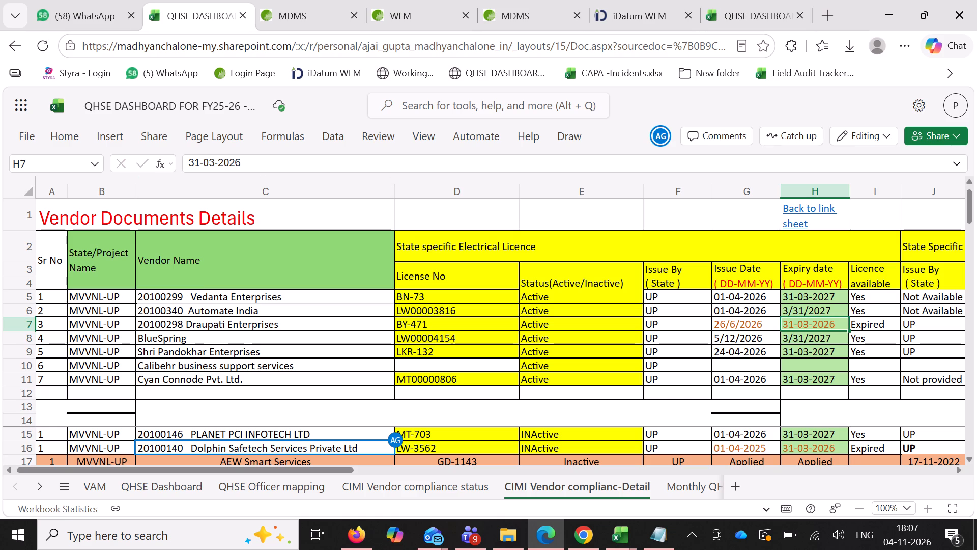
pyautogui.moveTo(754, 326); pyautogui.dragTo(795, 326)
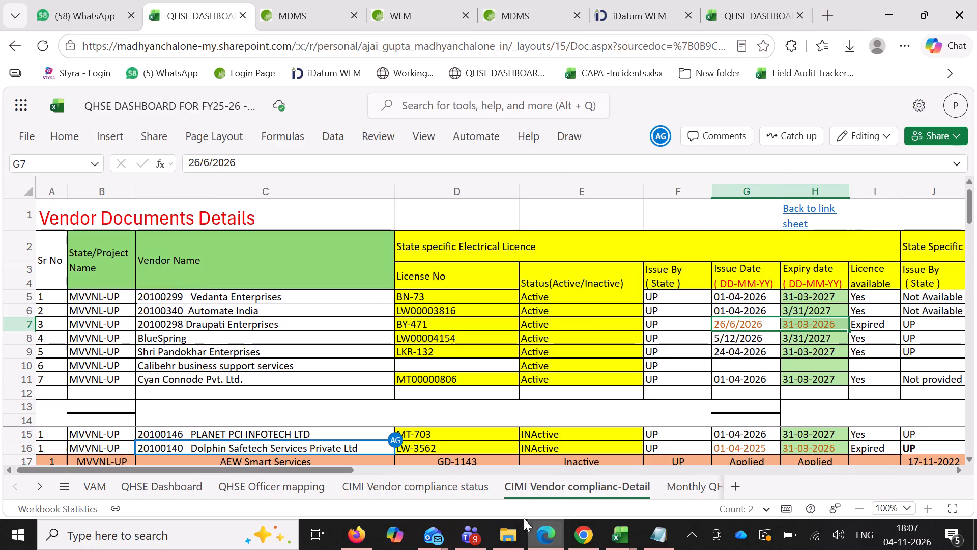
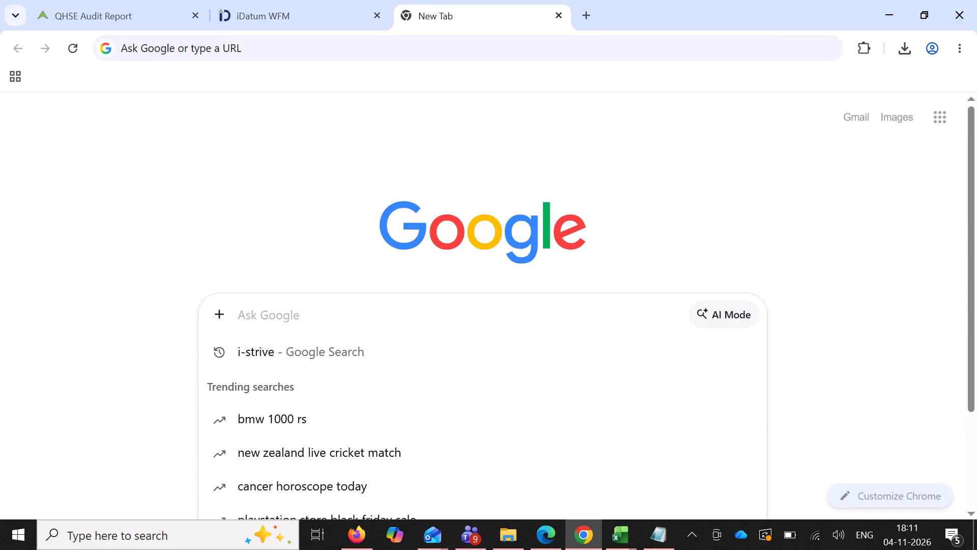
# Start a Google web search with the word "application" in the new tab's search box.
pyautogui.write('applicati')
pyautogui.scroll(-1, 407, 318)
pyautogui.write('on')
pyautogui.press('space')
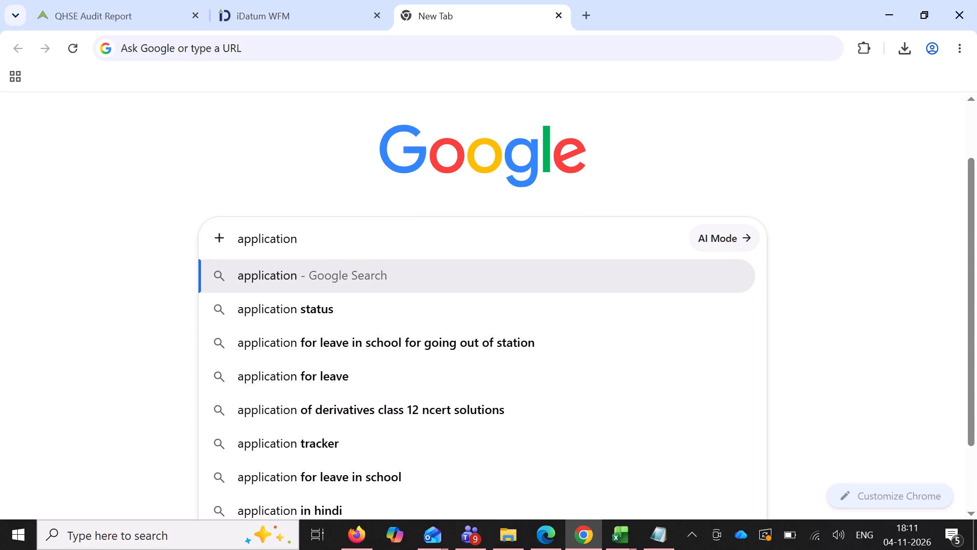
# Continue the Google search query that begins with "application" so that it reads "application diye hua samay hogay".
pyautogui.write('diye hua')
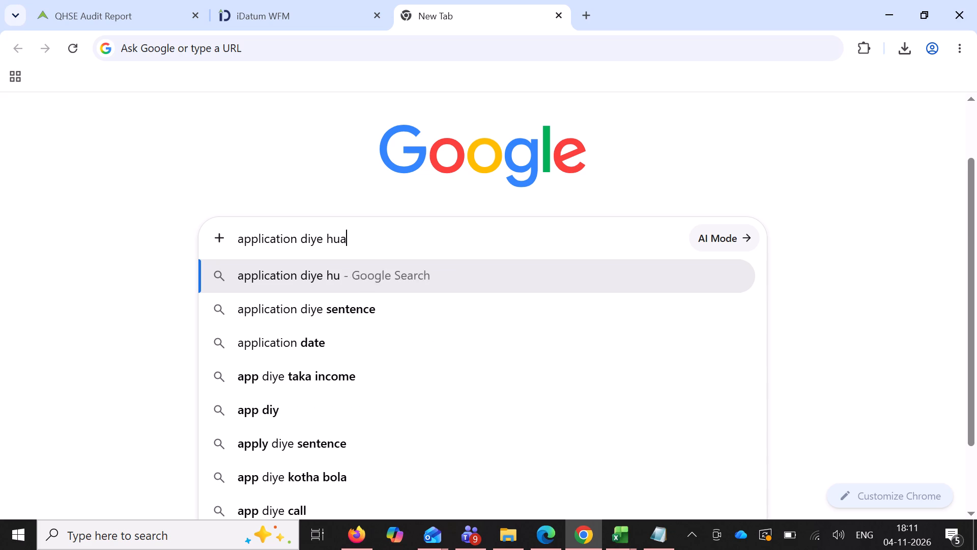
pyautogui.press('space')
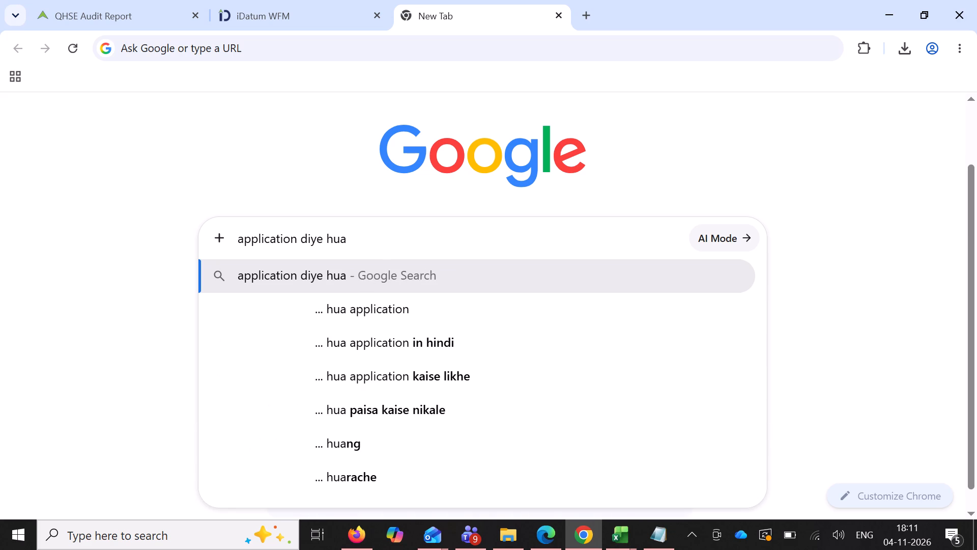
pyautogui.write('samay')
pyautogui.press('space')
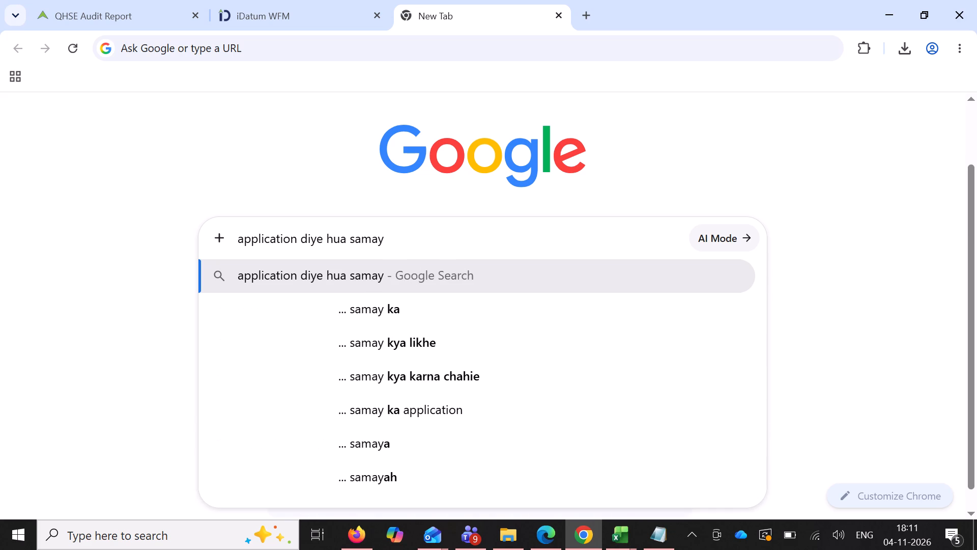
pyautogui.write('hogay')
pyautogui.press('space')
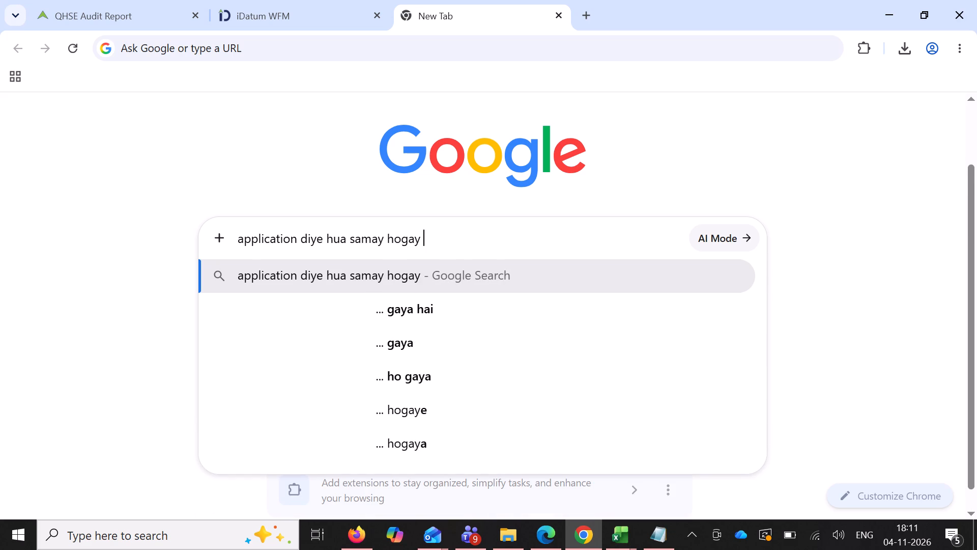
# Complete the Google query as "application diye hua samay hogaya abhi tak aaya nahi translate" and run the search.
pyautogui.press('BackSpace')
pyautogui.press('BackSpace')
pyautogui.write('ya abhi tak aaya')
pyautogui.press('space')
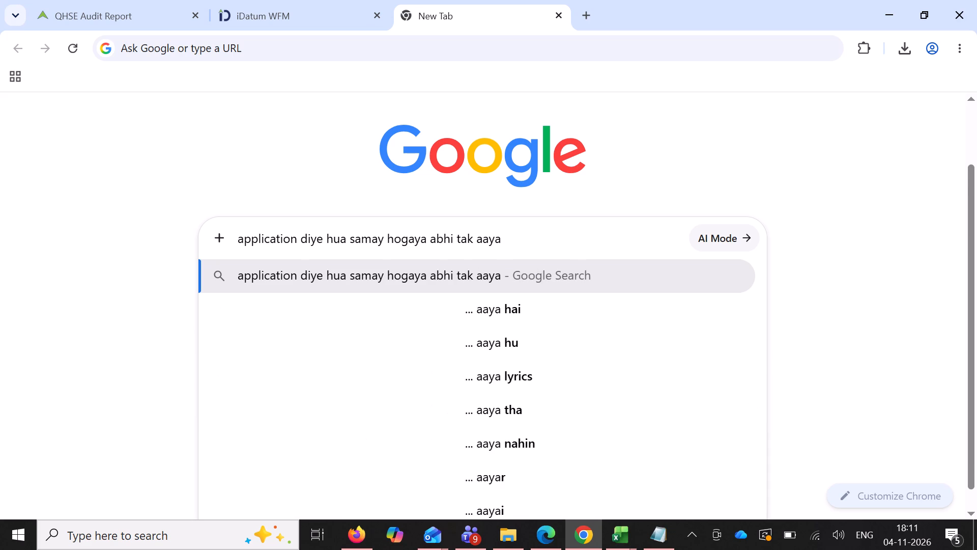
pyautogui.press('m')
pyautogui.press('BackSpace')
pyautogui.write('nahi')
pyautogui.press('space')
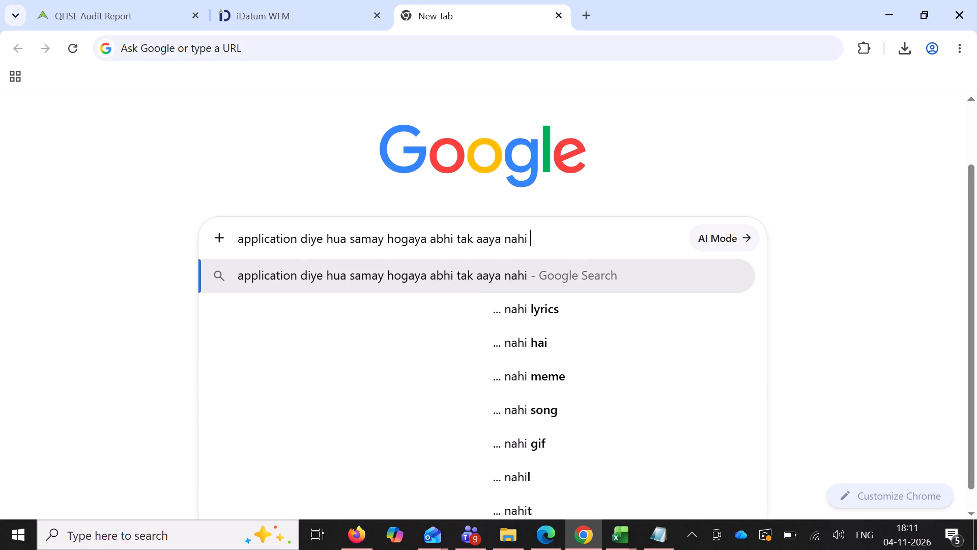
pyautogui.click(538, 240)
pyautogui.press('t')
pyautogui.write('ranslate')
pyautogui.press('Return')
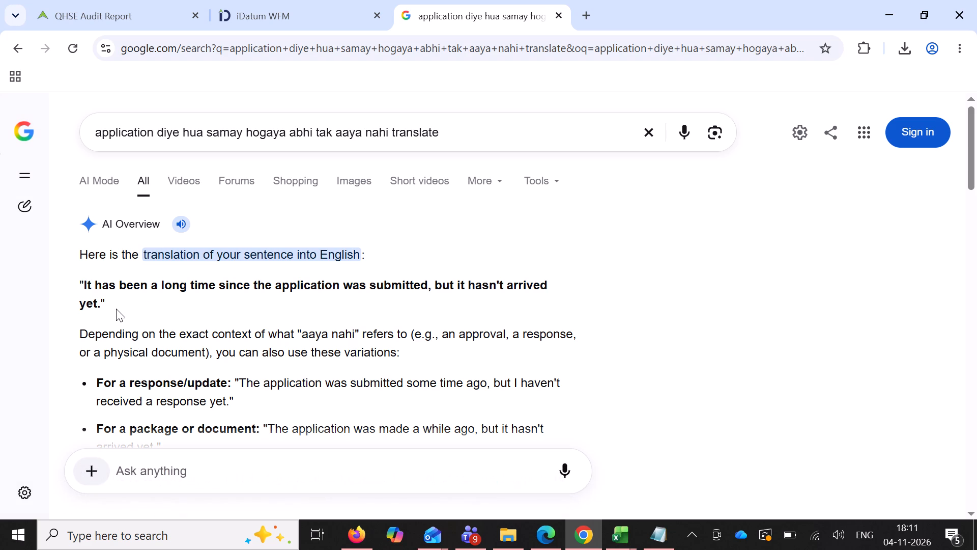
# Copy the main English translation, the full bold sentence with its quotation marks, from the AI Overview.
pyautogui.moveTo(111, 310); pyautogui.dragTo(75, 289)
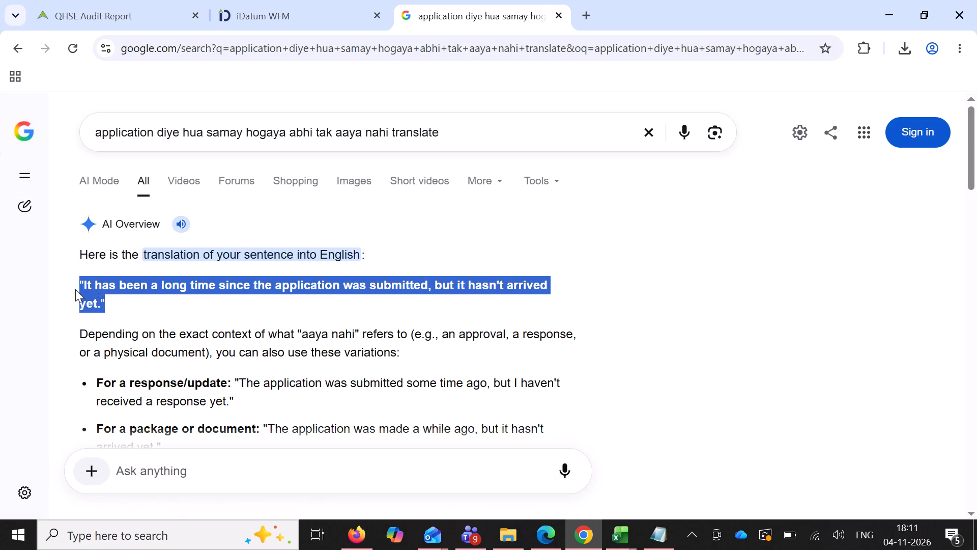
pyautogui.moveTo(75, 289); pyautogui.dragTo(70, 287)
pyautogui.hotkey('ctrl', 'c')
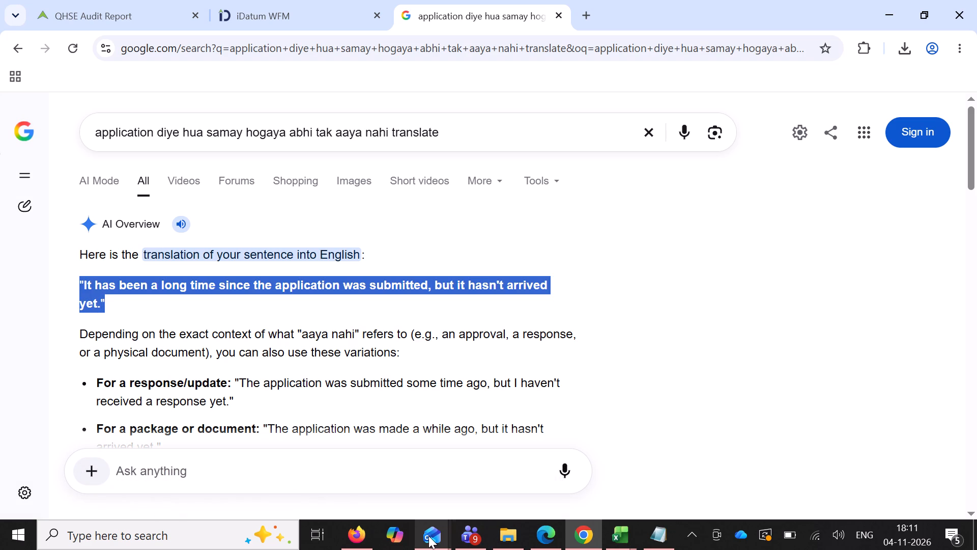
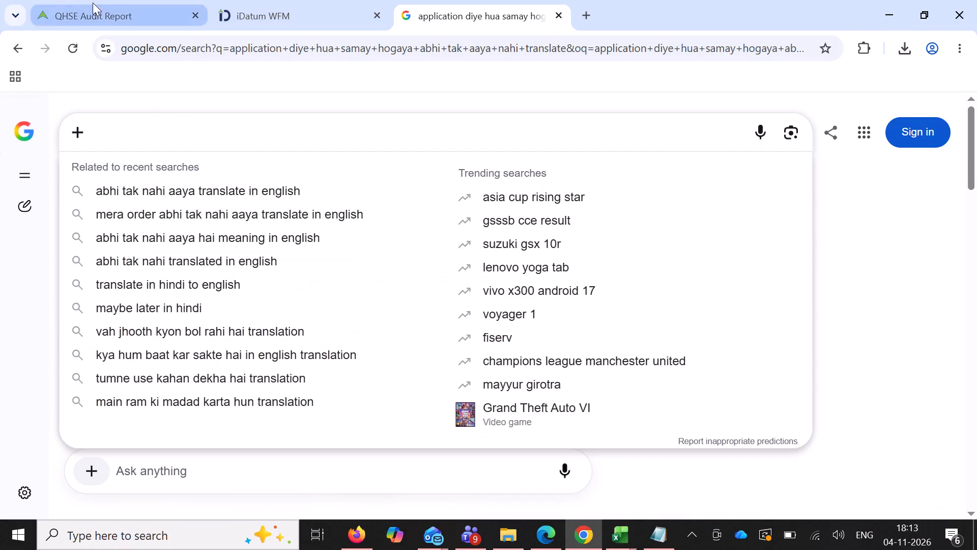
# Leave the Google search for the QHSE Audit Report page and bring up the open Excel workbooks to choose from.
pyautogui.click(94, 1)
pyautogui.click(631, 534)
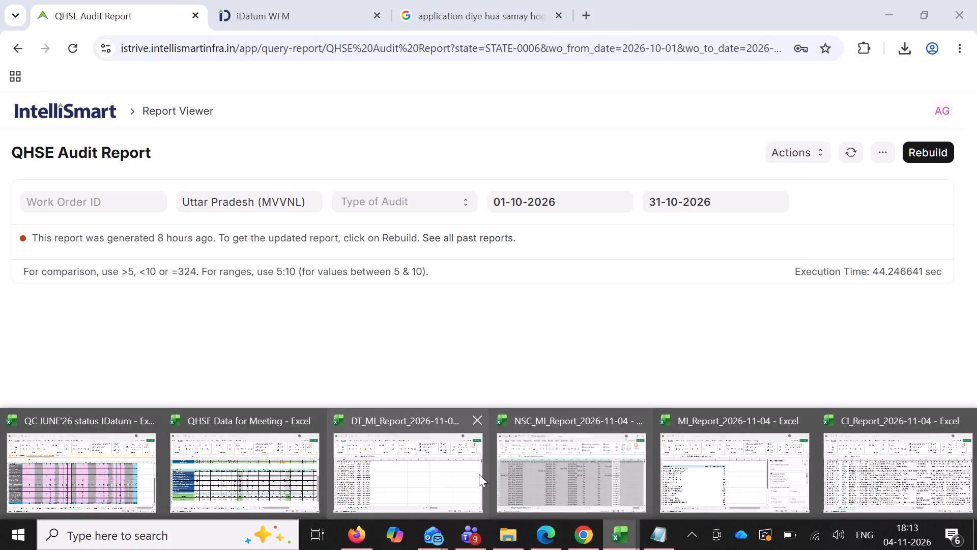
# In the NSC_MI_Report workbook, leave the Consumer column N out of the selected columns alongside NSC MI Done Date.
pyautogui.click(552, 451)
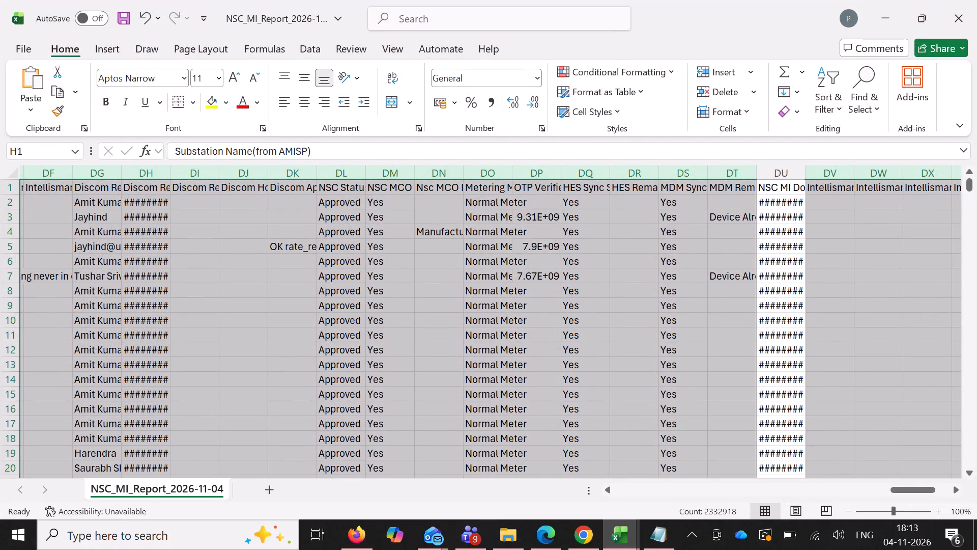
pyautogui.hscroll(16, 579, 243)
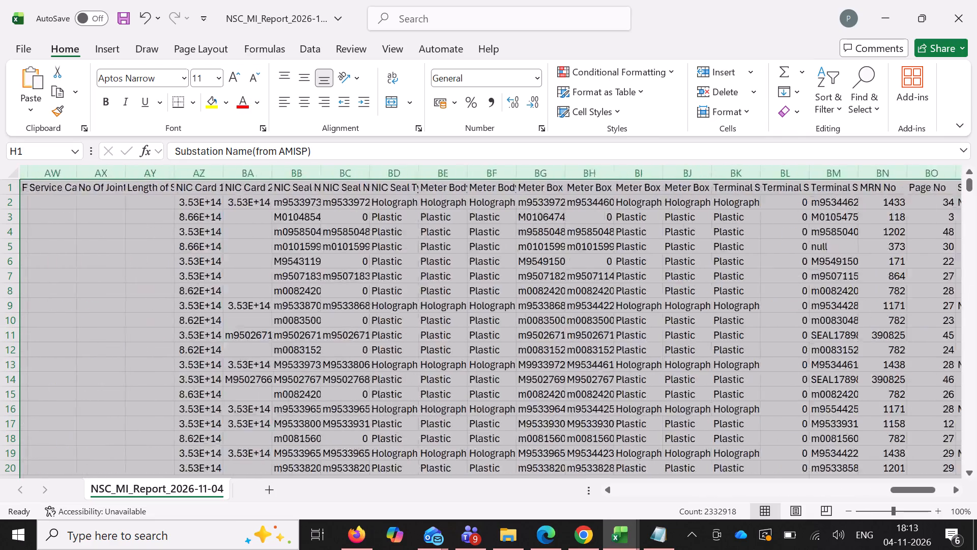
pyautogui.hscroll(11, 575, 241)
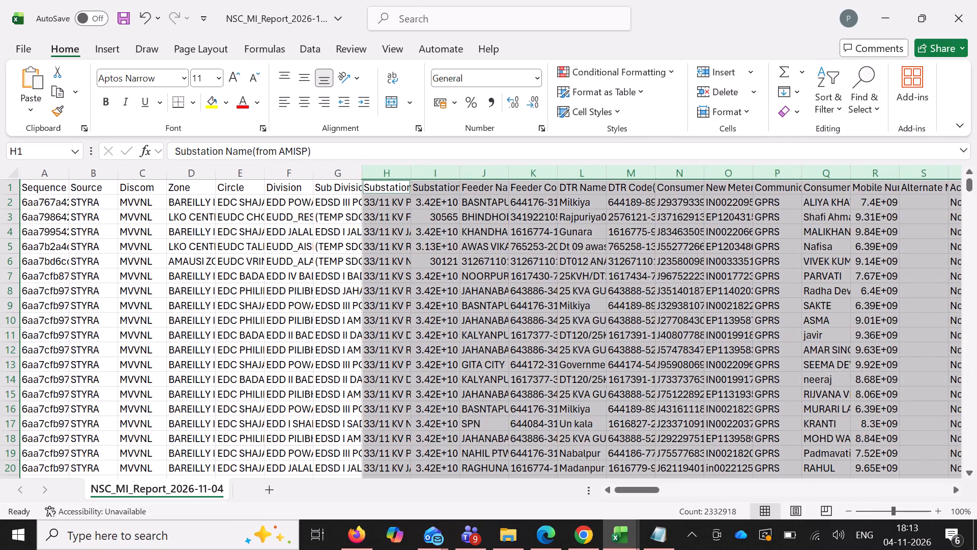
pyautogui.hscroll(-4, 575, 241)
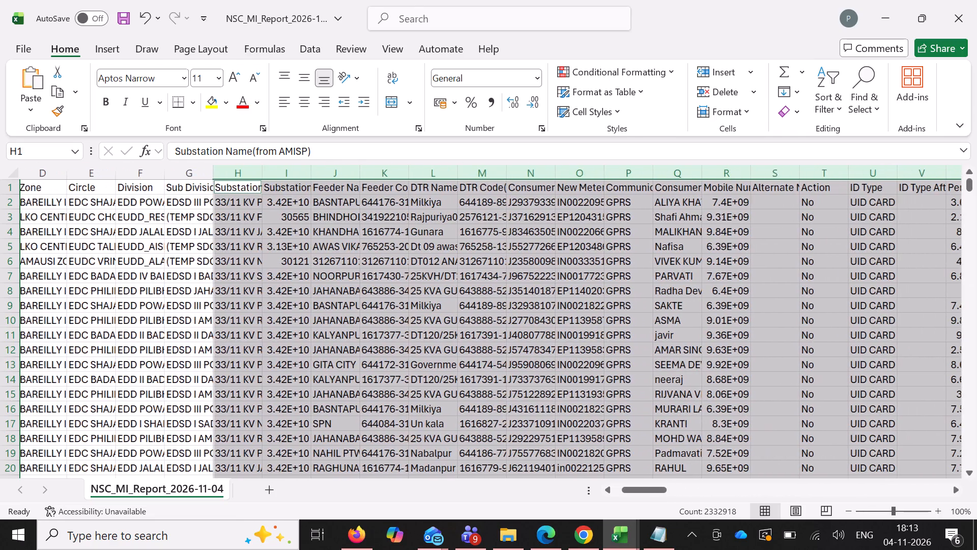
pyautogui.hscroll(-1, 575, 241)
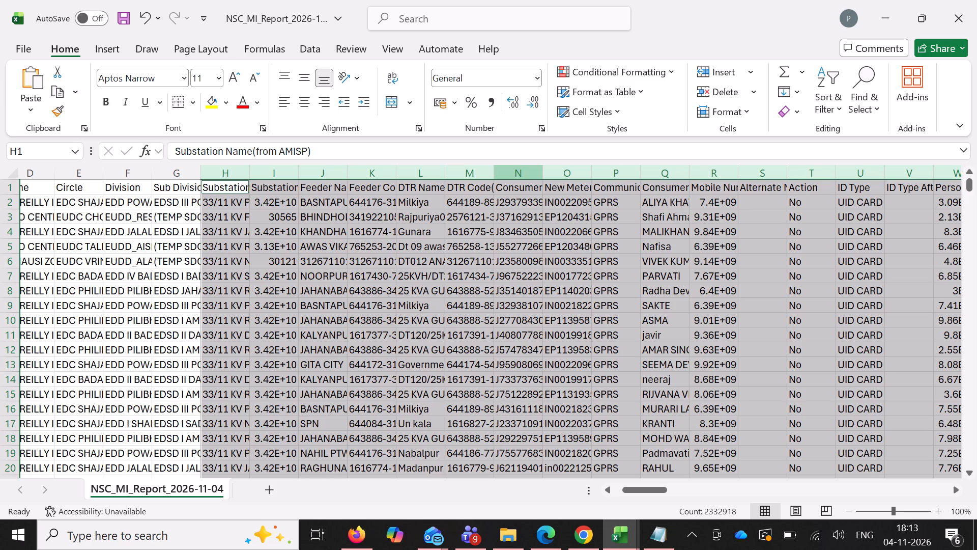
pyautogui.keyDown('ctrl'); pyautogui.click(525, 173); pyautogui.keyUp('ctrl')
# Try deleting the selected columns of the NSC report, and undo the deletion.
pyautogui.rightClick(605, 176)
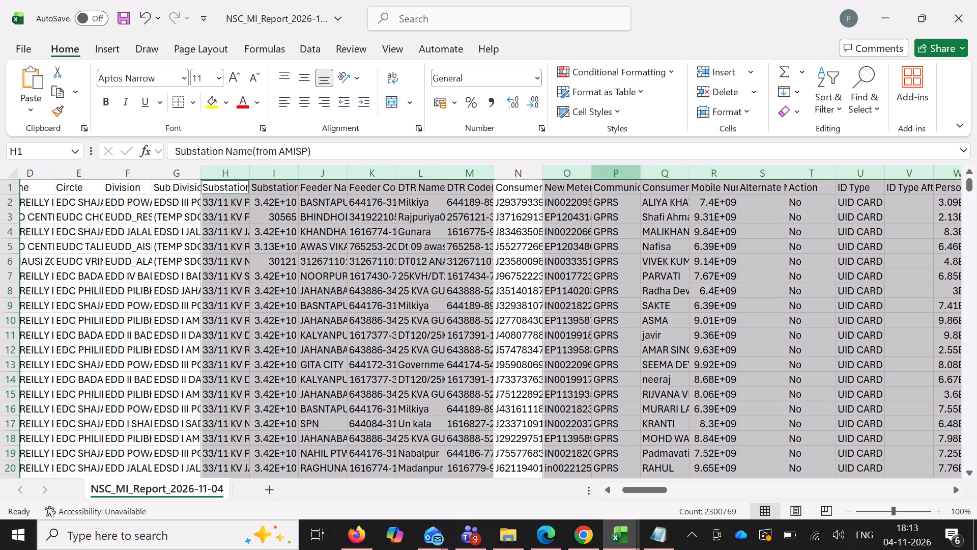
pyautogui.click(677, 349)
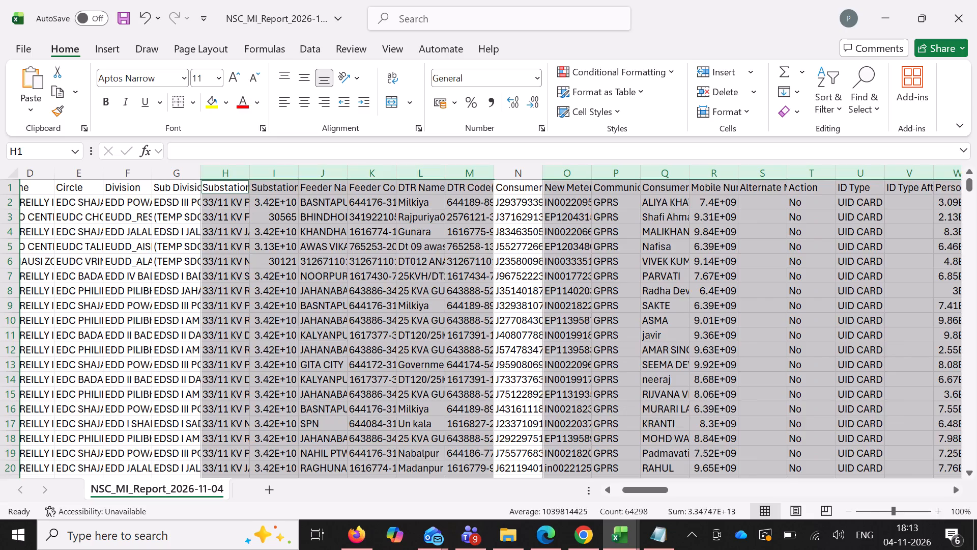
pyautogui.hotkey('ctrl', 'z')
# Exclude Discom Review Date and NSC Status from the selection too, and delete the remaining selected columns from H onward.
pyautogui.hscroll(-4, 623, 229)
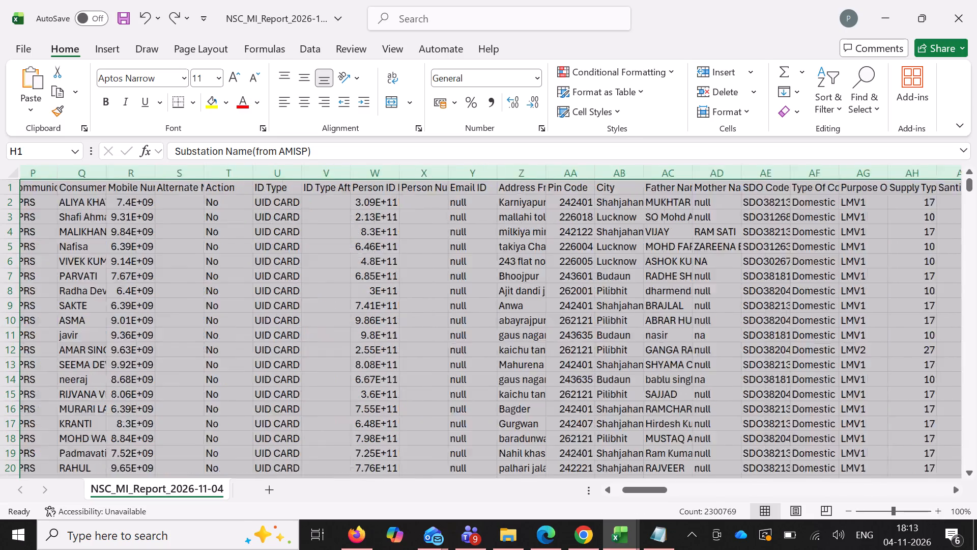
pyautogui.hscroll(-19, 622, 228)
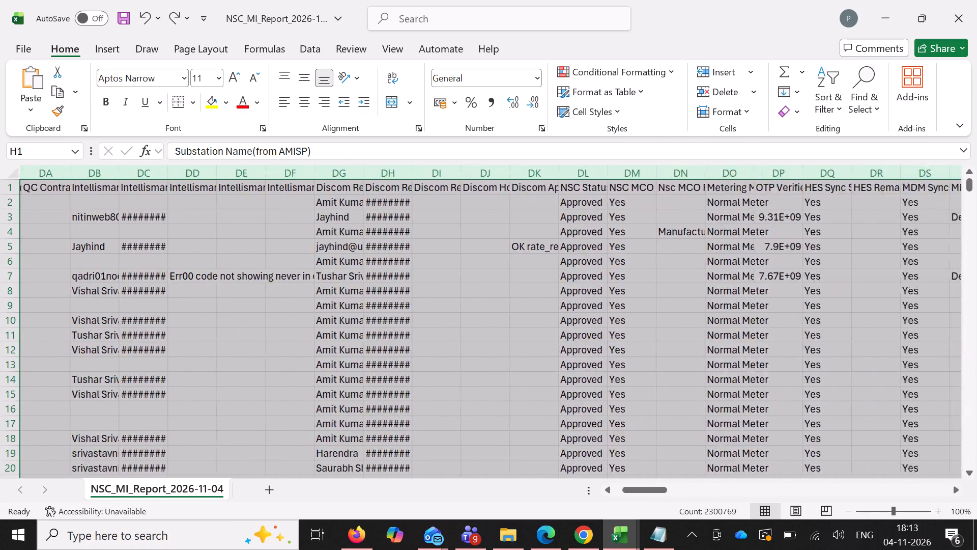
pyautogui.hscroll(-4, 618, 226)
pyautogui.hscroll(4, 618, 226)
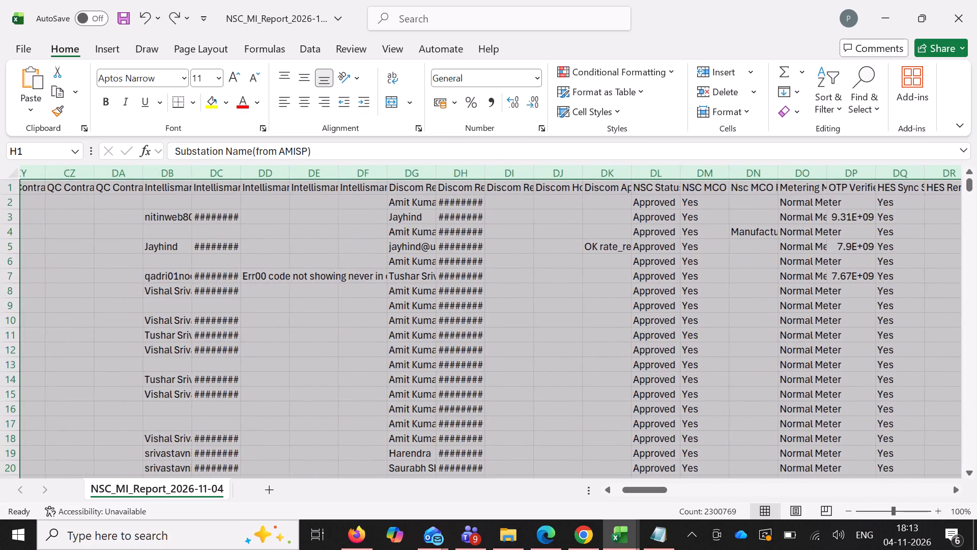
pyautogui.keyDown('ctrl'); pyautogui.click(465, 170); pyautogui.keyUp('ctrl')
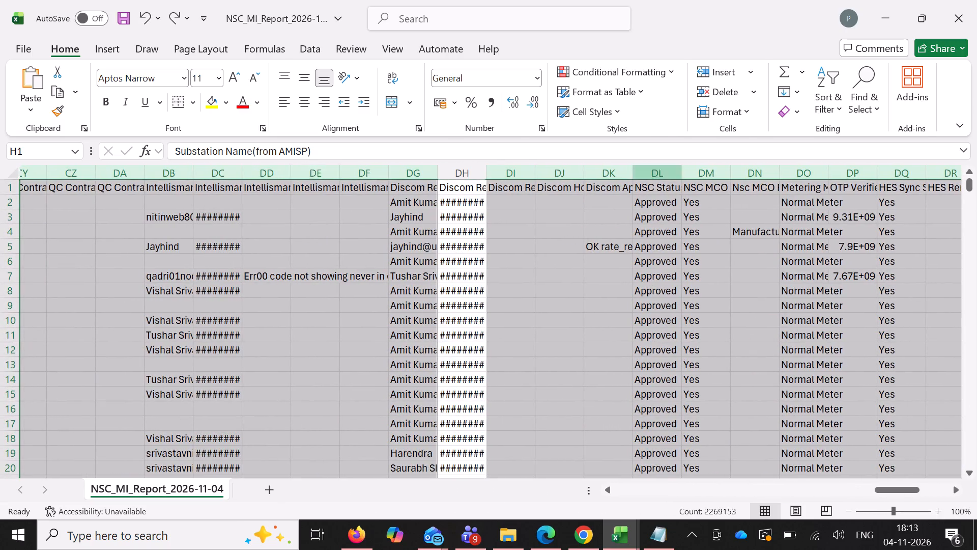
pyautogui.keyDown('ctrl'); pyautogui.click(650, 172); pyautogui.keyUp('ctrl')
pyautogui.rightClick(364, 176)
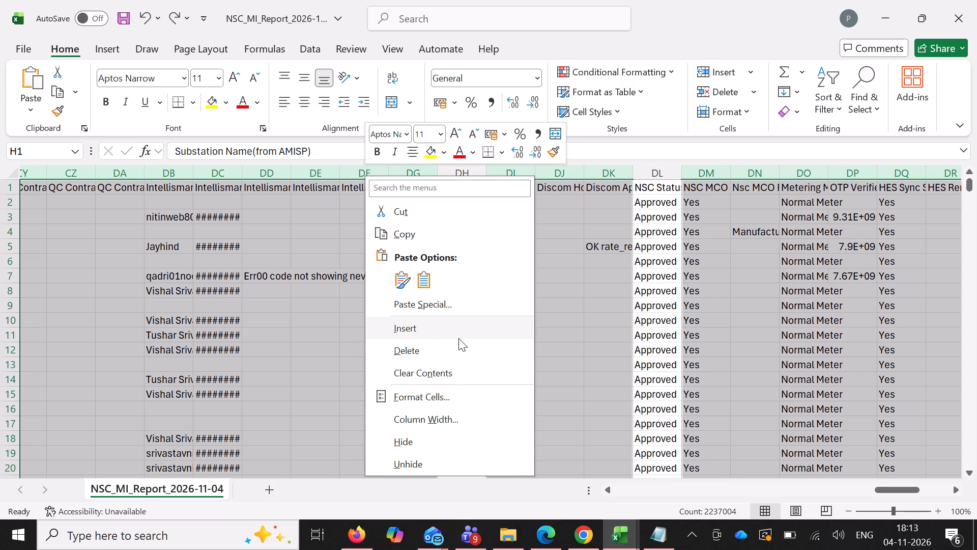
pyautogui.click(443, 351)
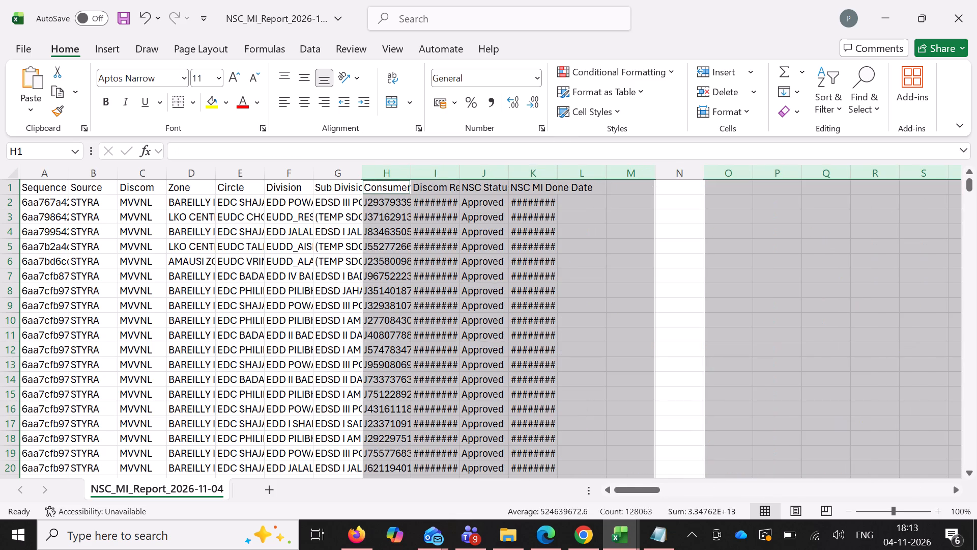
# Reorder the NSC columns after the Consumer column as NSC MI Done Date, NSC Status, Discom Review Date.
pyautogui.click(539, 177)
pyautogui.moveTo(506, 199); pyautogui.dragTo(412, 209)
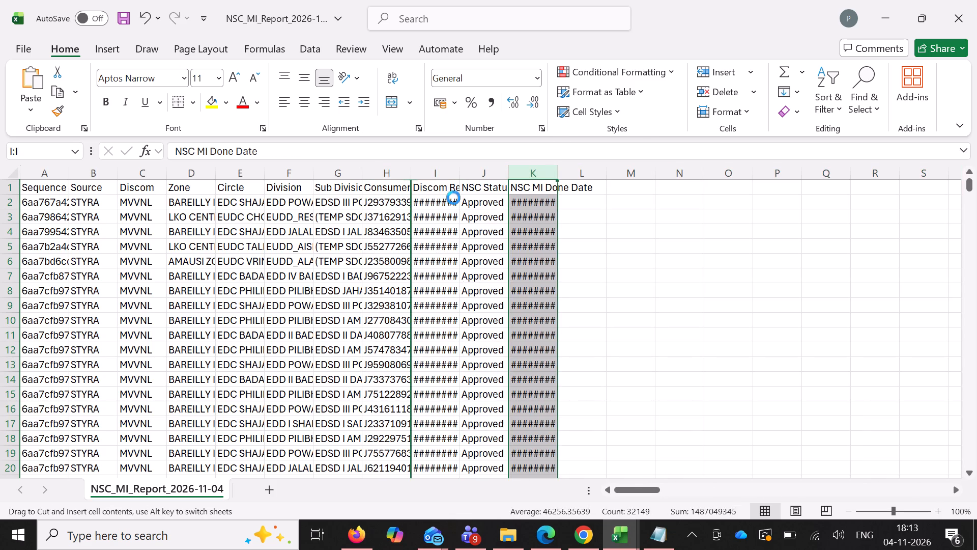
pyautogui.click(471, 178)
pyautogui.moveTo(509, 201); pyautogui.dragTo(558, 212)
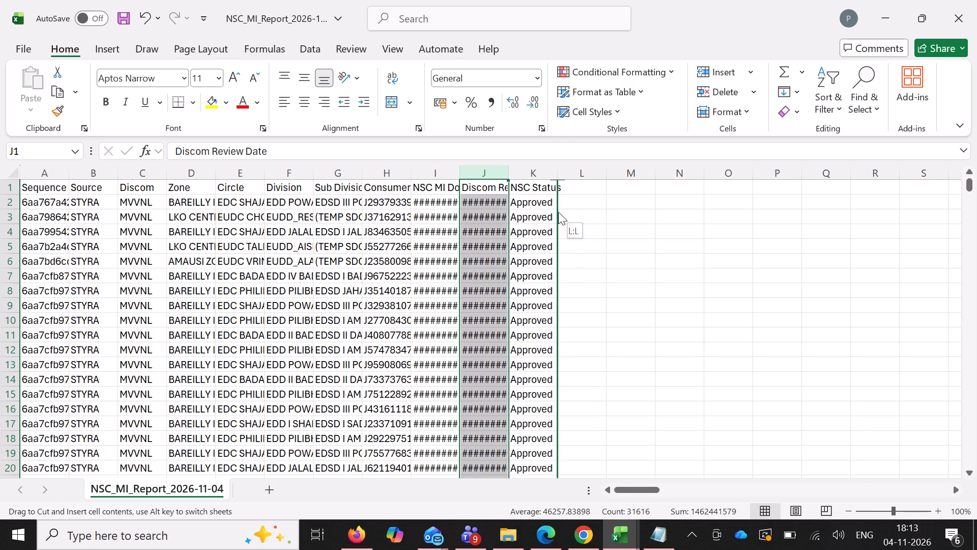
pyautogui.moveTo(558, 212); pyautogui.dragTo(558, 213)
# In the MI_Report workbook's MI_Report_2026-11-04 sheet, select all columns from H onward except MI Done Date and Discom Approve Date.
pyautogui.click(613, 534)
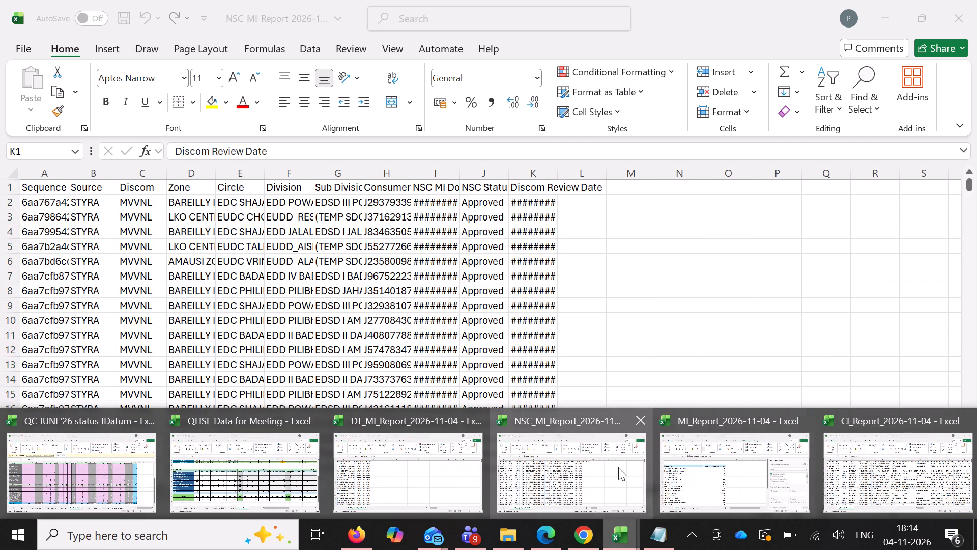
pyautogui.click(701, 462)
pyautogui.click(224, 489)
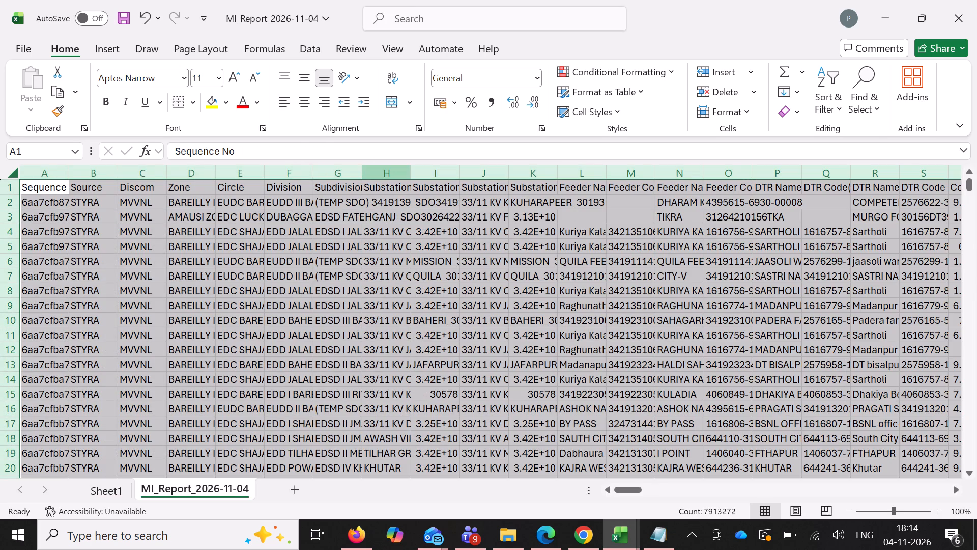
pyautogui.click(387, 172)
pyautogui.hotkey('ctrl', 'shift', 'Right')
pyautogui.hscroll(2, 328, 173)
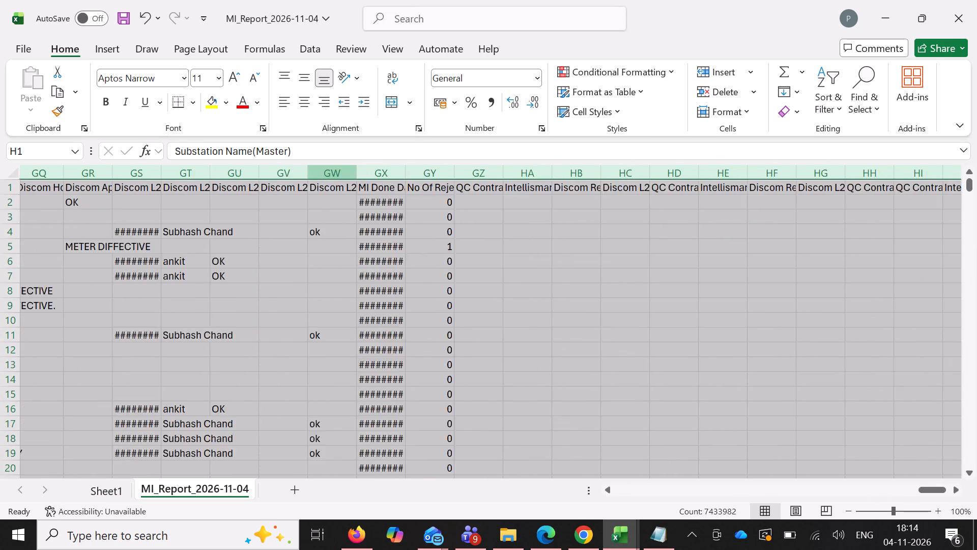
pyautogui.hscroll(3, 315, 174)
pyautogui.hscroll(-4, 777, 188)
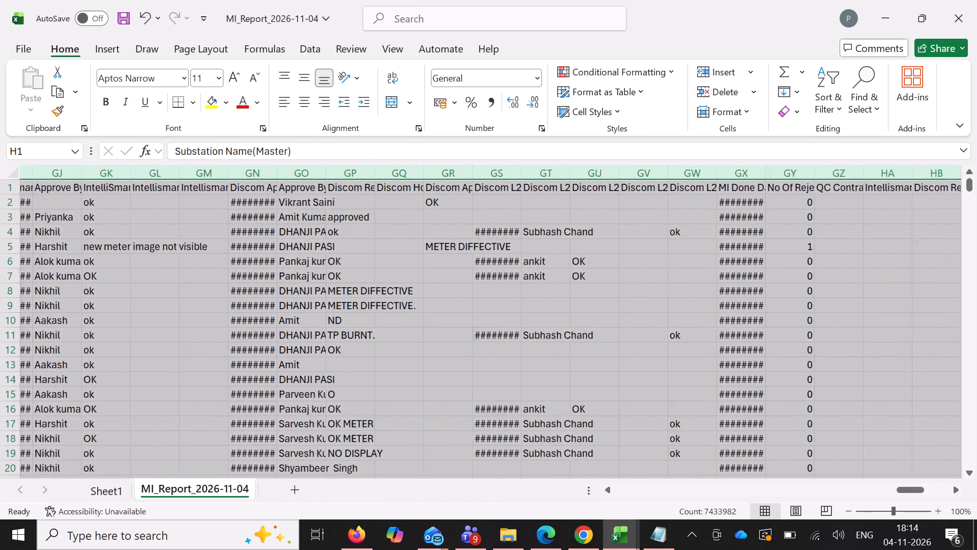
pyautogui.hscroll(-1, 780, 189)
pyautogui.keyDown('ctrl'); pyautogui.click(773, 173); pyautogui.keyUp('ctrl')
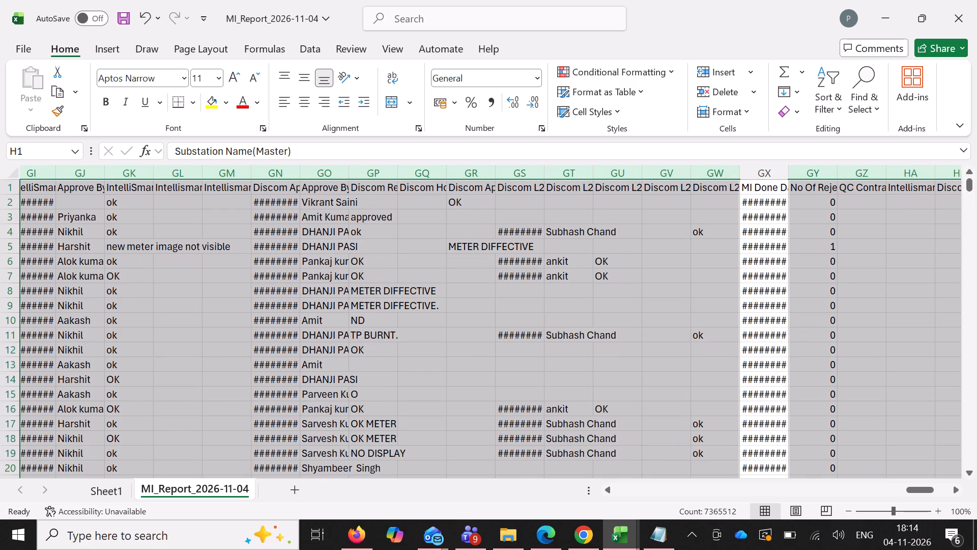
pyautogui.hscroll(1, 273, 212)
pyautogui.keyDown('ctrl'); pyautogui.click(410, 172); pyautogui.keyUp('ctrl')
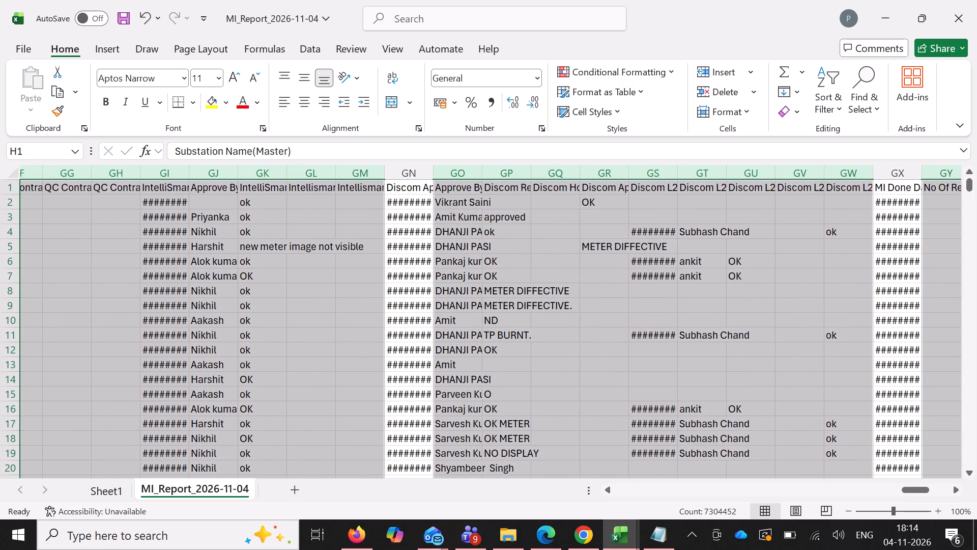
# Exclude MI Status and the Consumer column T from the selection as well, and delete the remaining selected columns.
pyautogui.hscroll(6, 648, 298)
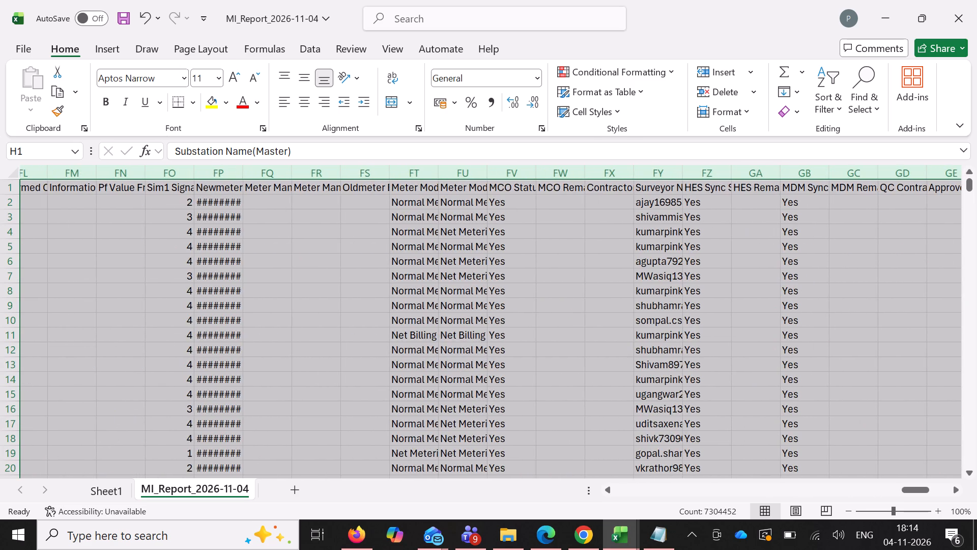
pyautogui.hscroll(3, 648, 298)
pyautogui.hscroll(-2, 648, 298)
pyautogui.hscroll(2, 648, 298)
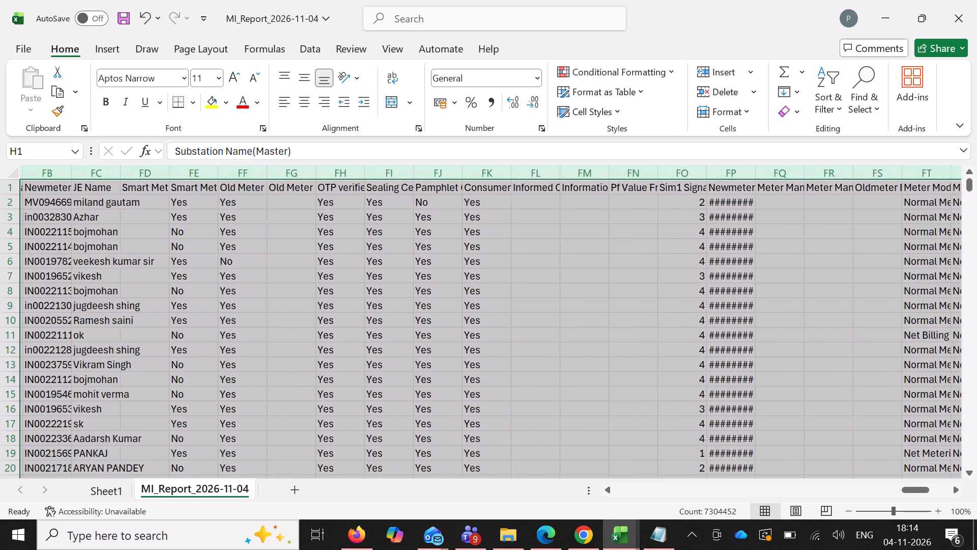
pyautogui.hscroll(7, 648, 298)
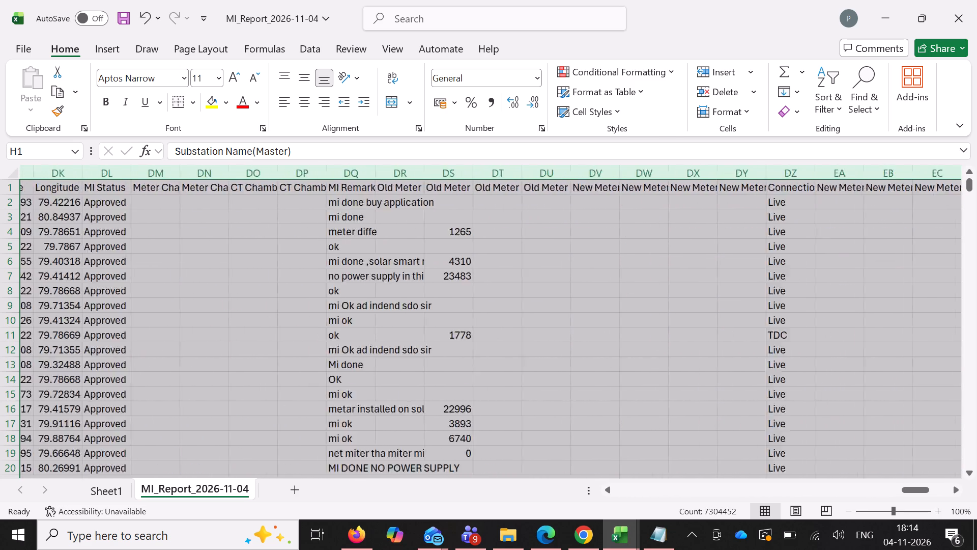
pyautogui.hscroll(2, 648, 298)
pyautogui.keyDown('ctrl'); pyautogui.click(283, 177); pyautogui.keyUp('ctrl')
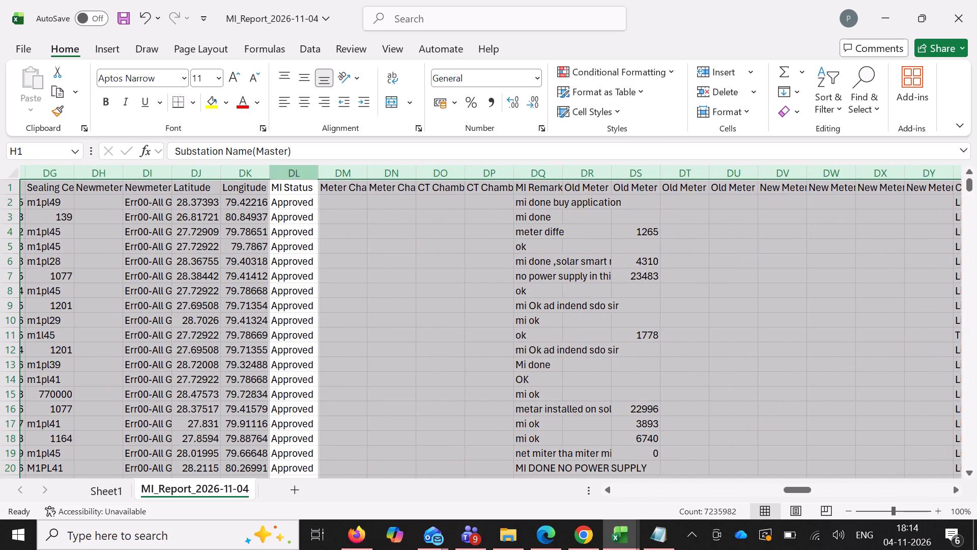
pyautogui.hscroll(13, 644, 340)
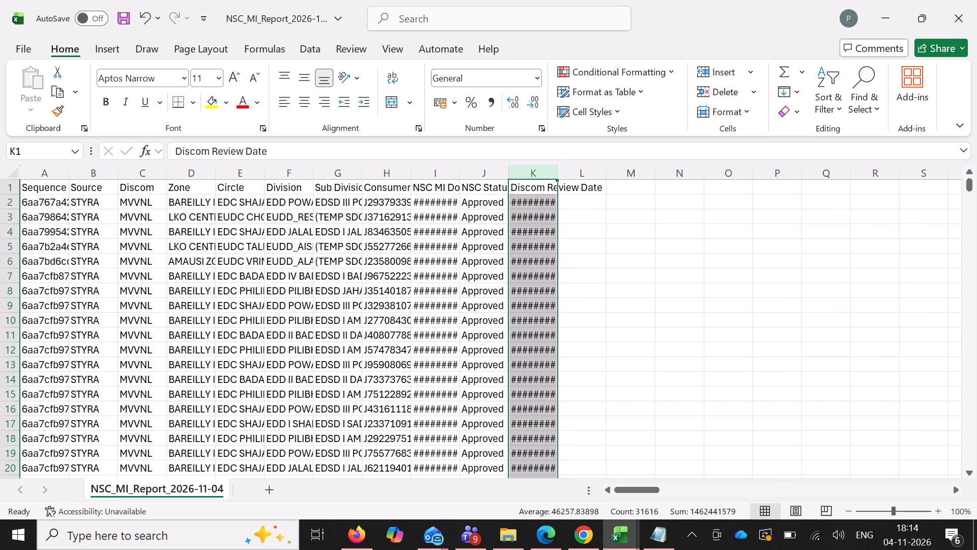
pyautogui.click(625, 532)
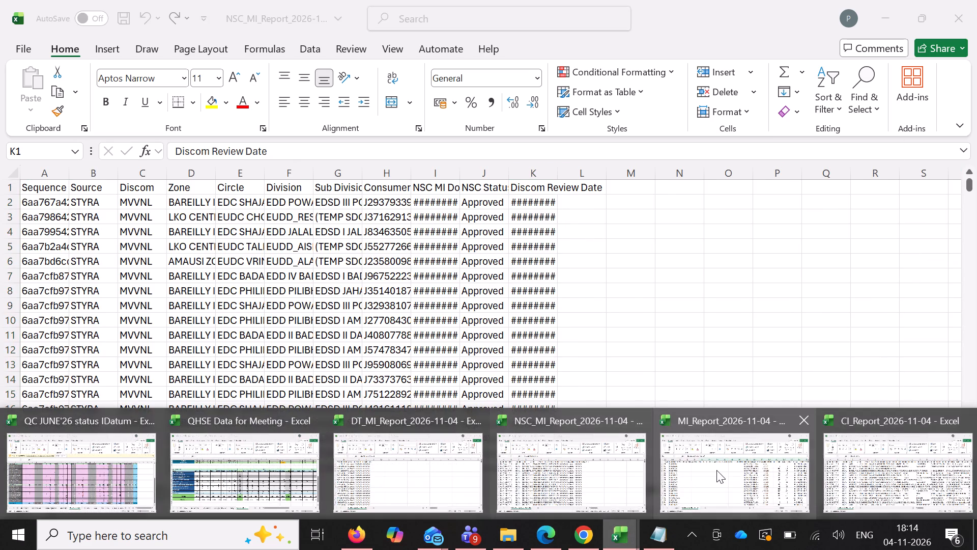
pyautogui.click(715, 469)
pyautogui.hscroll(15, 574, 274)
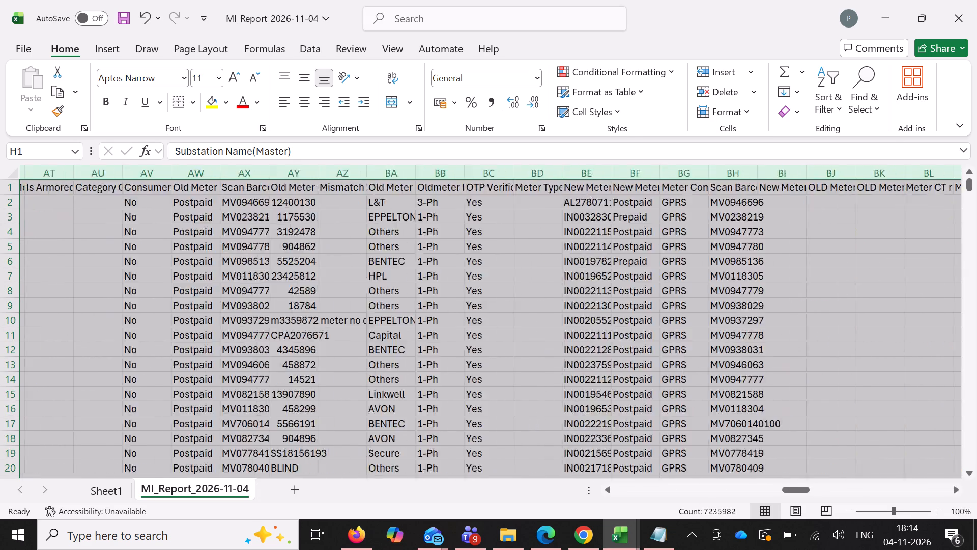
pyautogui.hscroll(9, 588, 282)
pyautogui.hscroll(-4, 588, 282)
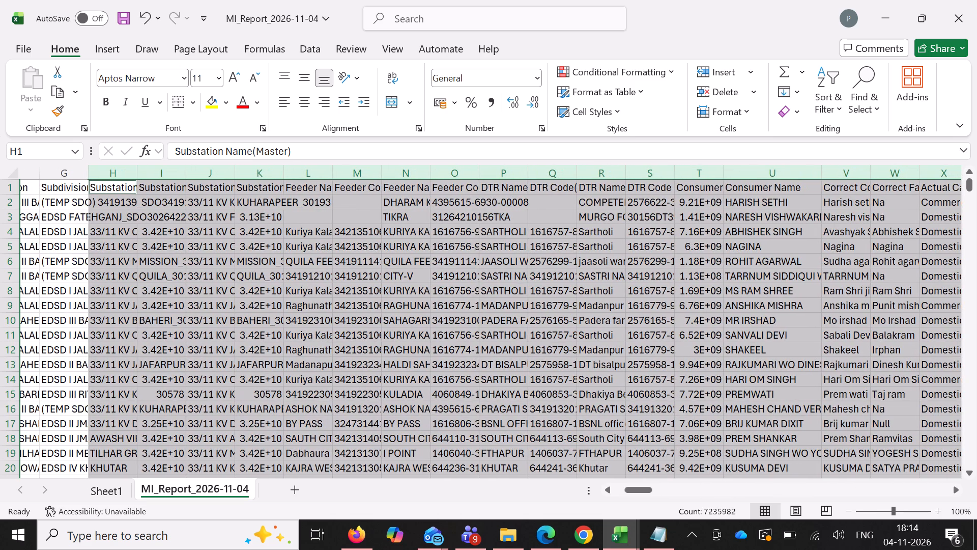
pyautogui.keyDown('ctrl'); pyautogui.click(698, 173); pyautogui.keyUp('ctrl')
pyautogui.rightClick(622, 182)
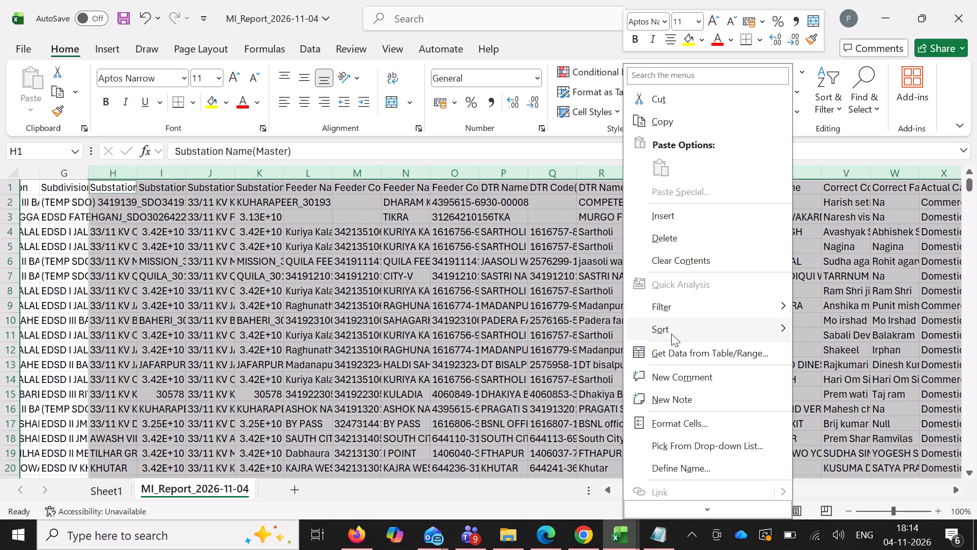
pyautogui.click(681, 235)
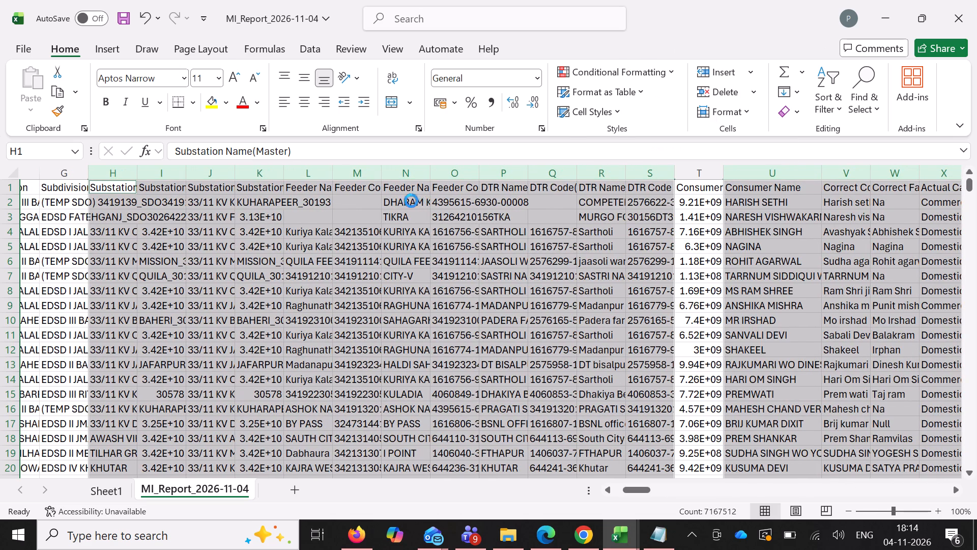
# Move the MI Done Date column between the Consumer and MI Status columns.
pyautogui.click(269, 174)
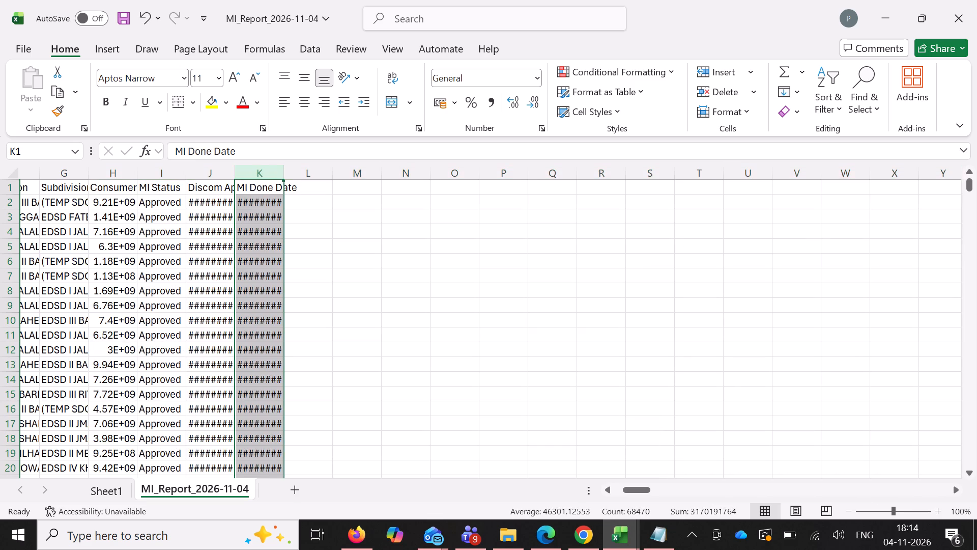
pyautogui.moveTo(237, 193); pyautogui.dragTo(139, 202)
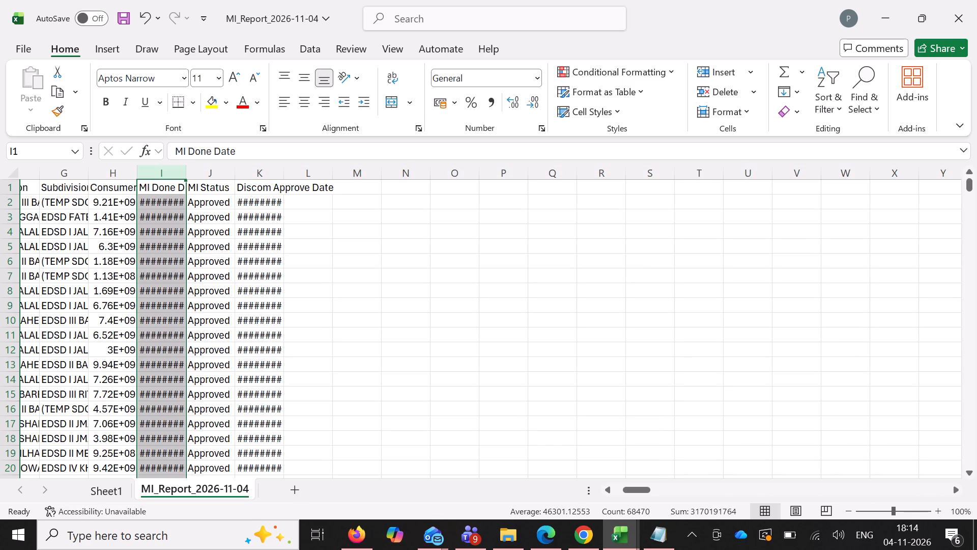
# Filter the MI Status column to exclude Approved, Pending@IntellismartCMI and Pending@Discom L2.
pyautogui.click(210, 190)
pyautogui.hotkey('ctrl', 'shift', 'l')
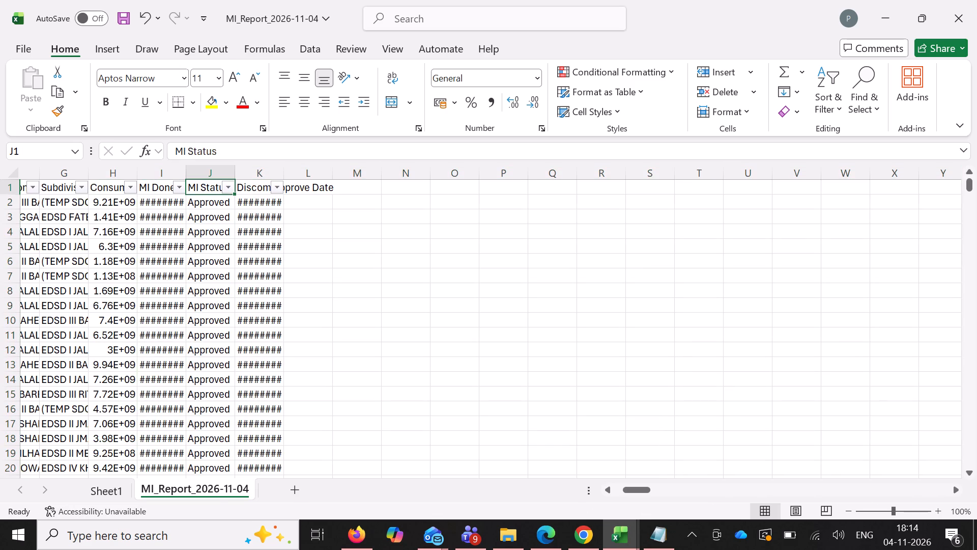
pyautogui.click(232, 189)
pyautogui.click(87, 367)
pyautogui.scroll(-3, 124, 401)
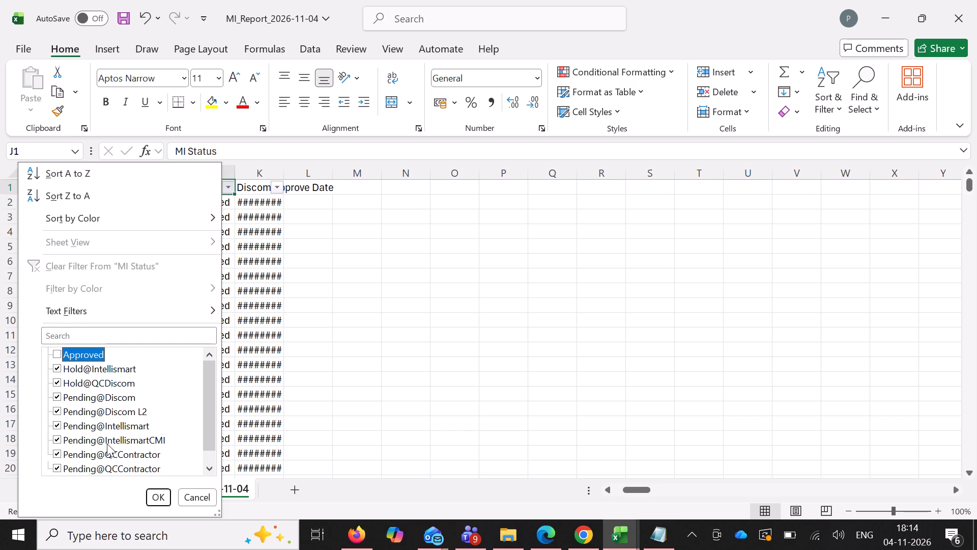
pyautogui.click(107, 444)
pyautogui.click(124, 409)
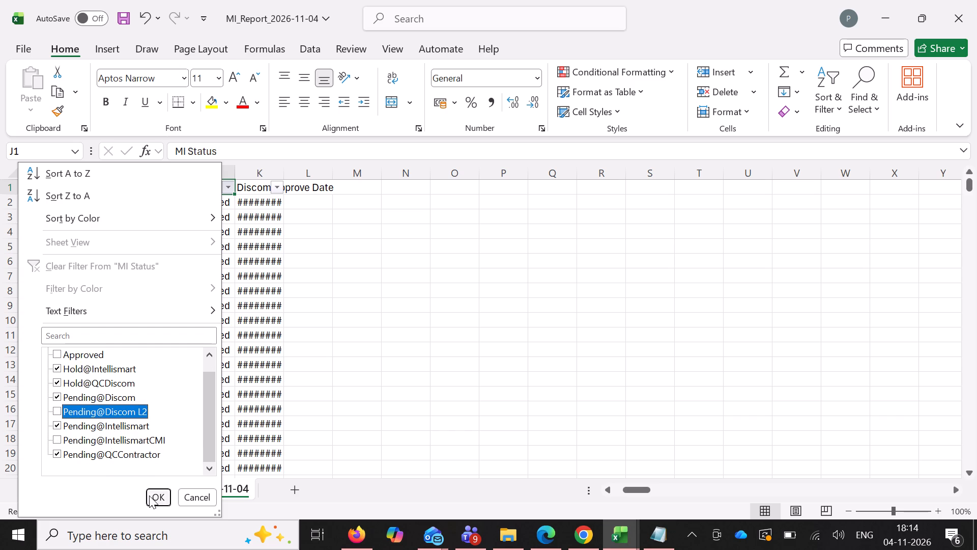
pyautogui.click(150, 492)
# Select all filtered MI data rows from the Zone column through the MI Status column, excluding the header.
pyautogui.hotkey('ctrl', 'Left')
pyautogui.press('Right')
pyautogui.press('Down')
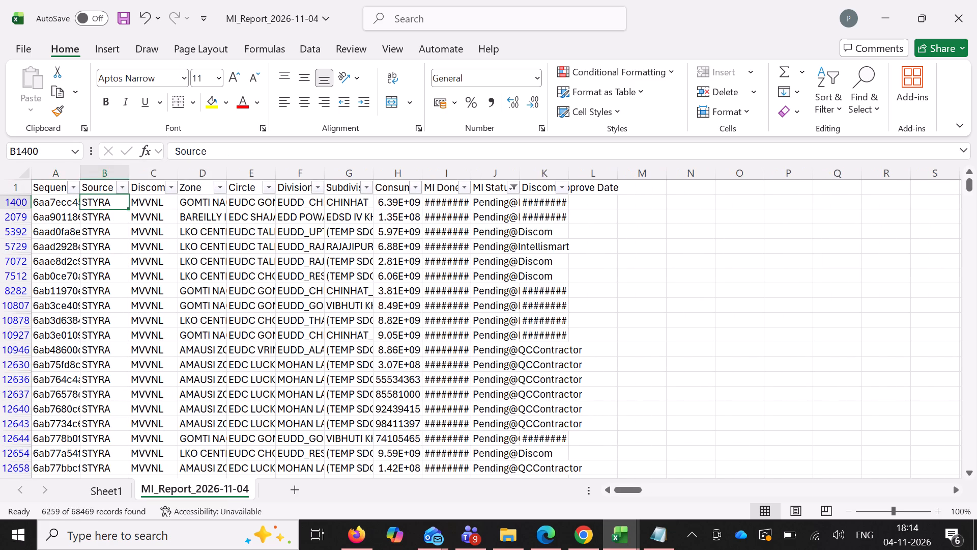
pyautogui.press('Right')
pyautogui.press('Right')
pyautogui.hotkey('ctrl', 'shift', 'Right')
pyautogui.hotkey('ctrl', 'shift', 'Down')
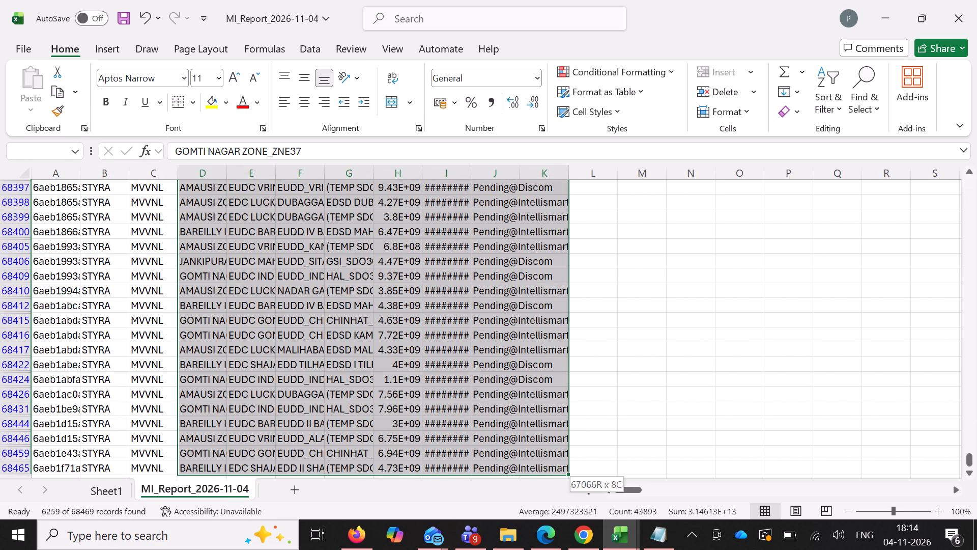
pyautogui.hotkey('shift', 'Left')
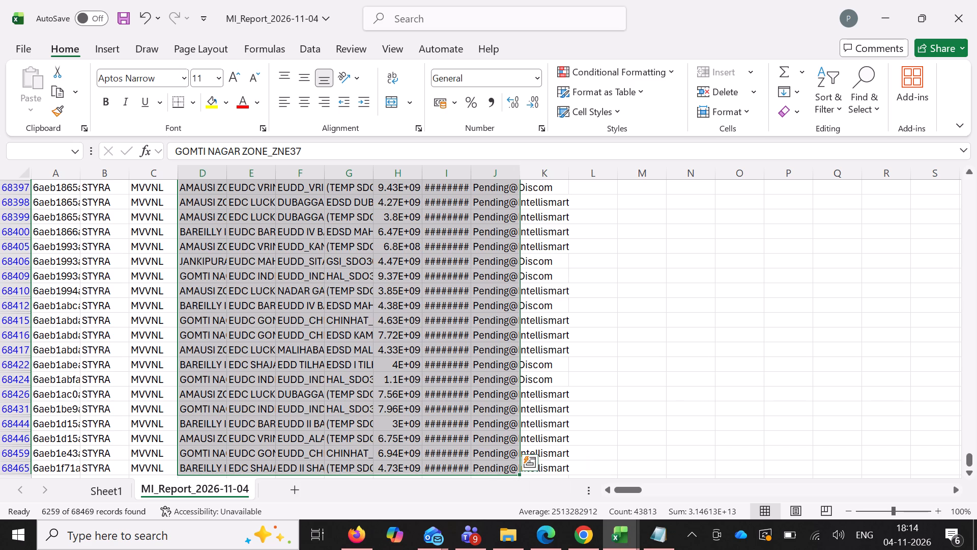
# In the DT_MI_Report workbook, move the MI Done Date column between the Intellismart DT Code and QC Status columns.
pyautogui.click(626, 541)
pyautogui.click(370, 479)
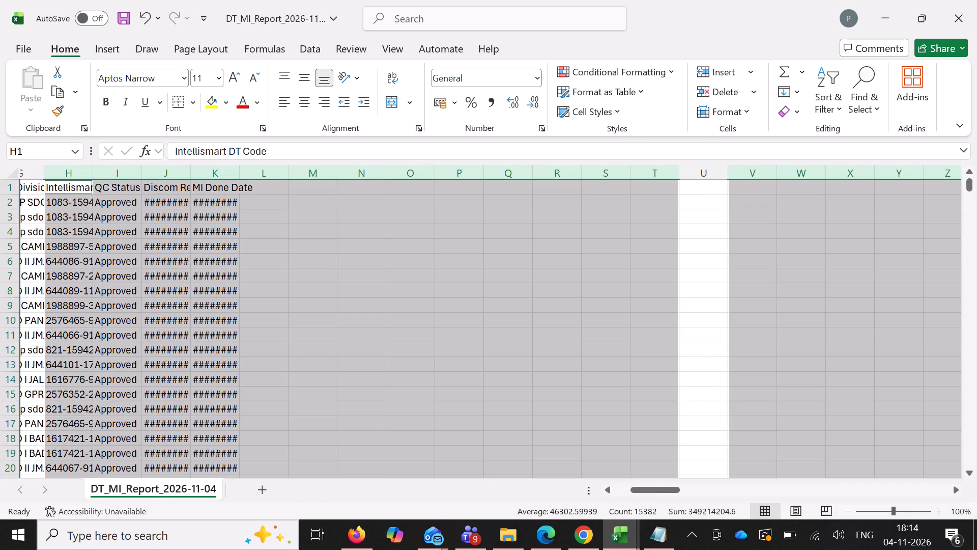
pyautogui.hotkey('ctrl', 'Left')
pyautogui.press('Right')
pyautogui.press('Right')
pyautogui.press('Right')
pyautogui.press('Right')
pyautogui.press('Right')
pyautogui.press('Right')
pyautogui.press('Right')
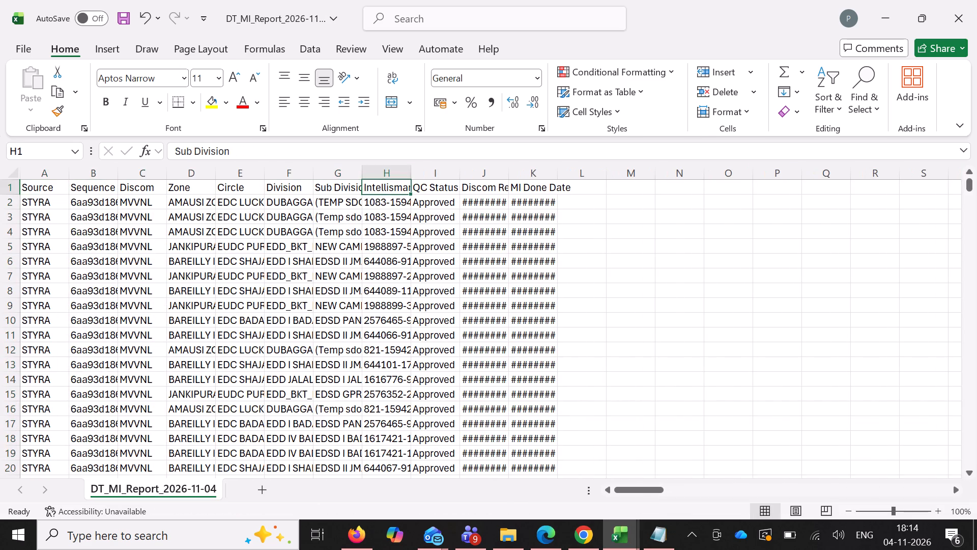
pyautogui.press('Right')
pyautogui.click(541, 170)
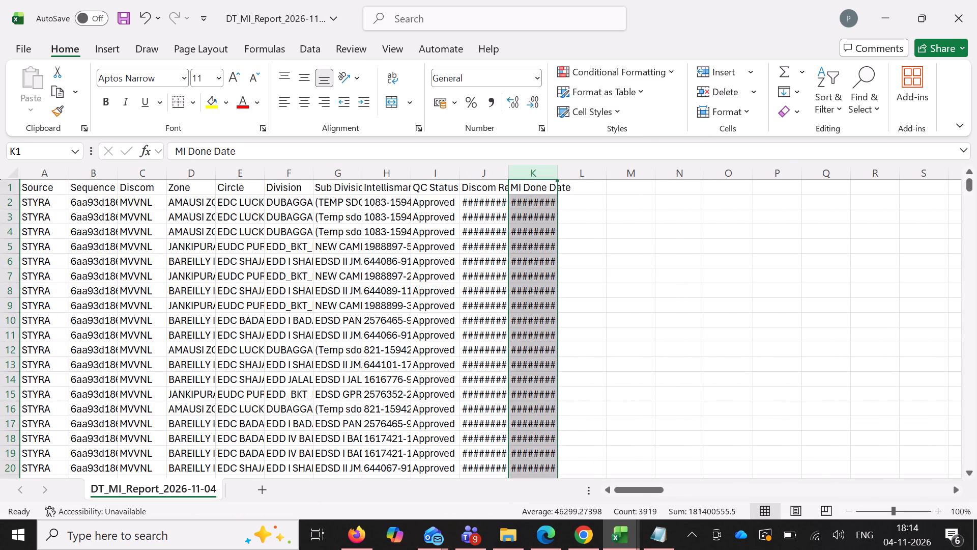
pyautogui.moveTo(510, 200); pyautogui.dragTo(440, 206)
pyautogui.click(440, 206)
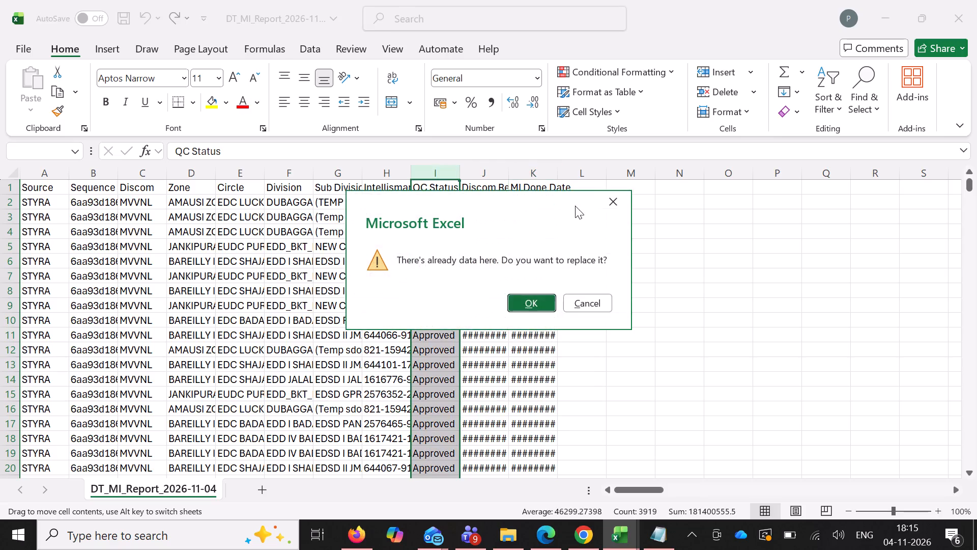
# Abandon the overwriting move and insert the MI Done Date column directly before the QC Status column.
pyautogui.click(600, 204)
pyautogui.keyDown('shift'); pyautogui.moveTo(508, 197); pyautogui.dragTo(419, 204); pyautogui.keyUp('shift')
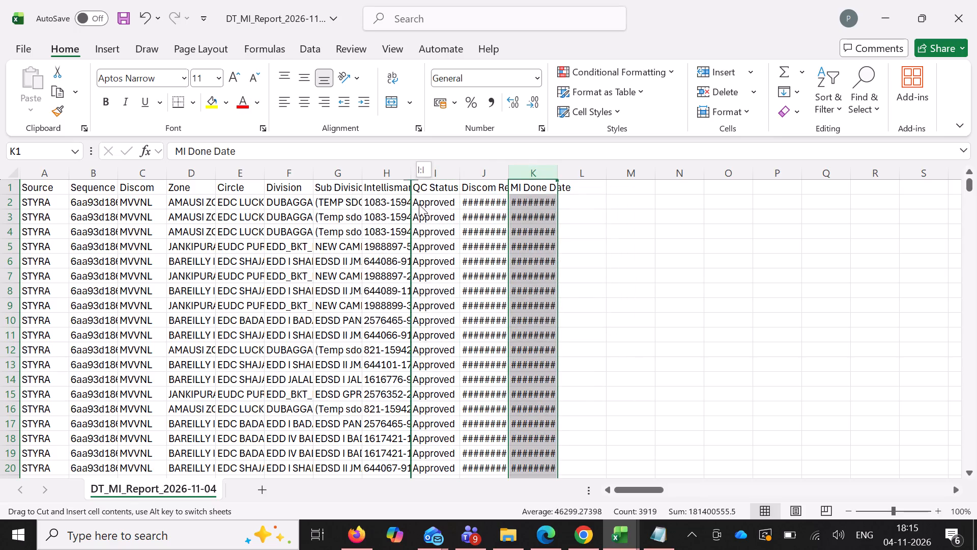
pyautogui.keyDown('shift'); pyautogui.moveTo(419, 204); pyautogui.dragTo(419, 204); pyautogui.keyUp('shift')
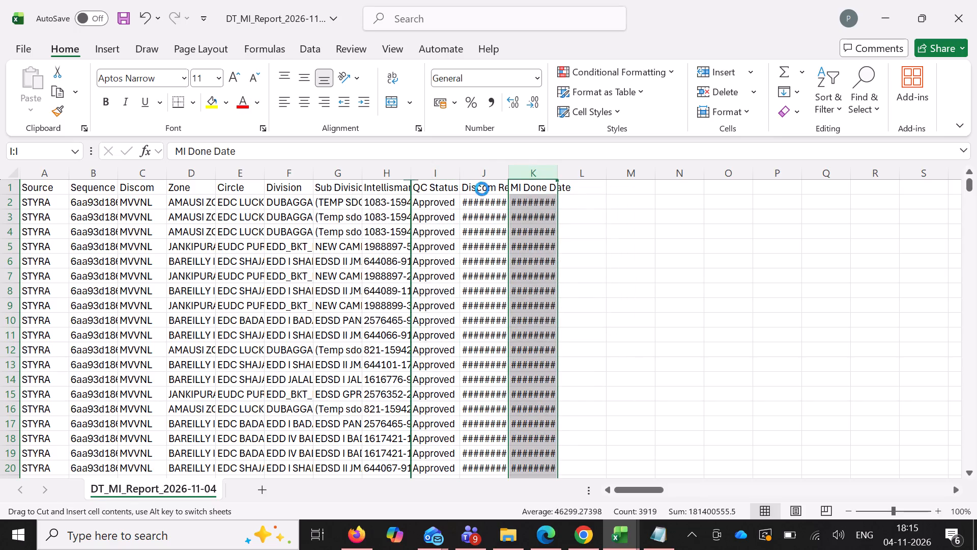
# Add filters to the header row and filter the QC Status column to exclude Approved.
pyautogui.click(487, 190)
pyautogui.hotkey('ctrl', 'shift', 'l')
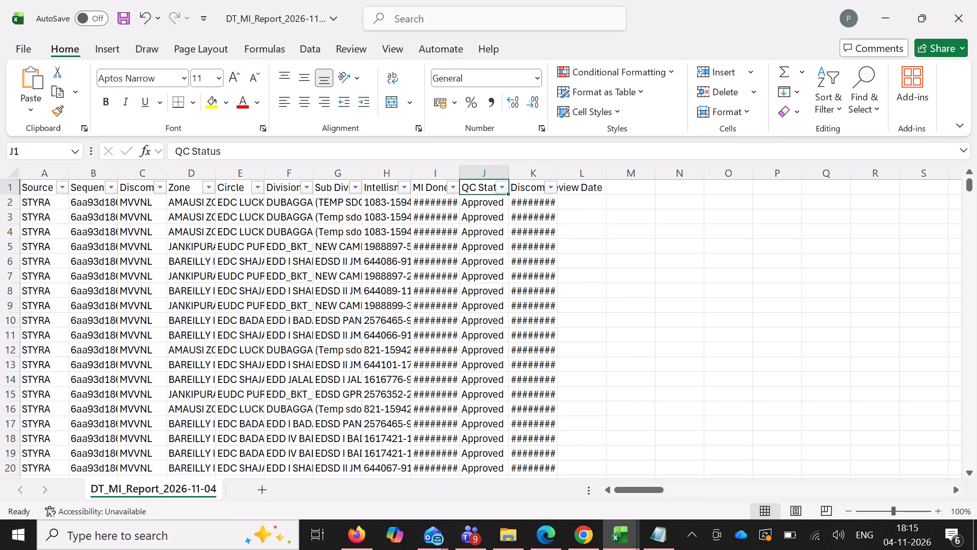
pyautogui.click(508, 183)
pyautogui.click(355, 365)
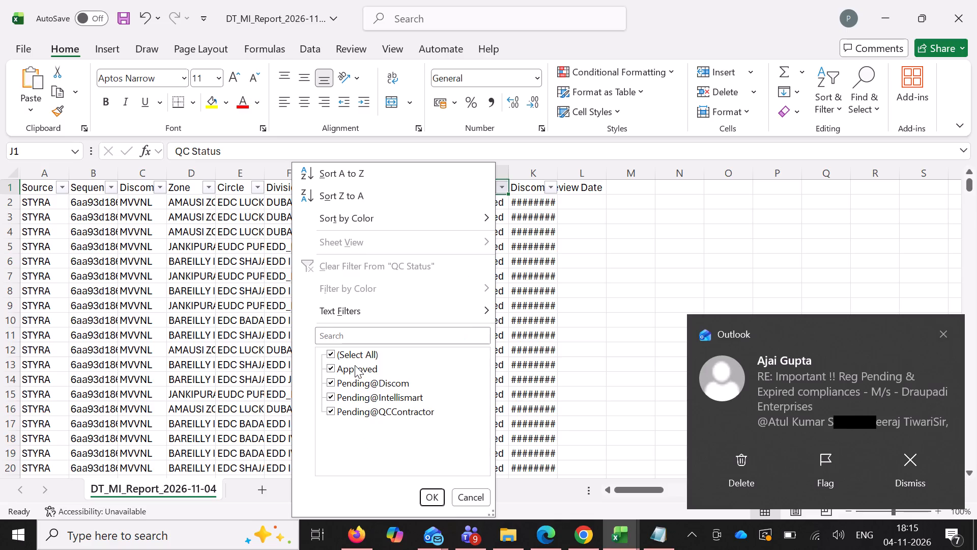
pyautogui.click(432, 493)
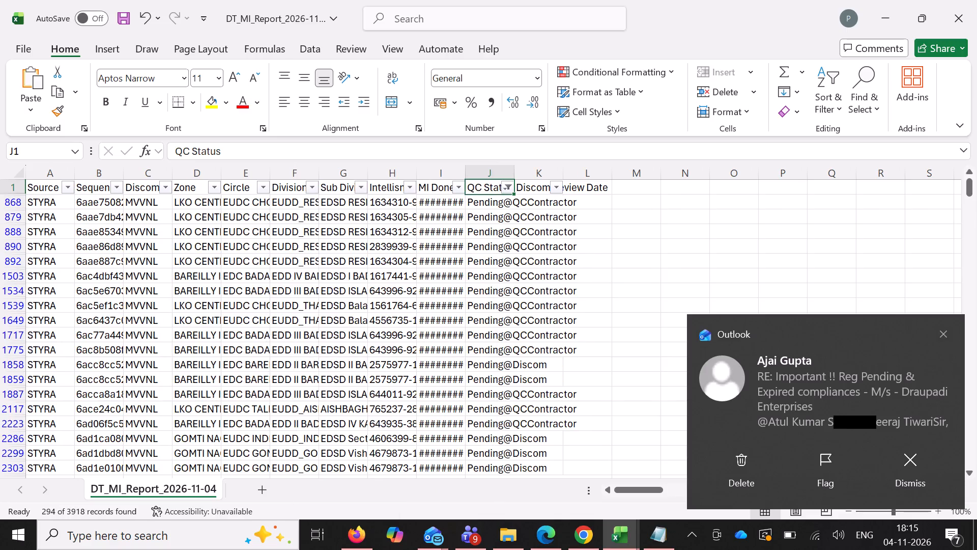
# Copy all filtered DT MI data rows from the Zone column through the QC Status column, excluding the header.
pyautogui.click(193, 201)
pyautogui.hotkey('ctrl', 'shift', 'Right')
pyautogui.hotkey('ctrl', 'shift', 'Down')
pyautogui.hotkey('ctrl', 'c')
pyautogui.scroll(-1, 461, 233)
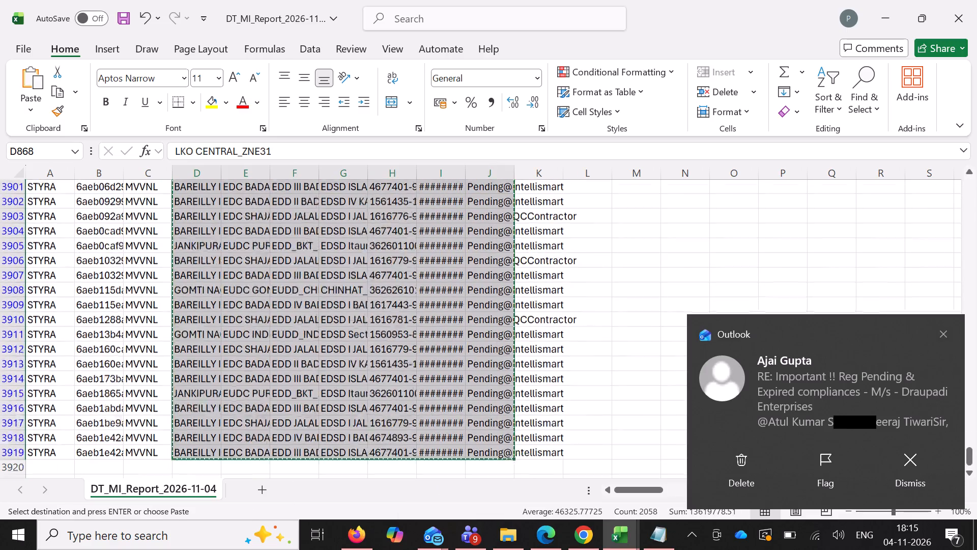
pyautogui.scroll(-1, 464, 244)
# Switch to the NSC_MI_Report_2026-11-04 workbook.
pyautogui.click(616, 538)
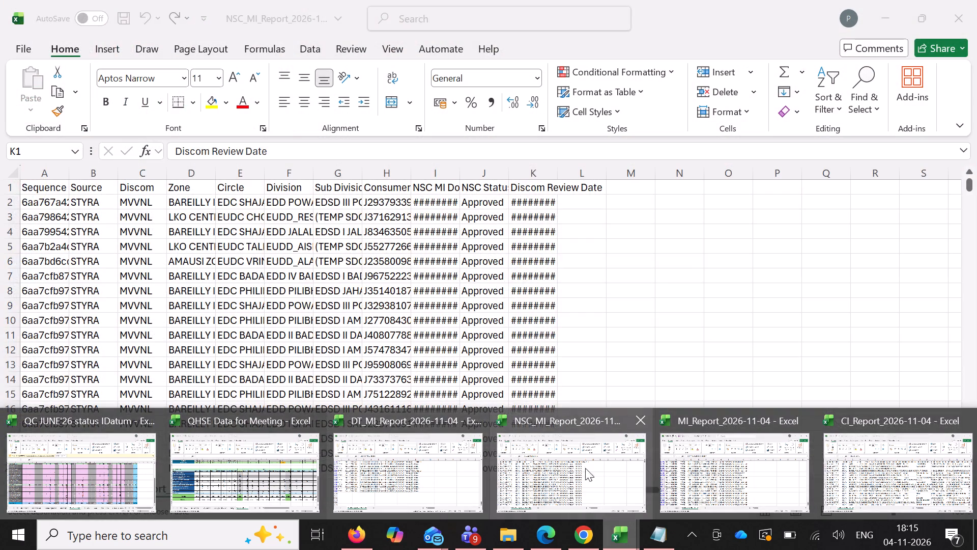
pyautogui.click(582, 468)
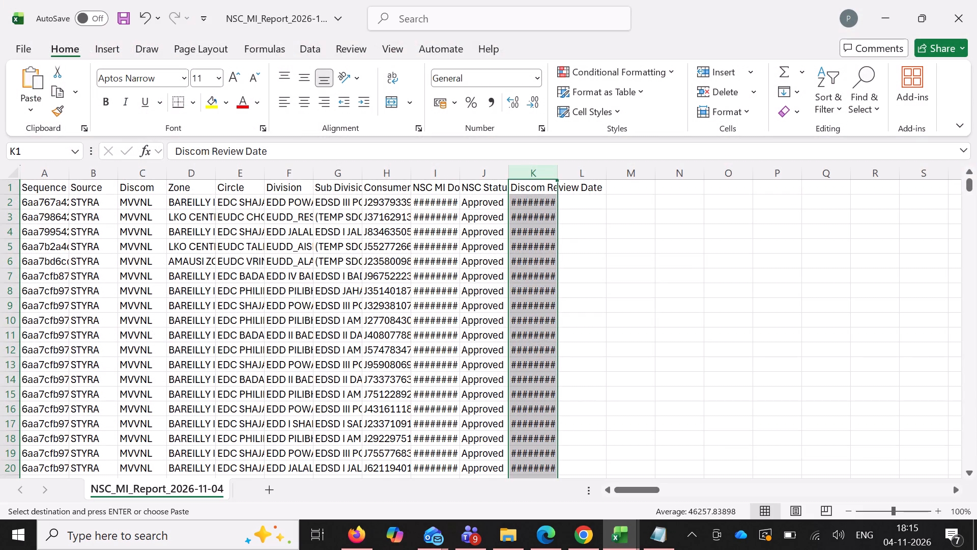
# In the NSC_MI_Report sheet, add filters and exclude Approved from the NSC Status column.
pyautogui.click(487, 187)
pyautogui.hotkey('ctrl', 'shift', 'l')
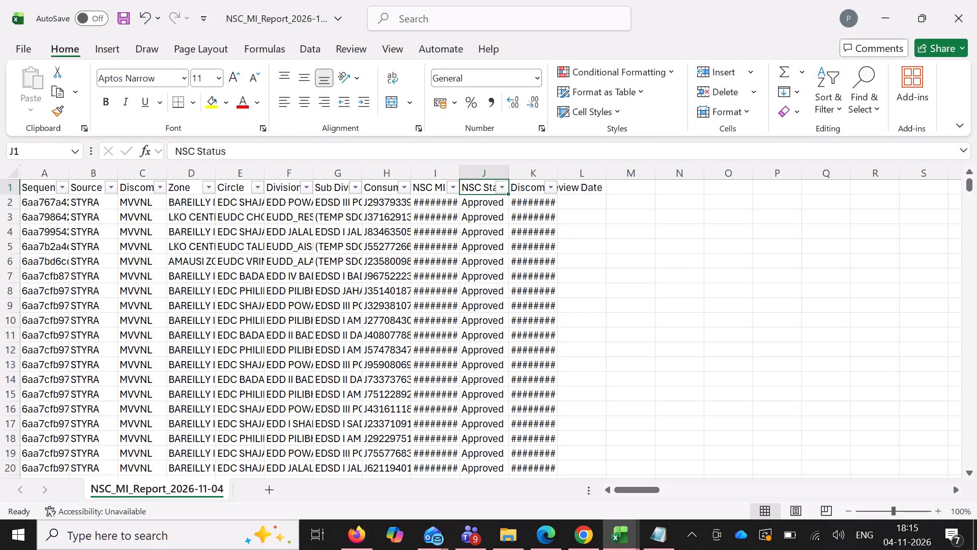
pyautogui.click(513, 189)
pyautogui.click(505, 189)
pyautogui.click(358, 366)
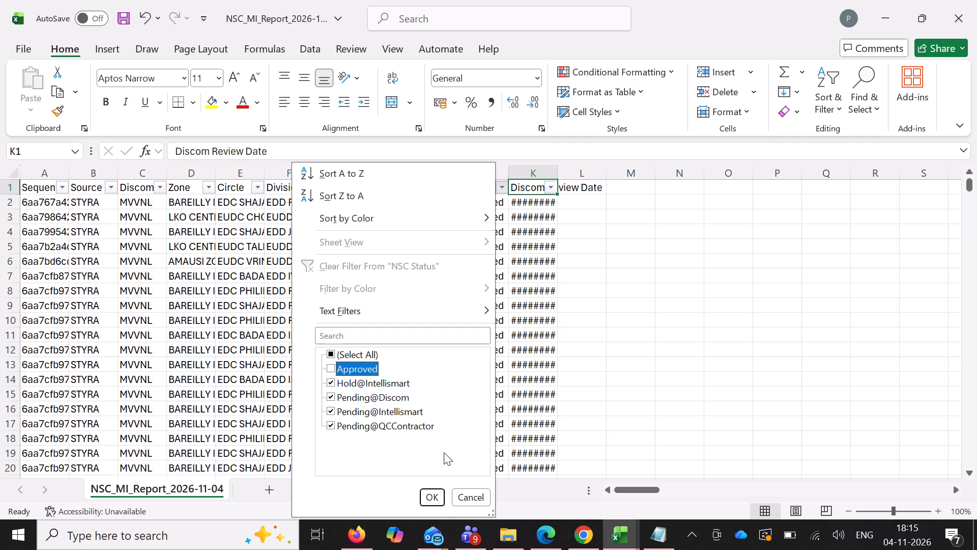
pyautogui.click(433, 498)
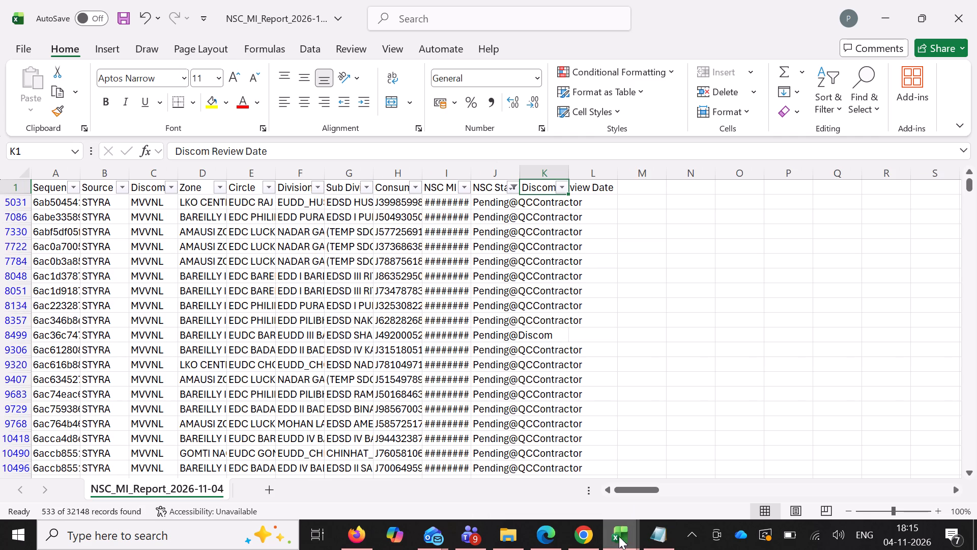
# In the QC JUNE'26 status workbook's final sheet, clear the old data from Zone through QC Status below the headers.
pyautogui.click(619, 536)
pyautogui.click(104, 467)
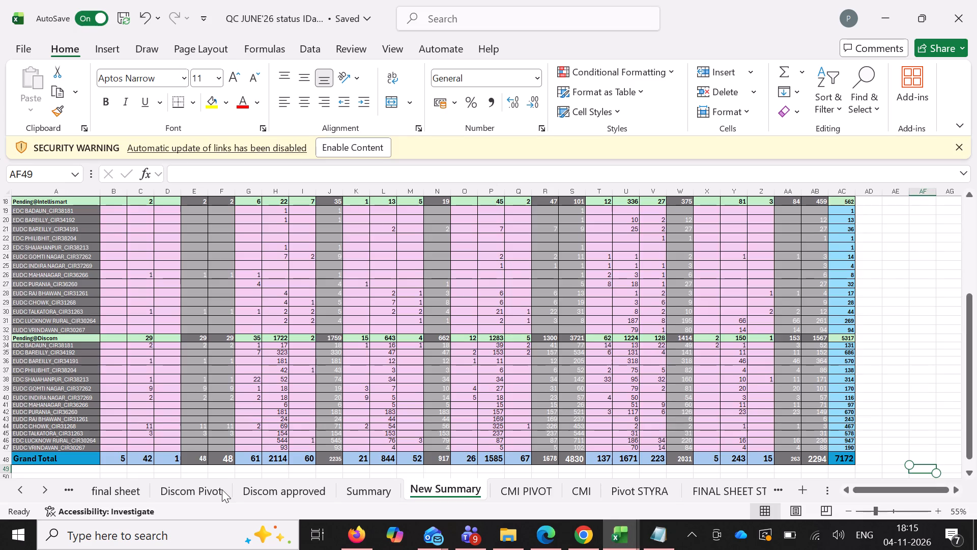
pyautogui.click(137, 490)
pyautogui.click(635, 223)
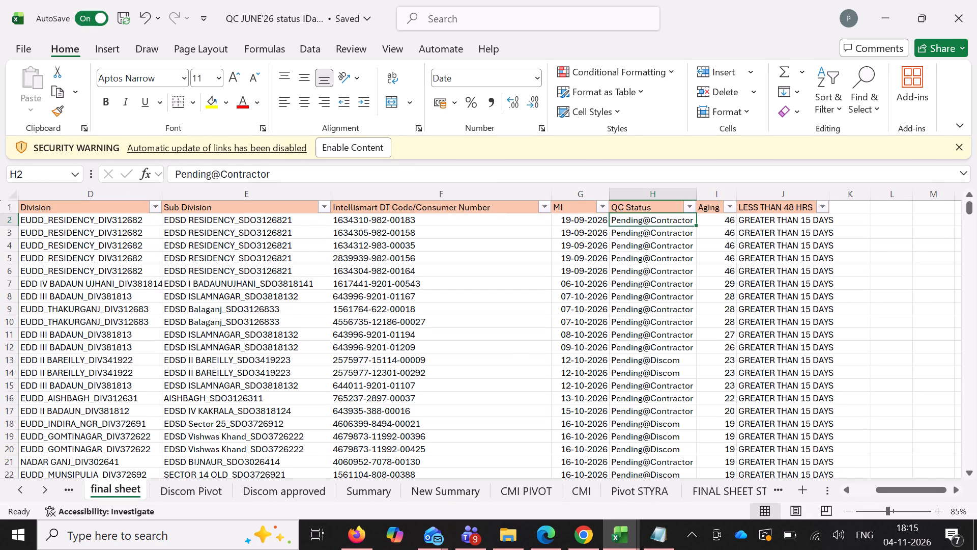
pyautogui.hotkey('ctrl', 'shift', 'Down')
pyautogui.hotkey('ctrl', 'shift', 'Left')
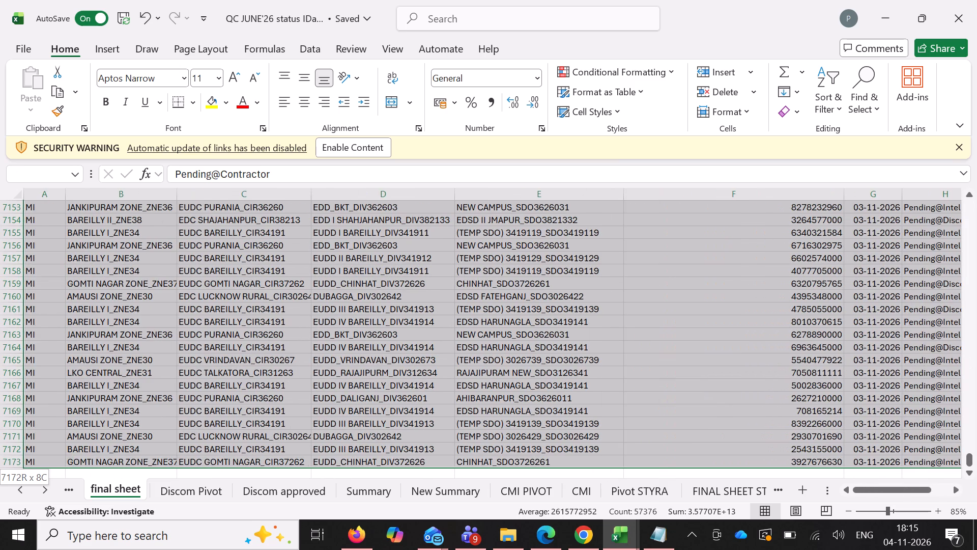
pyautogui.hotkey('shift', 'Right')
pyautogui.press('Delete')
pyautogui.hotkey('ctrl', 'Left')
pyautogui.press('Right')
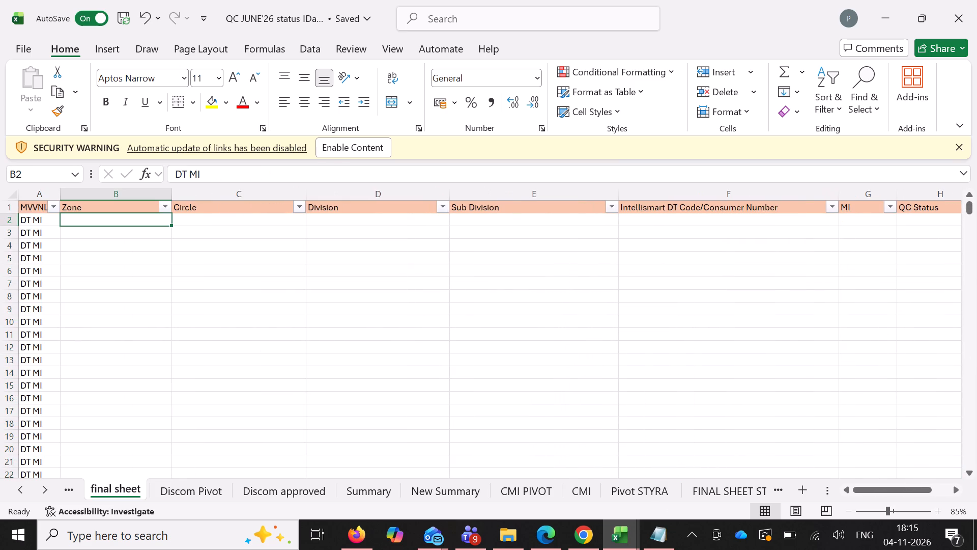
# Copy the selected pending rows from the DT_MI_Report workbook into the final sheet, starting at B2.
pyautogui.click(618, 539)
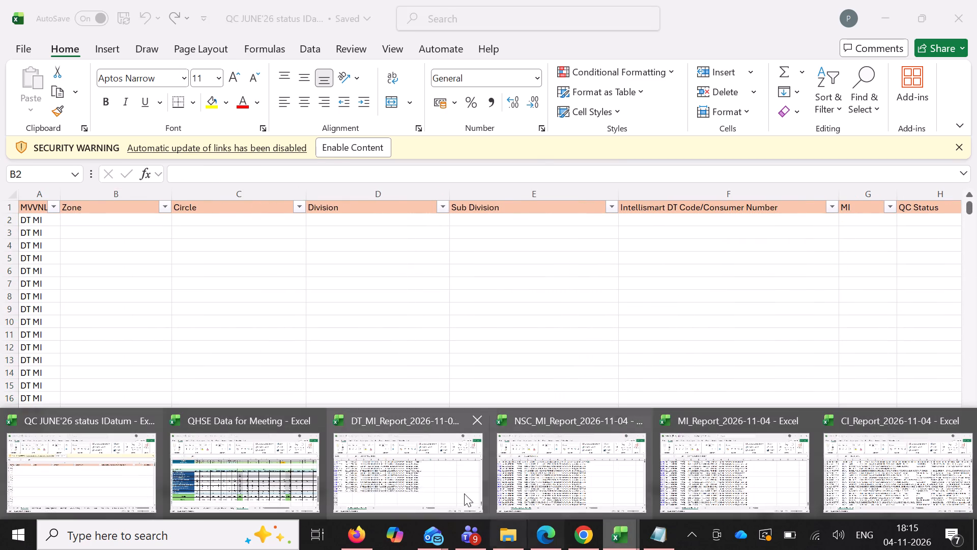
pyautogui.click(442, 478)
pyautogui.hotkey('ctrl', 'c')
pyautogui.click(612, 535)
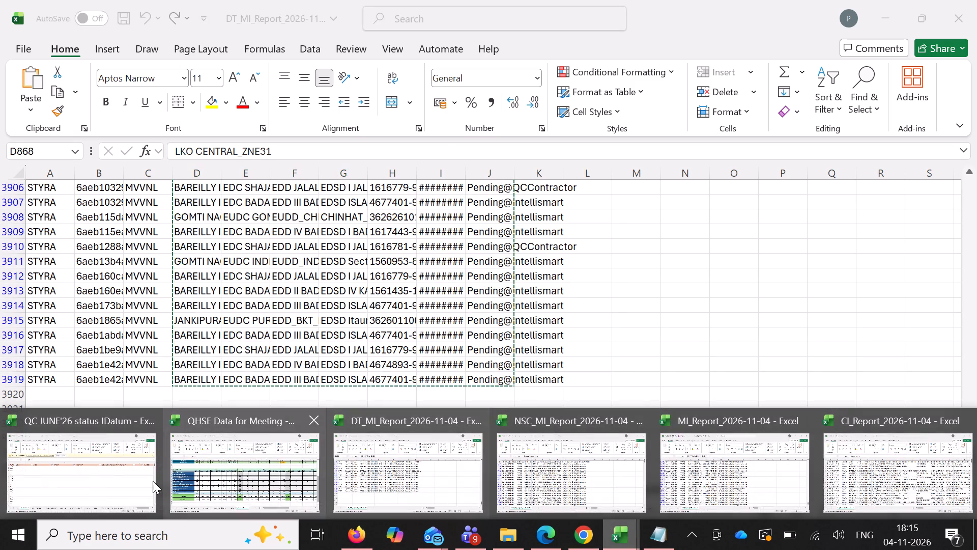
pyautogui.click(97, 472)
pyautogui.hotkey('ctrl', 'v')
# Fill the DT MI label down column A through the last pasted DT row, row 295.
pyautogui.hotkey('ctrl', 'Down')
pyautogui.press('Left')
pyautogui.press('Down')
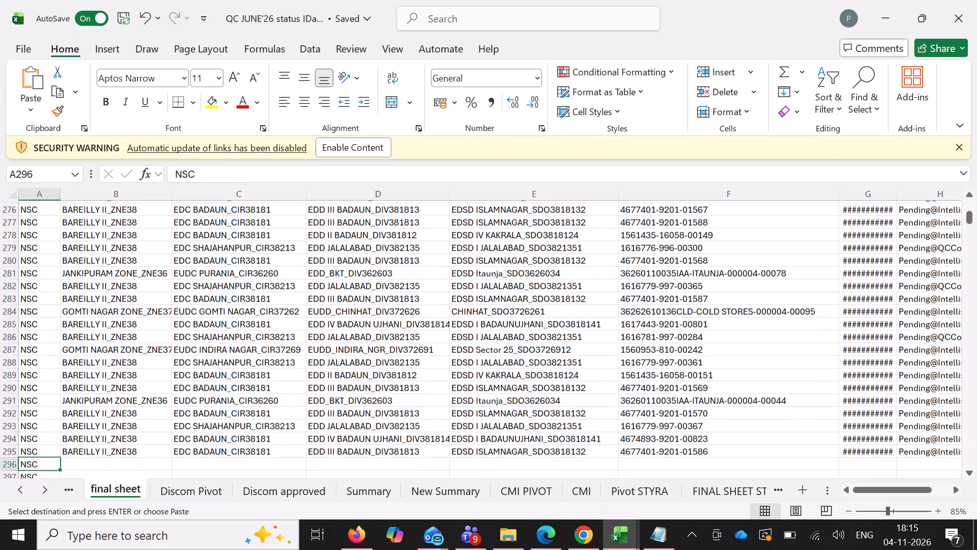
pyautogui.press('Up')
pyautogui.hotkey('ctrl', 'shift', 'Up')
pyautogui.hotkey('shift', 'Down')
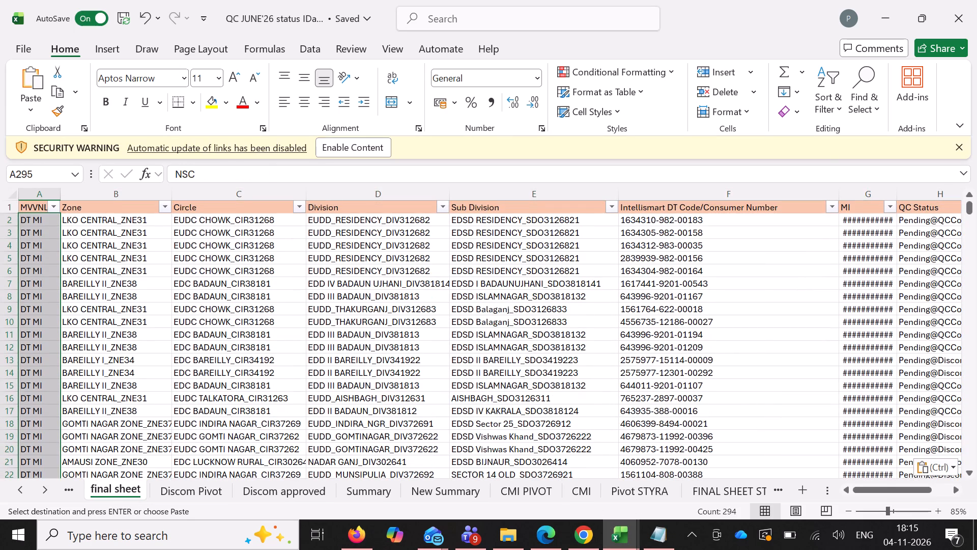
pyautogui.hotkey('ctrl', 'd')
# In the NSC_MI_Report workbook, select and copy the filtered rows from Zone through NSC Status.
pyautogui.press('Down')
pyautogui.press('Right')
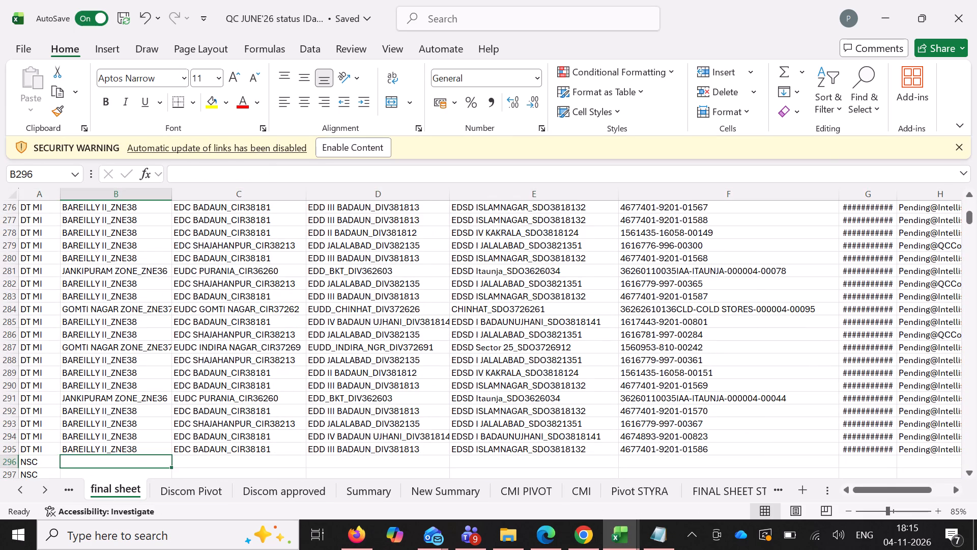
pyautogui.scroll(-3, 498, 449)
pyautogui.click(639, 547)
pyautogui.click(612, 540)
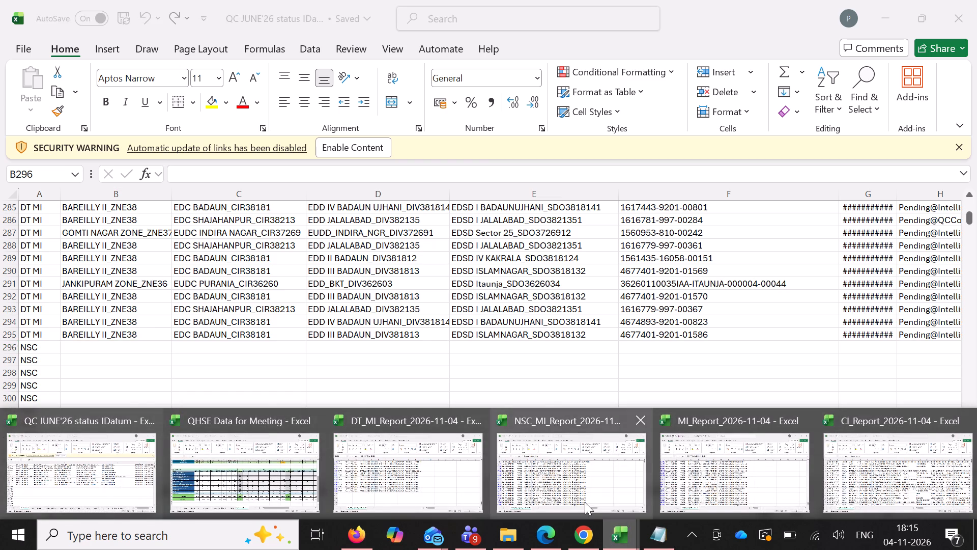
pyautogui.click(582, 486)
pyautogui.click(191, 203)
pyautogui.hotkey('ctrl', 'shift', 'Right')
pyautogui.hotkey('ctrl', 'shift', 'Down')
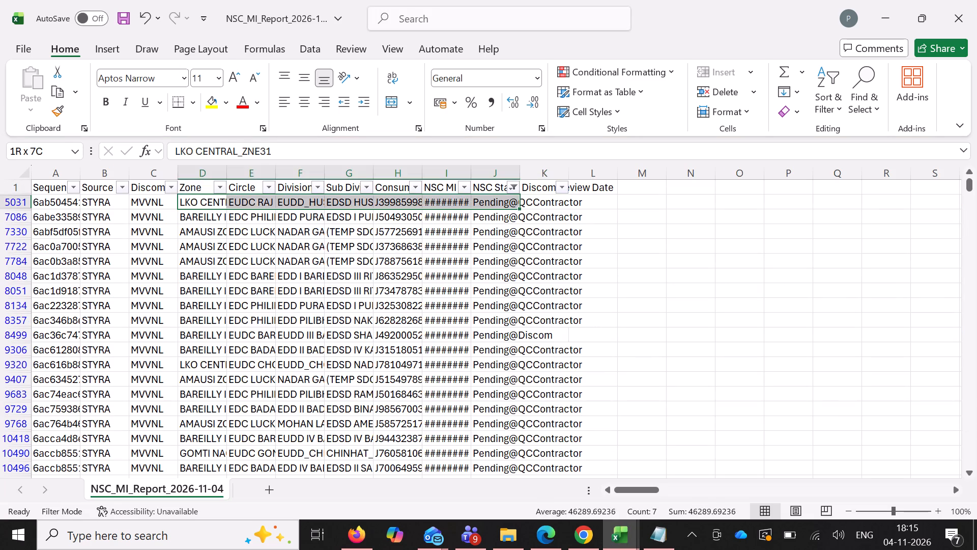
pyautogui.hotkey('ctrl', 'c')
pyautogui.scroll(-3, 298, 252)
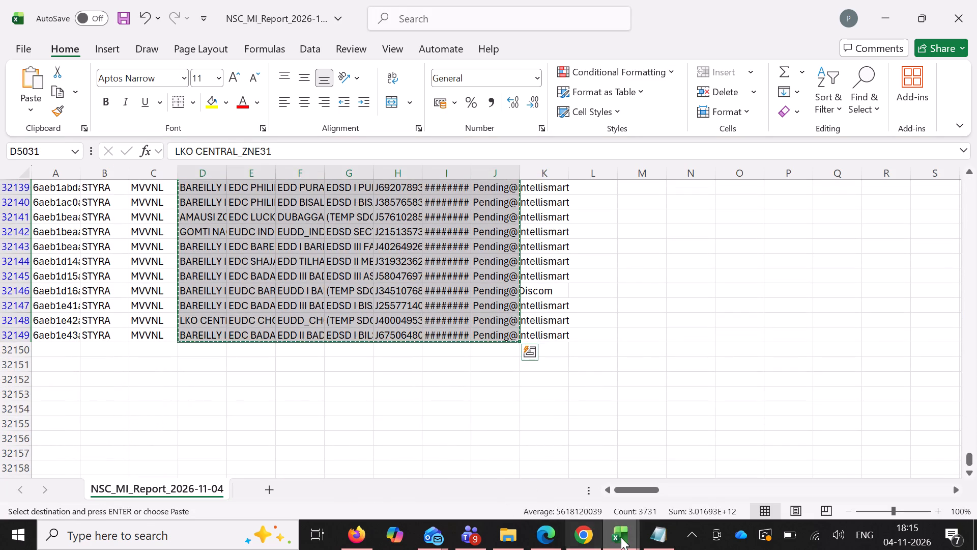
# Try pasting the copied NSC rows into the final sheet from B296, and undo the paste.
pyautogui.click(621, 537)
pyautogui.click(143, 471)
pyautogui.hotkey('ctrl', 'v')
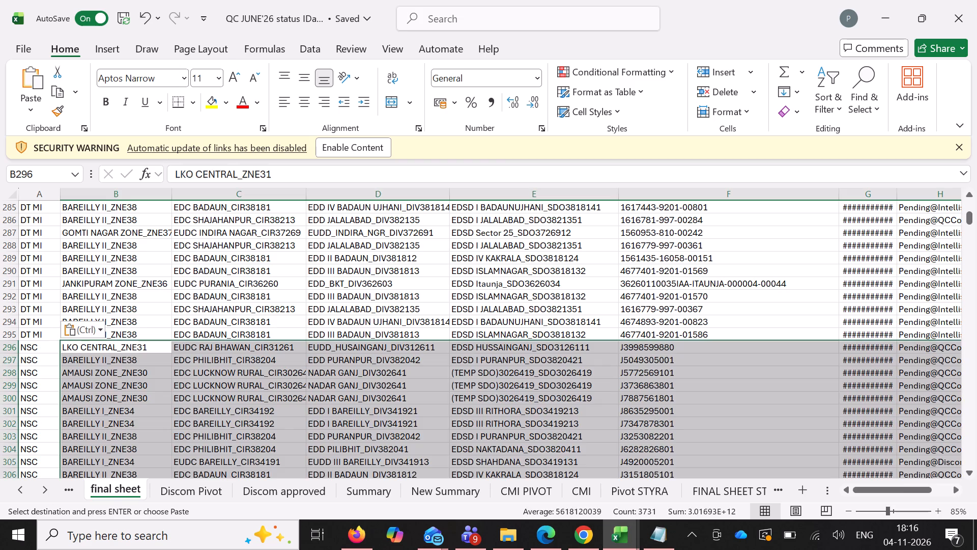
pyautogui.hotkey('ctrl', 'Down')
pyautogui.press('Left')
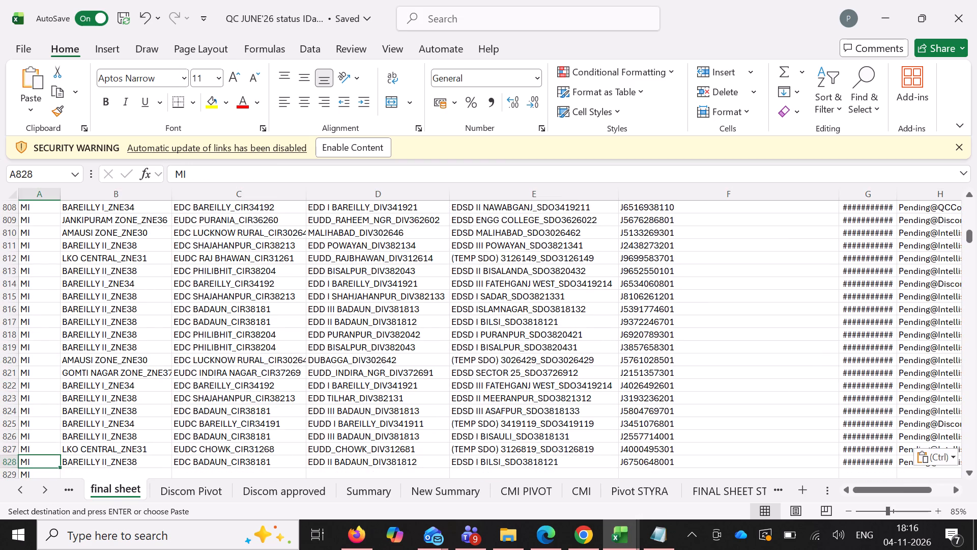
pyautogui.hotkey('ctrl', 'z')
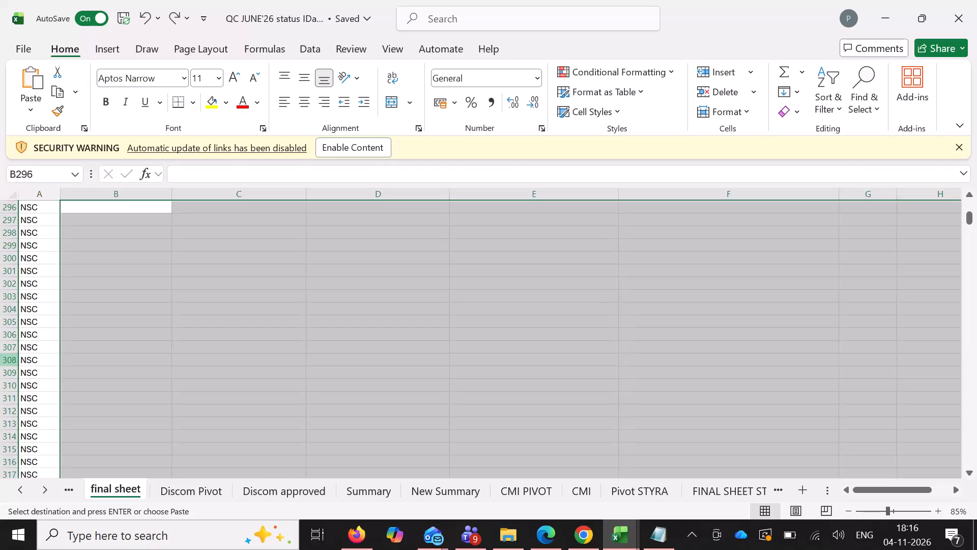
# Fill the NSC label from A304 down the remaining rows of column A in the final sheet.
pyautogui.click(45, 306)
pyautogui.doubleClick(59, 313)
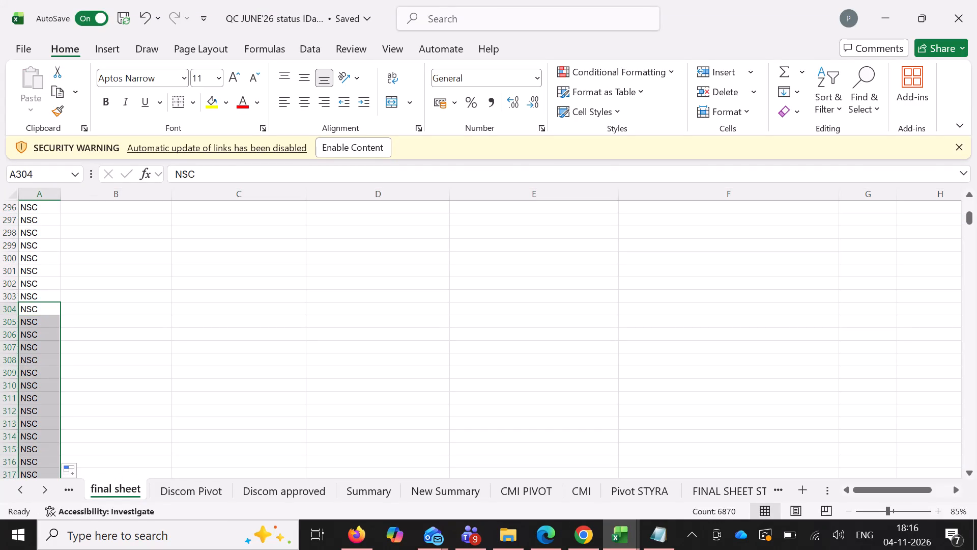
# Copy the selected NSC rows from the NSC_MI_Report workbook again and paste them into the final sheet at B296.
pyautogui.click(118, 306)
pyautogui.hotkey('ctrl', 'Up')
pyautogui.press('Down')
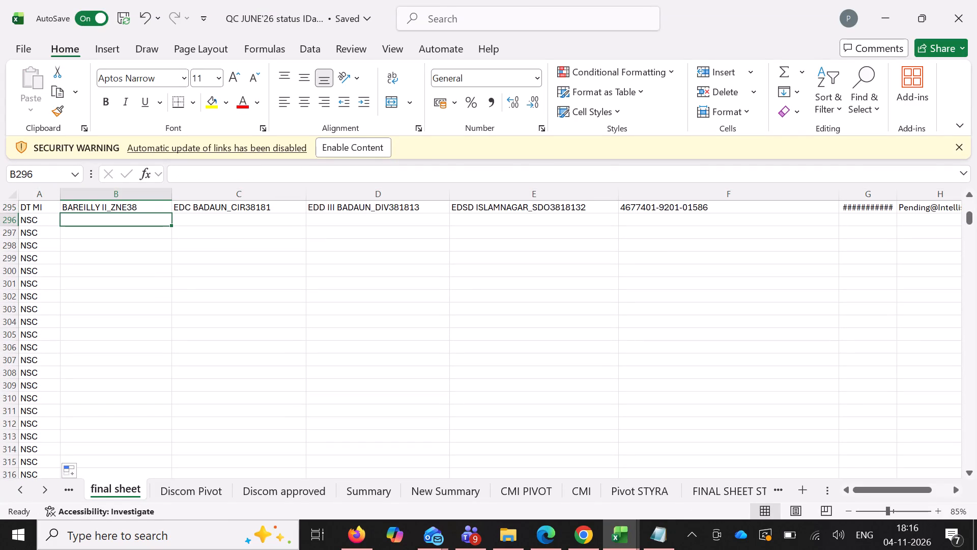
pyautogui.click(624, 543)
pyautogui.click(543, 464)
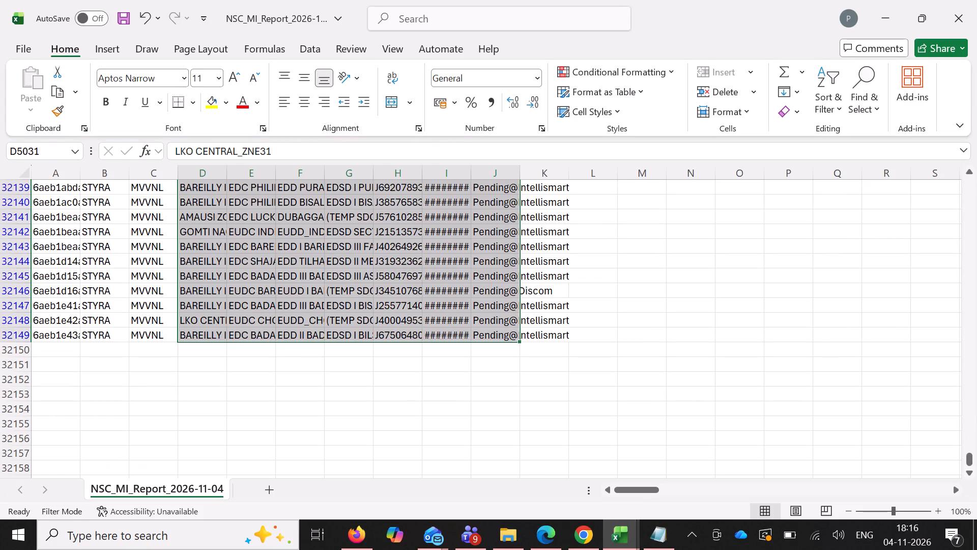
pyautogui.hotkey('ctrl', 'c')
pyautogui.moveTo(597, 532); pyautogui.dragTo(606, 534)
pyautogui.click(624, 534)
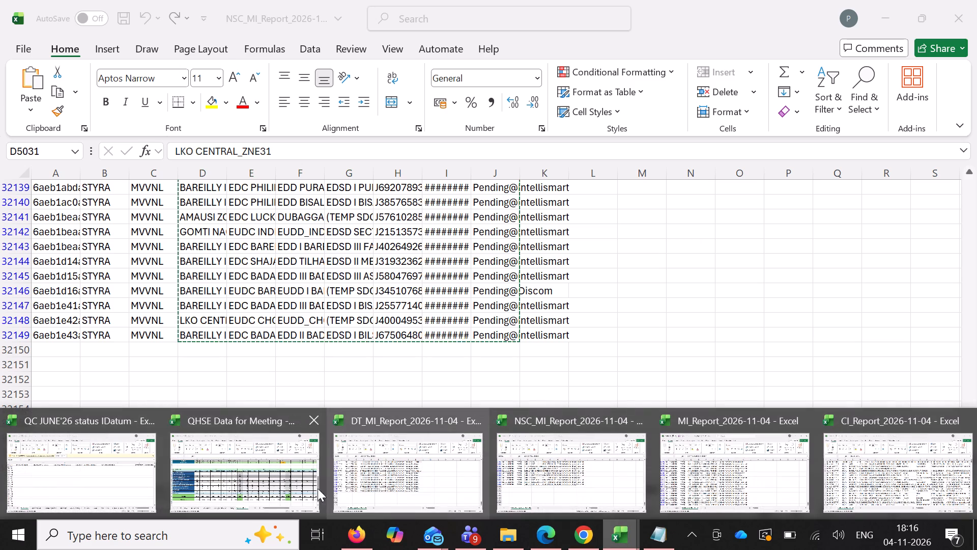
pyautogui.click(125, 469)
pyautogui.hotkey('ctrl', 'v')
# Enter MI in A829 below the last NSC row and fill it down the remaining rows of column A.
pyautogui.hotkey('ctrl', 'Down')
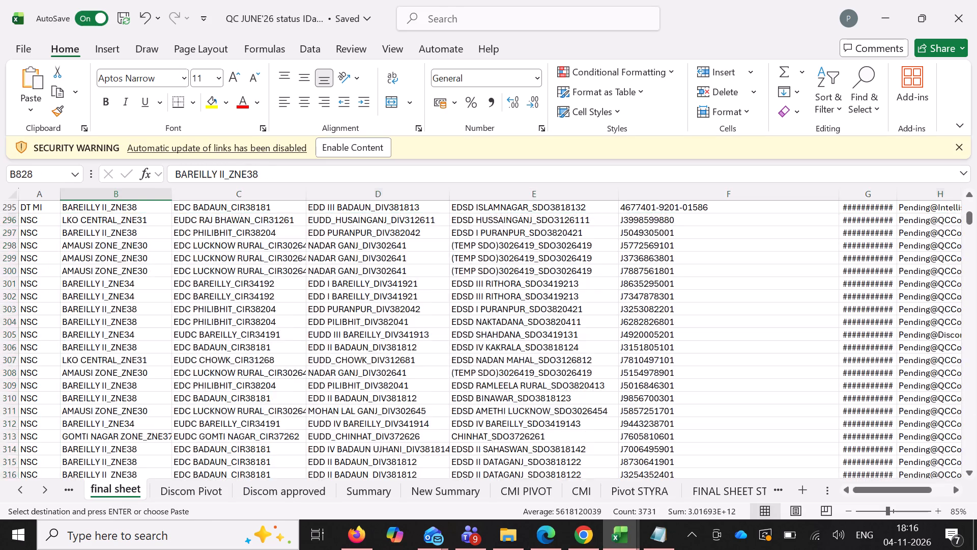
pyautogui.press('Left')
pyautogui.press('Down')
pyautogui.write('MI')
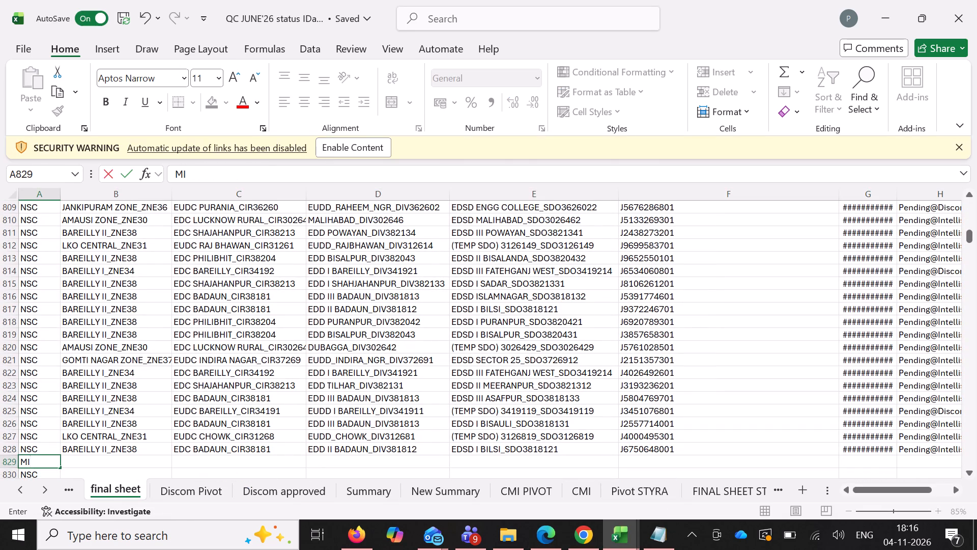
pyautogui.scroll(-3, 341, 444)
pyautogui.doubleClick(61, 354)
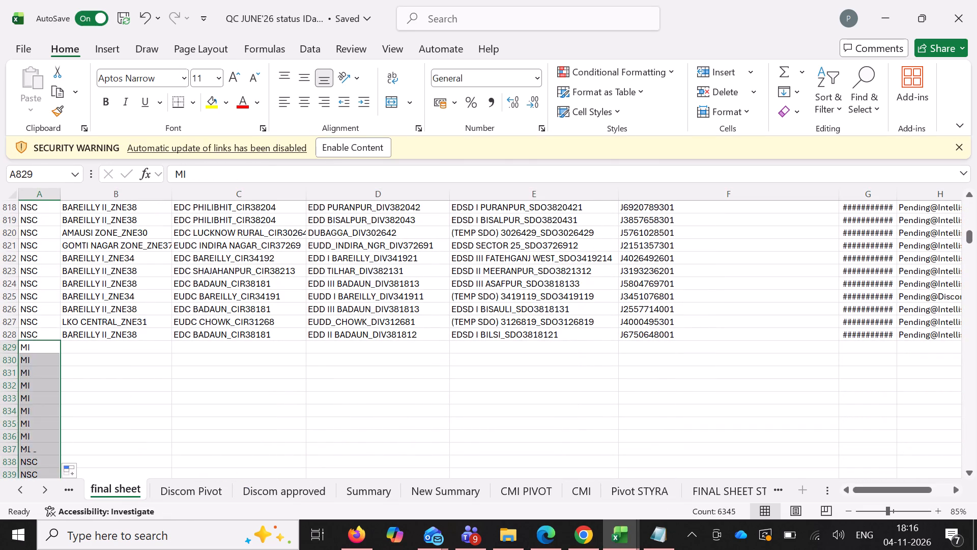
# Copy the selected pending rows from the MI_Report_2026-11-04 workbook and paste them into the final sheet at B829.
pyautogui.click(114, 346)
pyautogui.click(613, 533)
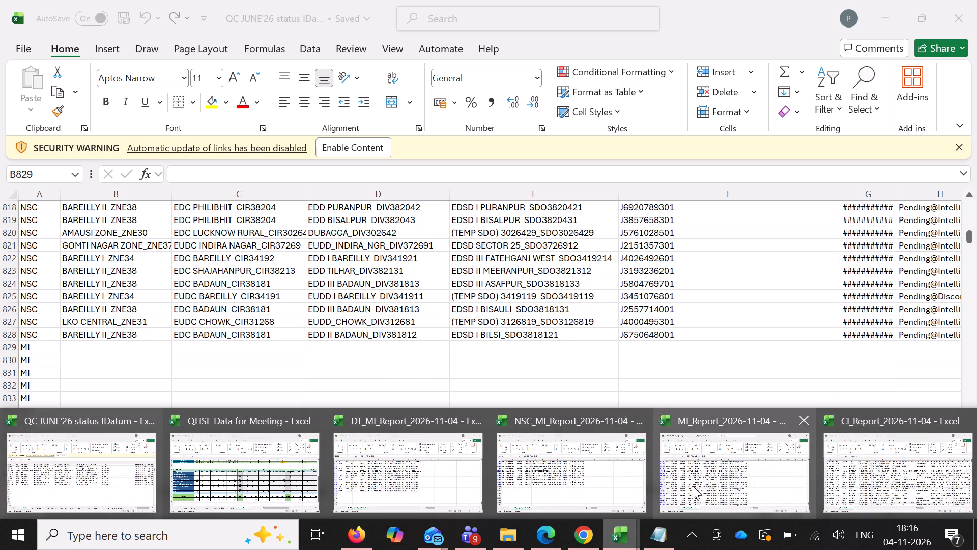
pyautogui.click(698, 478)
pyautogui.hotkey('ctrl', 'c')
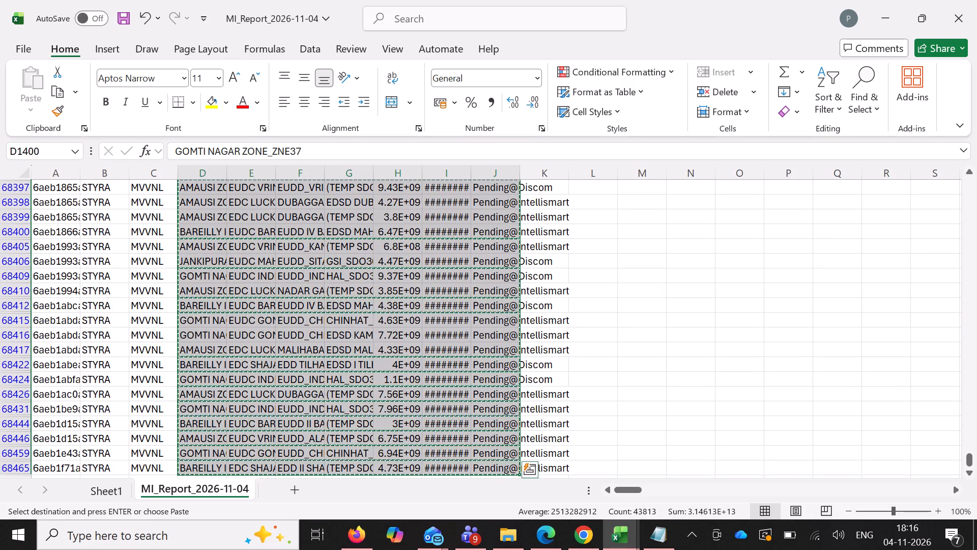
pyautogui.scroll(-3, 593, 312)
pyautogui.click(624, 535)
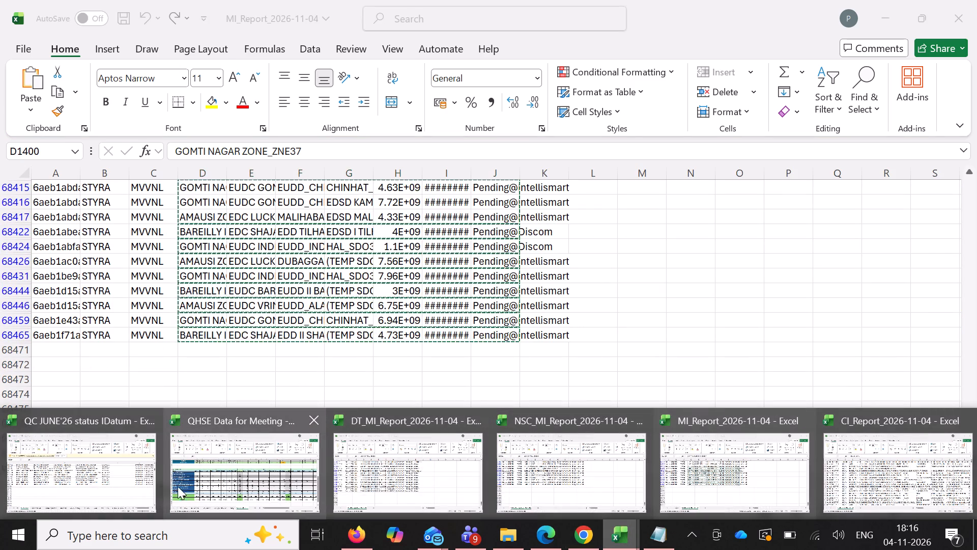
pyautogui.click(148, 484)
pyautogui.hotkey('ctrl', 'v')
# Clear the leftover labels and formulas in A7088:J7173 below the last MI row of the final sheet.
pyautogui.hotkey('ctrl', 'Down')
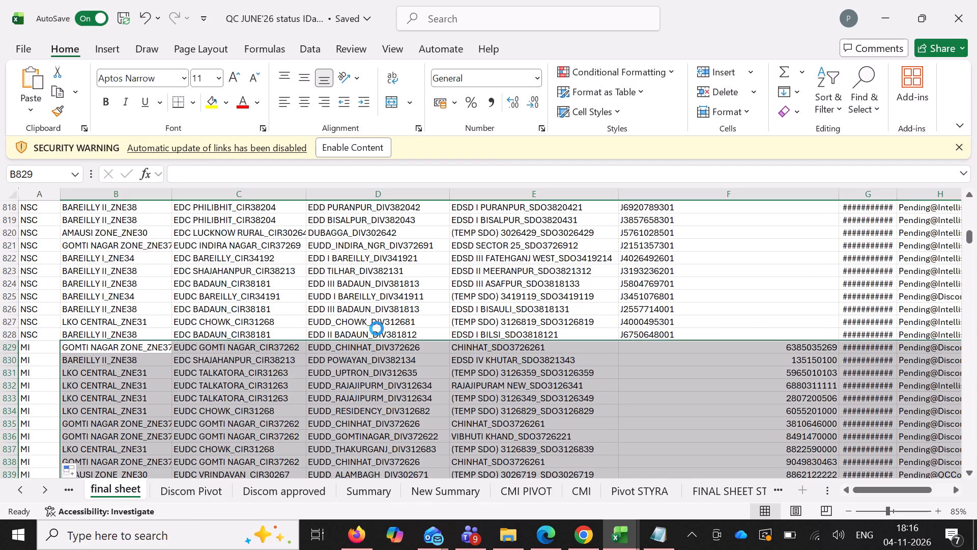
pyautogui.press('Left')
pyautogui.press('Down')
pyautogui.hotkey('ctrl', 'shift', 'Down')
pyautogui.hotkey('ctrl', 'shift', 'Right')
pyautogui.hotkey('ctrl', 'shift', 'Right')
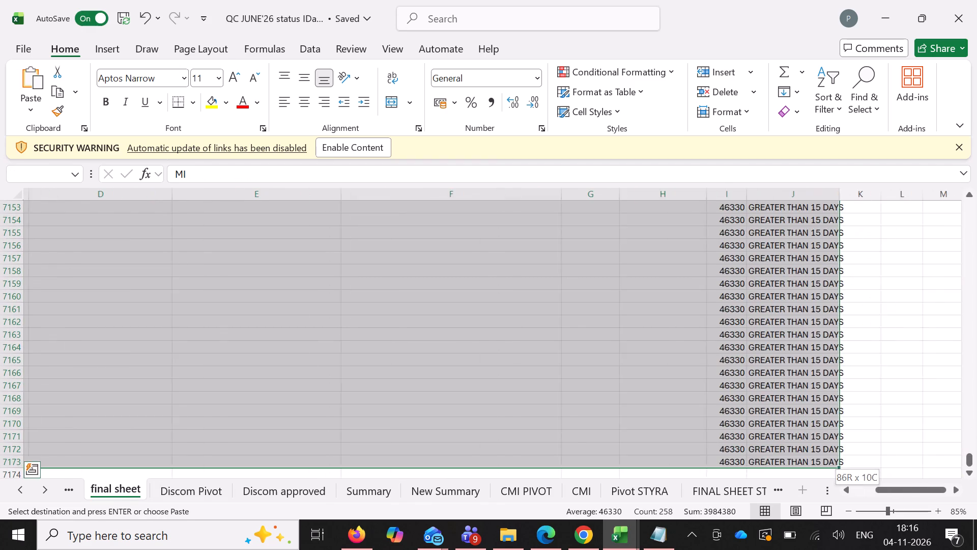
pyautogui.press('Delete')
# Examine the final sheet's QC Status column from the header down to its last filled row.
pyautogui.hotkey('ctrl', 'Up')
pyautogui.hotkey('ctrl', 'Up')
pyautogui.press('Right')
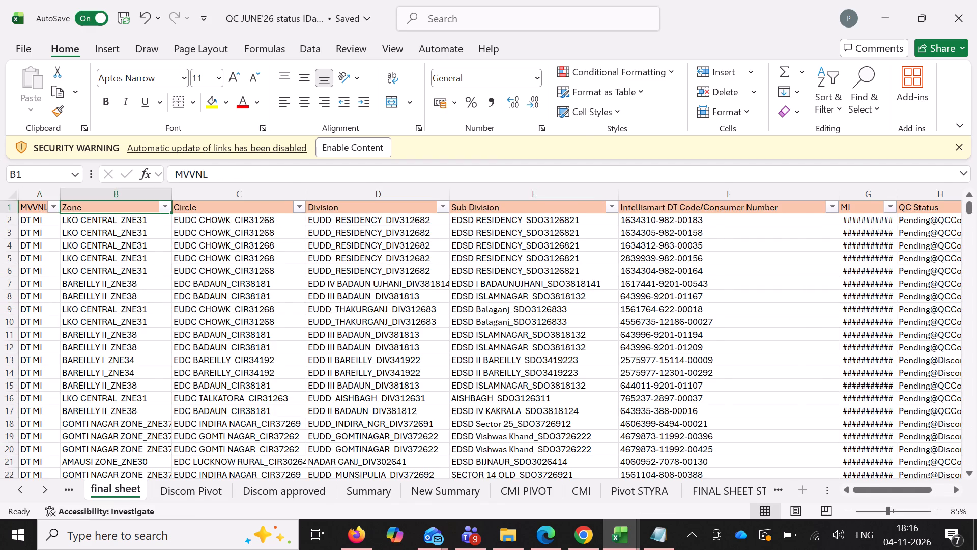
pyautogui.hotkey('ctrl', 'Right')
pyautogui.press('Left')
pyautogui.press('Left')
pyautogui.hotkey('ctrl', 'shift', 'Down')
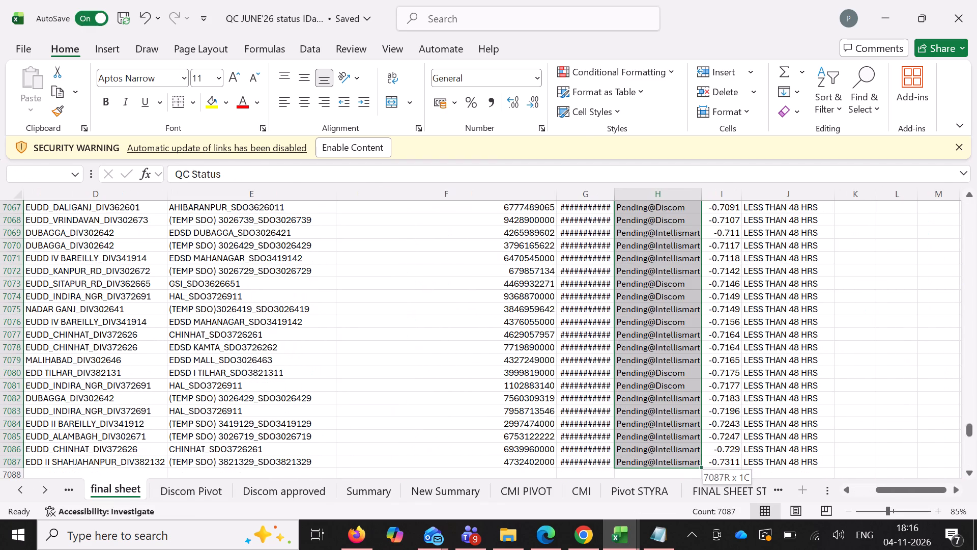
pyautogui.press('Up')
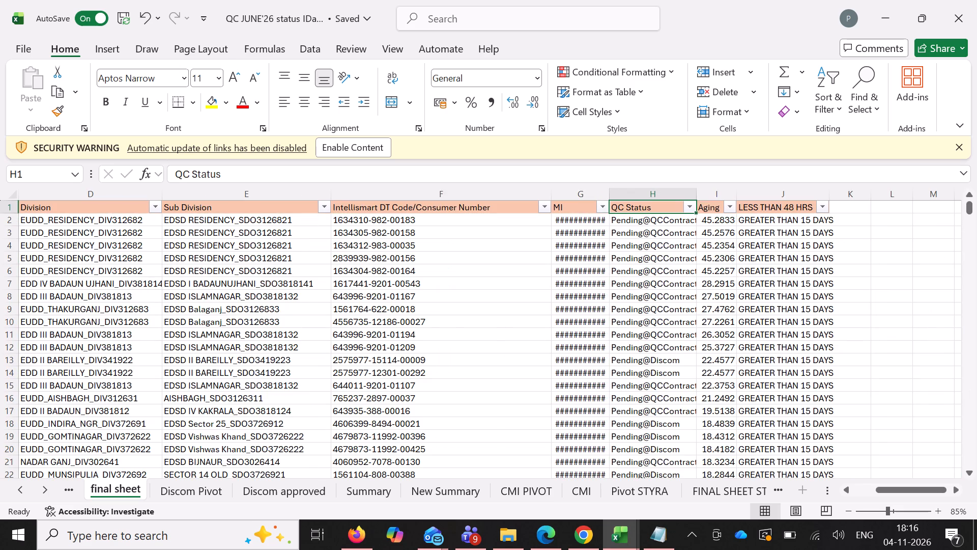
# Refresh the pivot table on the PIVOT1 sheet.
pyautogui.click(25, 491)
pyautogui.click(95, 489)
pyautogui.rightClick(224, 327)
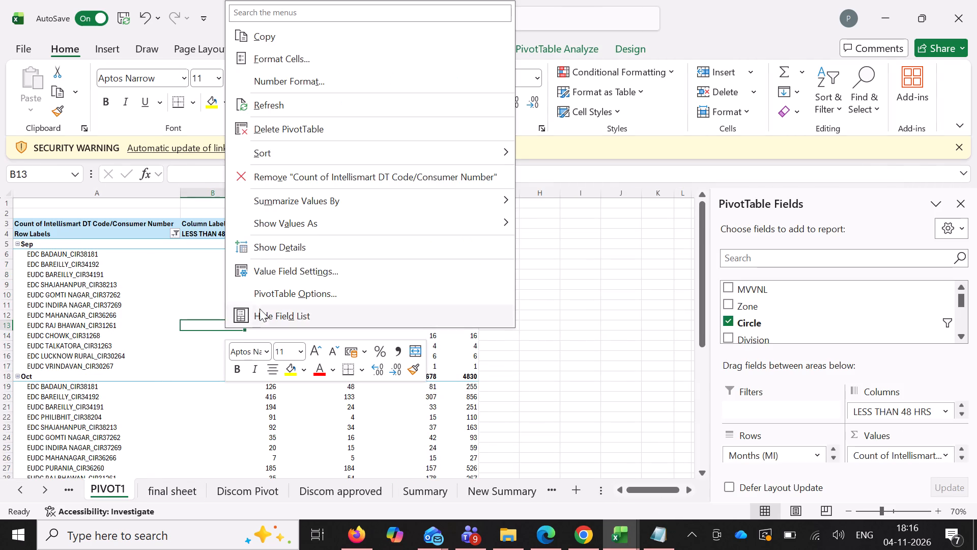
pyautogui.click(296, 112)
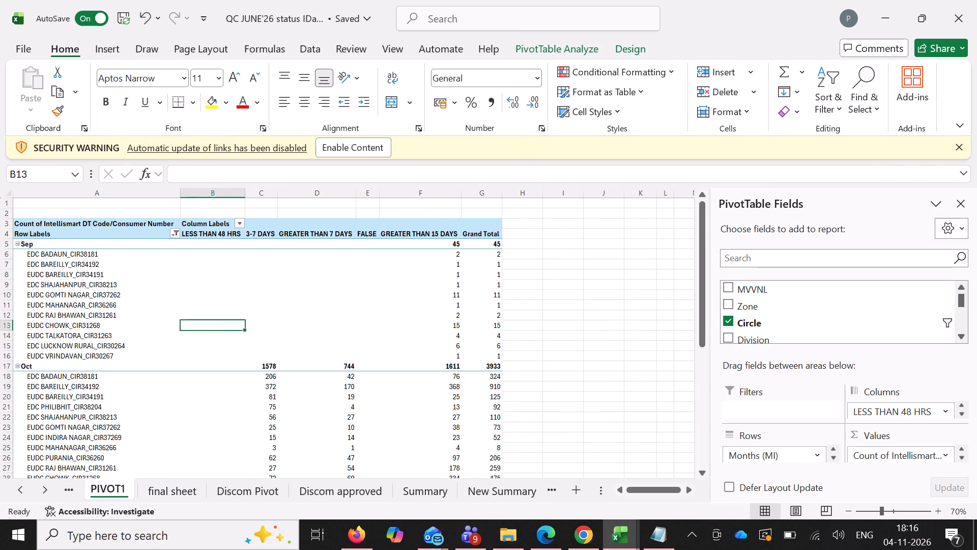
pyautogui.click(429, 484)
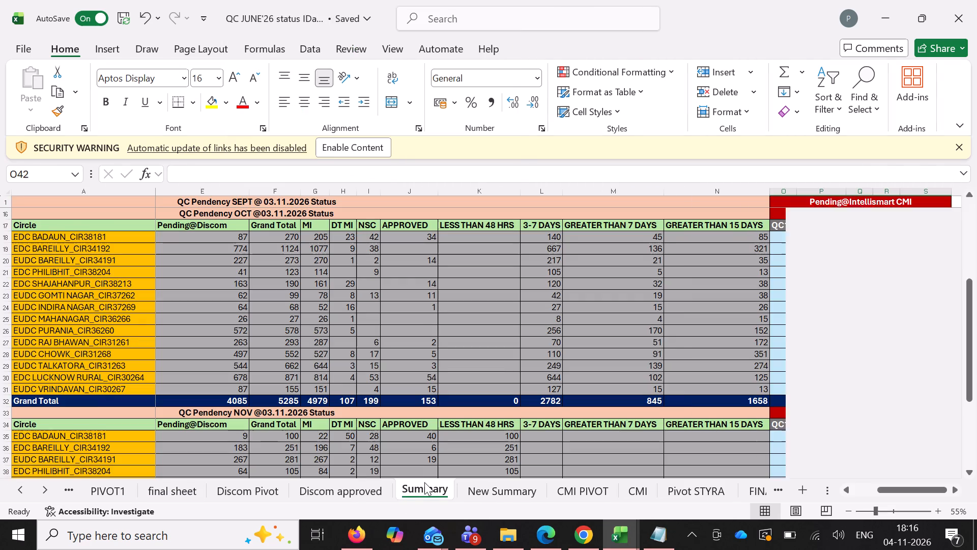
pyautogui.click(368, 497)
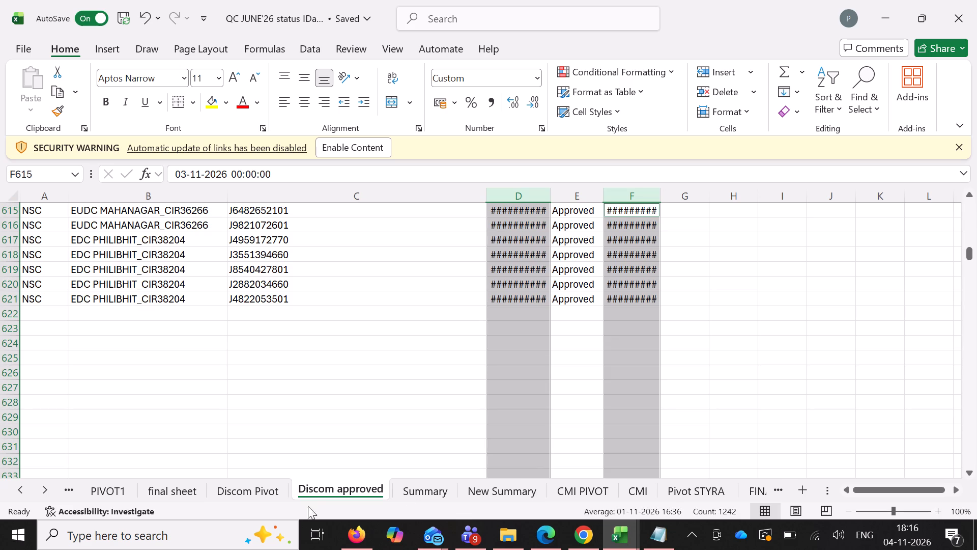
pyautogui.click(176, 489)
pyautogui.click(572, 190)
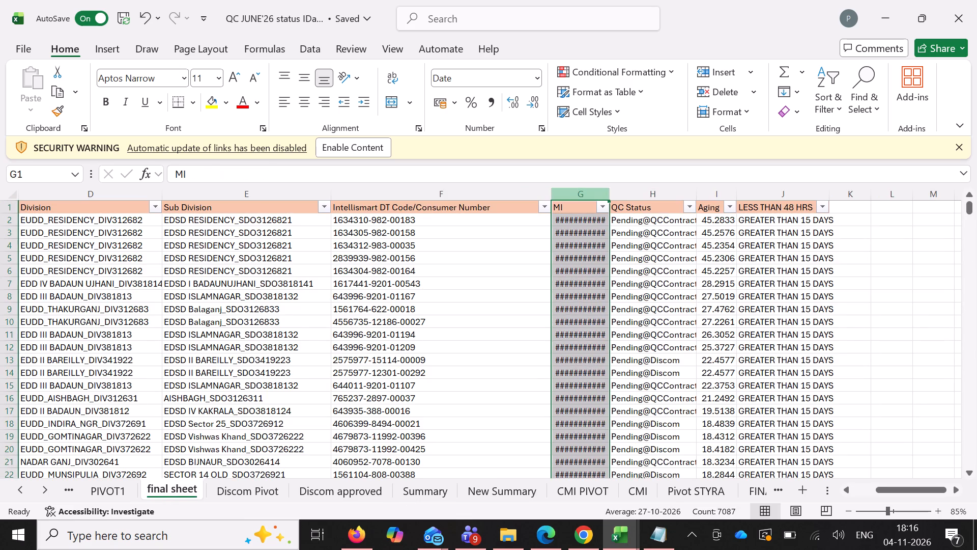
# Clear the old Circle to Discom data in B2:F621 of the Discom approved sheet, keeping column A's labels.
pyautogui.click(335, 486)
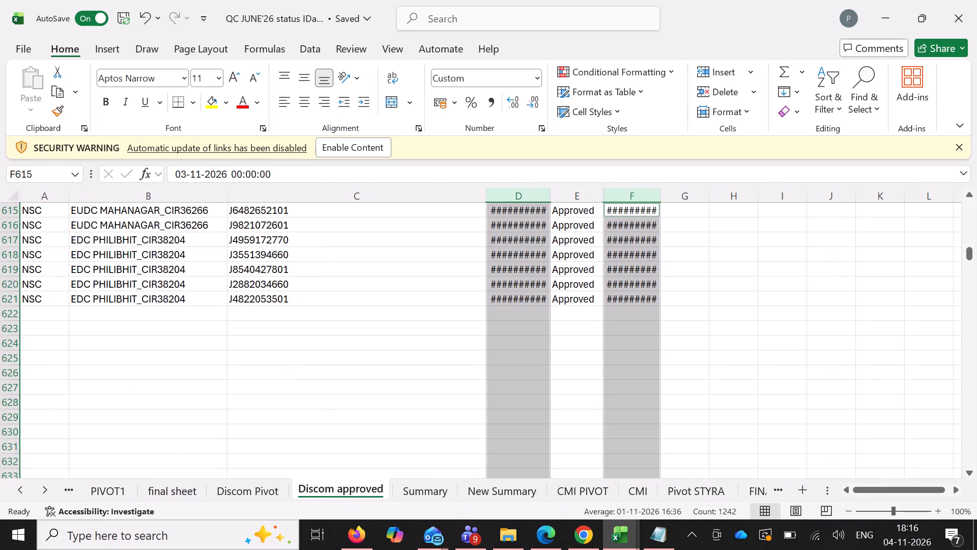
pyautogui.hotkey('ctrl', 'Up')
pyautogui.hotkey('ctrl', 'Up')
pyautogui.hotkey('ctrl', 'Left')
pyautogui.press('Down')
pyautogui.press('Right')
pyautogui.hotkey('ctrl', 'shift', 'Right')
pyautogui.hotkey('ctrl', 'shift', 'Down')
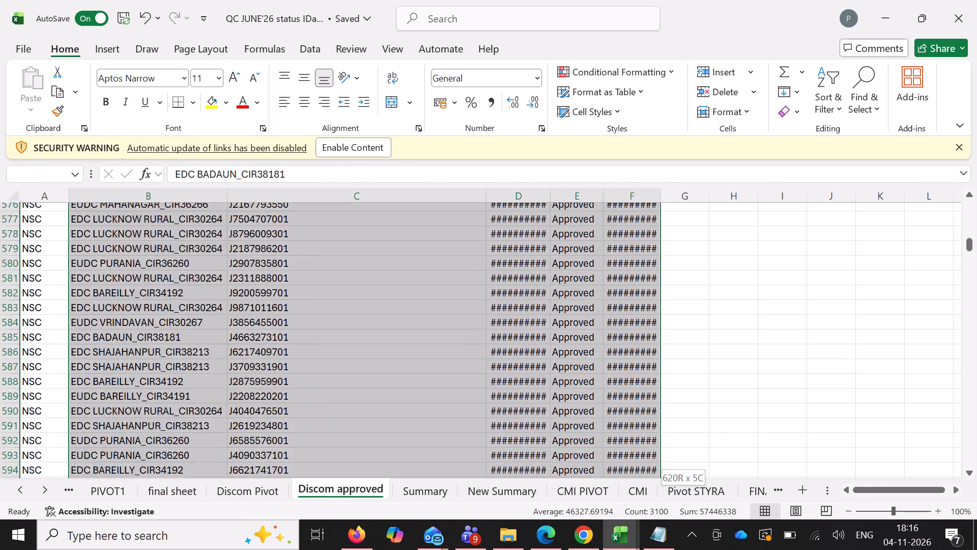
pyautogui.press('Delete')
pyautogui.press('Left')
pyautogui.press('Right')
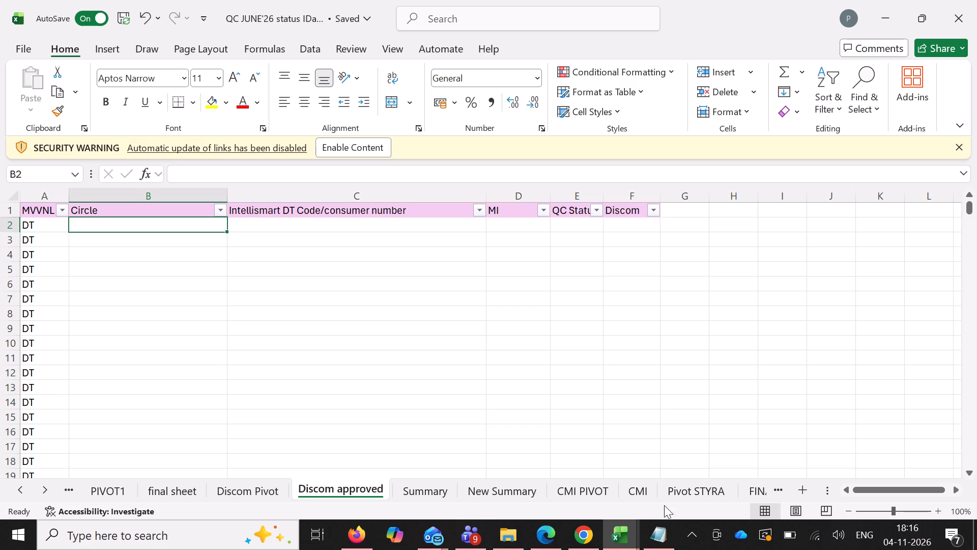
# Remove the filters from the header row of the CMI sheet.
pyautogui.click(660, 496)
pyautogui.click(642, 498)
pyautogui.click(518, 496)
pyautogui.click(577, 490)
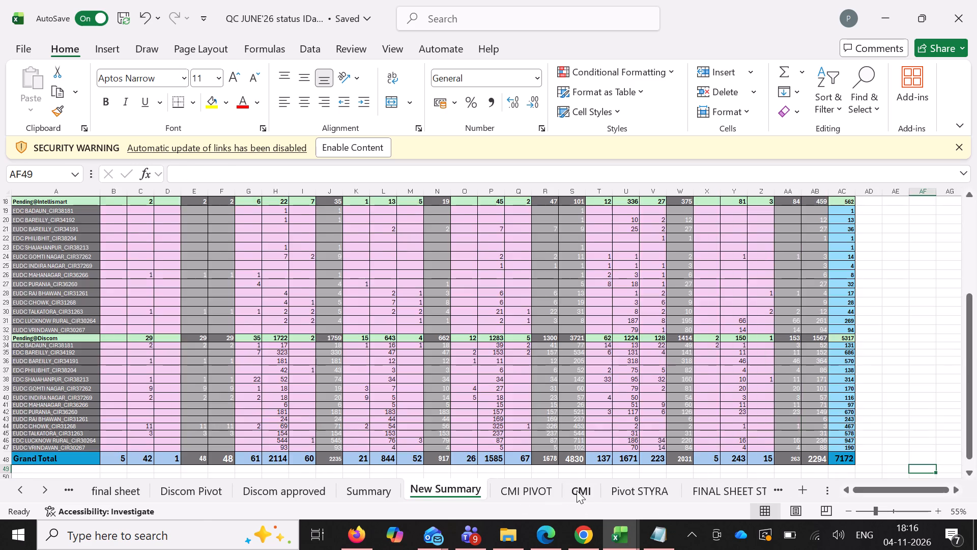
pyautogui.hotkey('ctrl', 'shift', 'l')
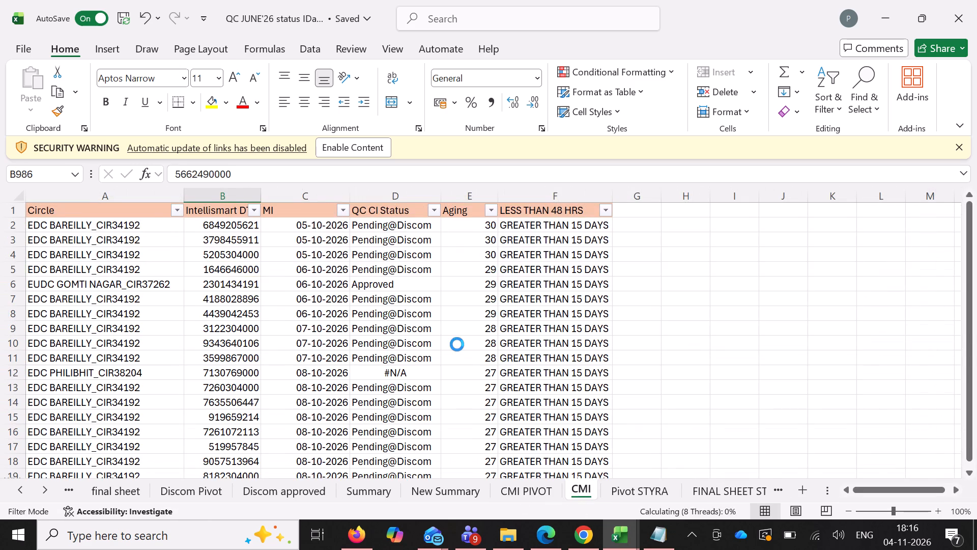
# Clear the old Circle, Intellismart DT code and MI data in A2:C1539 of the CMI sheet, keeping the formula columns.
pyautogui.hotkey('ctrl', 'Up')
pyautogui.hotkey('ctrl', 'Down')
pyautogui.hotkey('ctrl', 'Up')
pyautogui.press('Down')
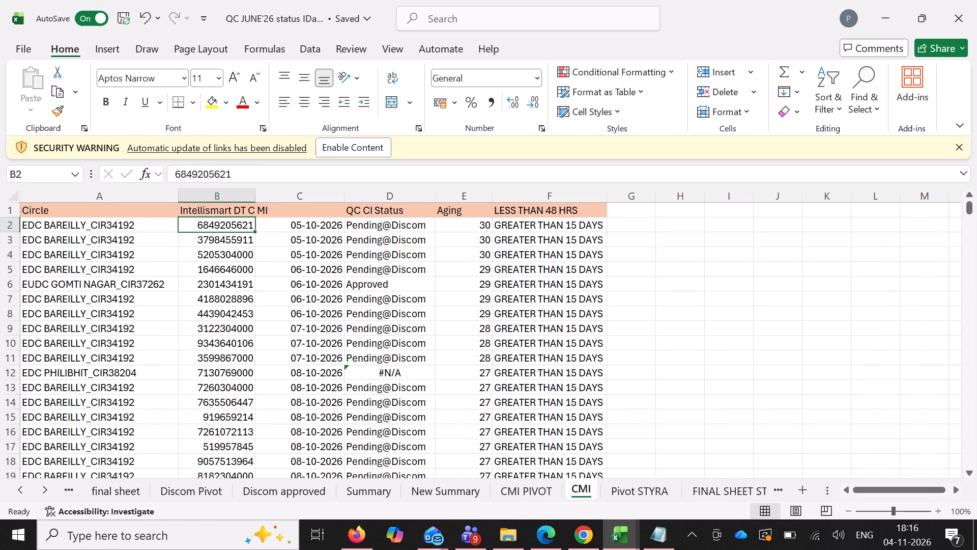
pyautogui.press('Left')
pyautogui.hotkey('ctrl', 'shift', 'Right')
pyautogui.hotkey('shift', 'Left')
pyautogui.hotkey('shift', 'Left')
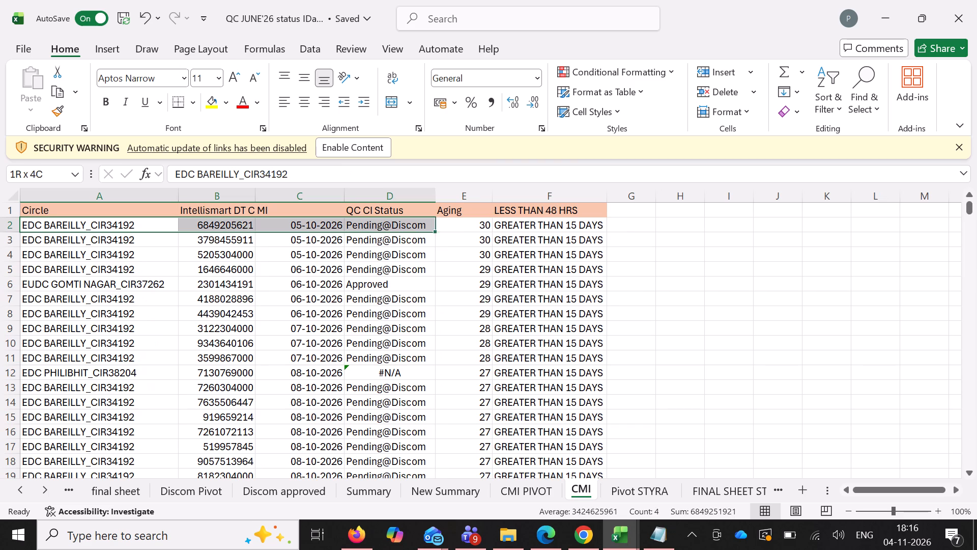
pyautogui.hotkey('shift', 'Left')
pyautogui.hotkey('shift', 'Left')
pyautogui.hotkey('shift', 'Right')
pyautogui.hotkey('ctrl', 'shift', 'Down')
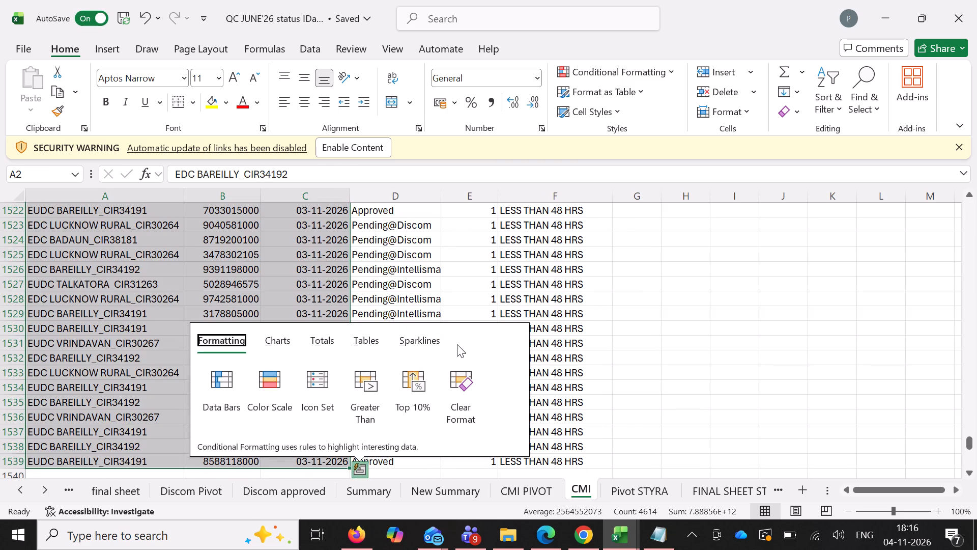
pyautogui.press('Delete')
pyautogui.press('Escape')
pyautogui.press('Delete')
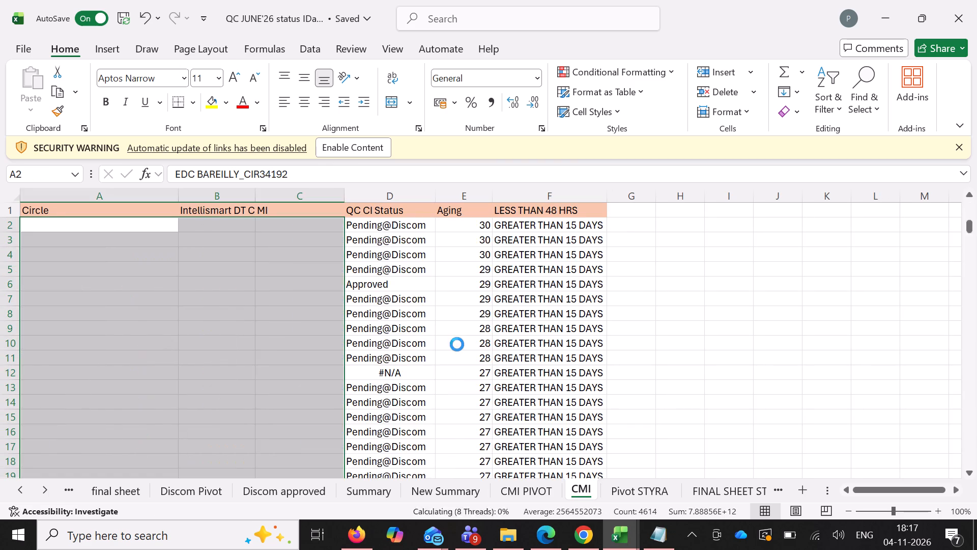
pyautogui.hotkey('ctrl', 'Left')
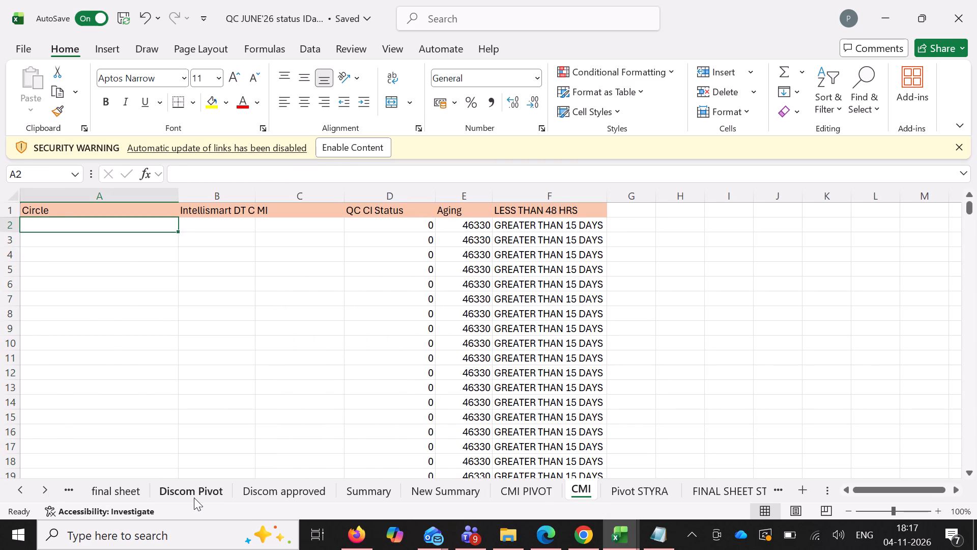
# Filter the QC Status column of the DT_MI_Report_2026-11-04 workbook to Approved only.
pyautogui.click(194, 498)
pyautogui.click(127, 493)
pyautogui.click(290, 494)
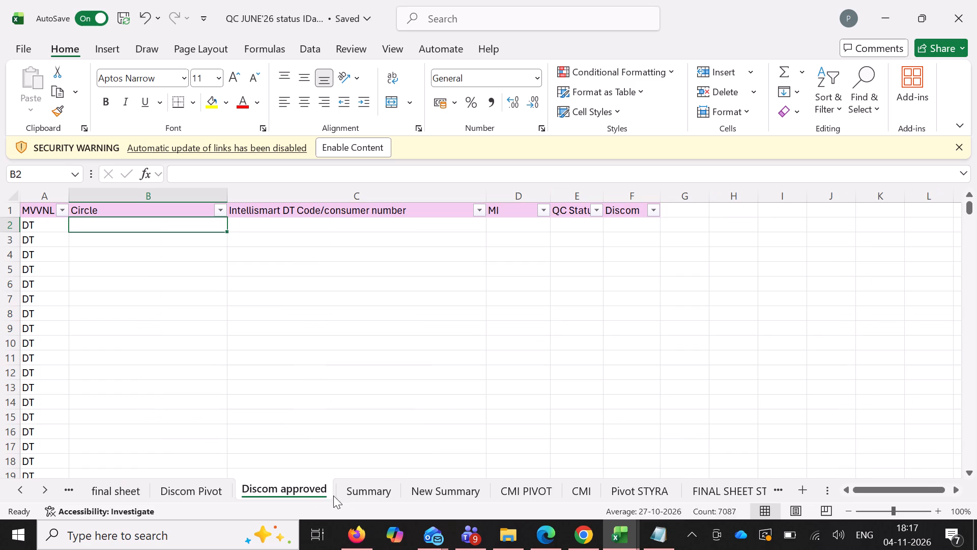
pyautogui.click(620, 536)
pyautogui.click(378, 459)
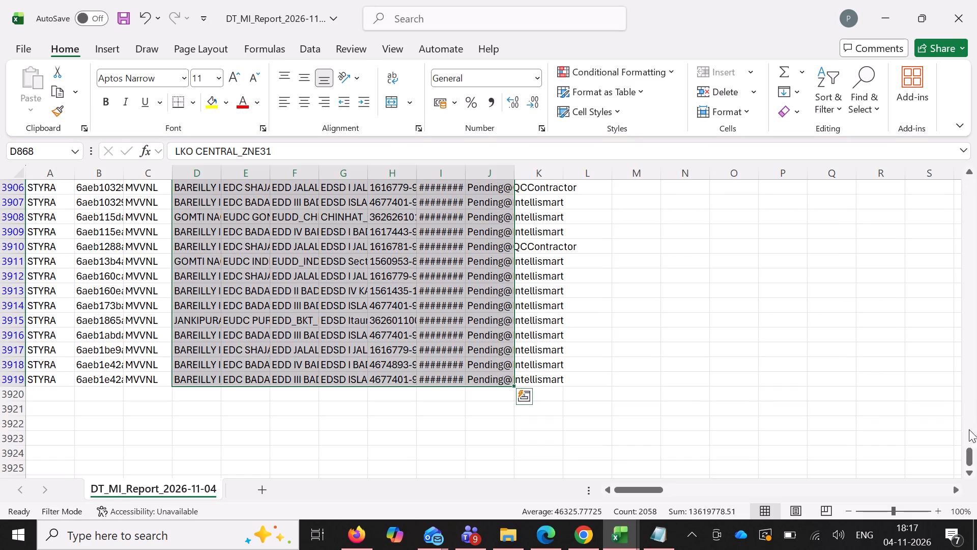
pyautogui.moveTo(973, 460); pyautogui.dragTo(925, 126)
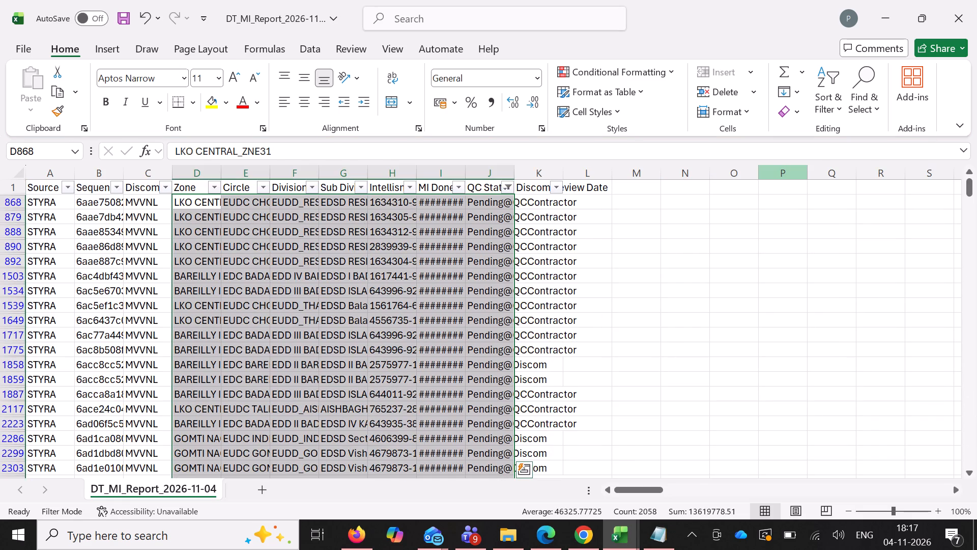
pyautogui.click(509, 186)
pyautogui.click(376, 348)
pyautogui.click(368, 353)
pyautogui.click(363, 365)
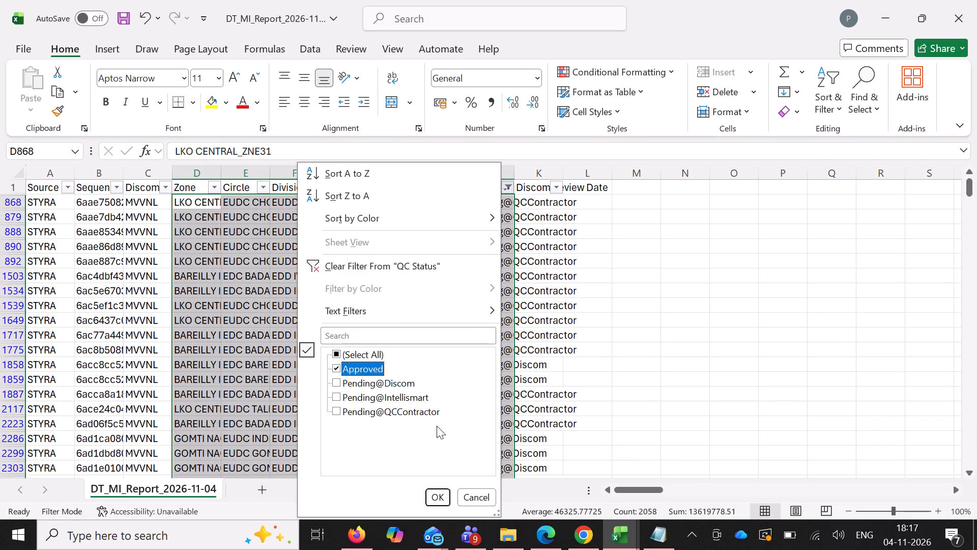
pyautogui.click(440, 493)
# Filter the DT report's Discom Review Date column to 04 November 2026 only.
pyautogui.click(545, 184)
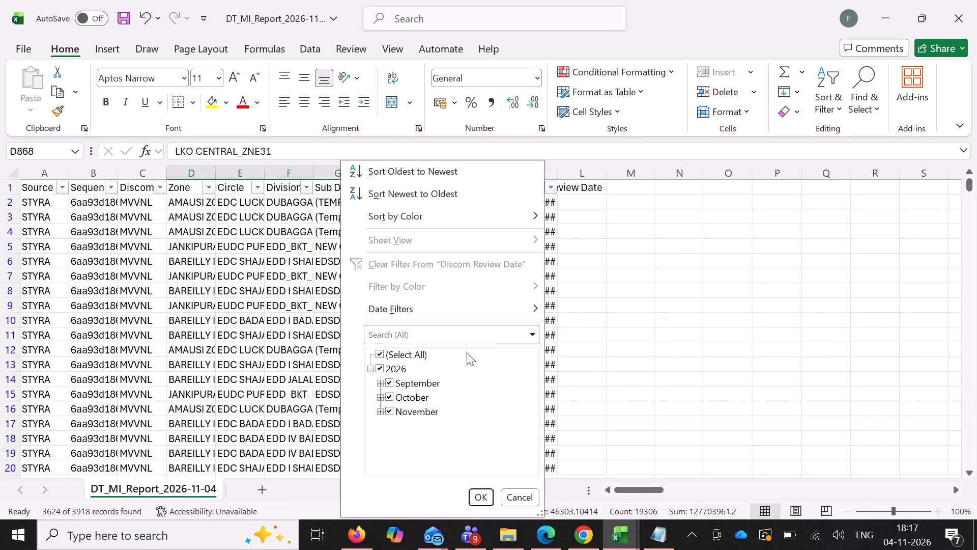
pyautogui.click(411, 357)
pyautogui.click(381, 411)
pyautogui.scroll(-5, 424, 429)
pyautogui.click(399, 451)
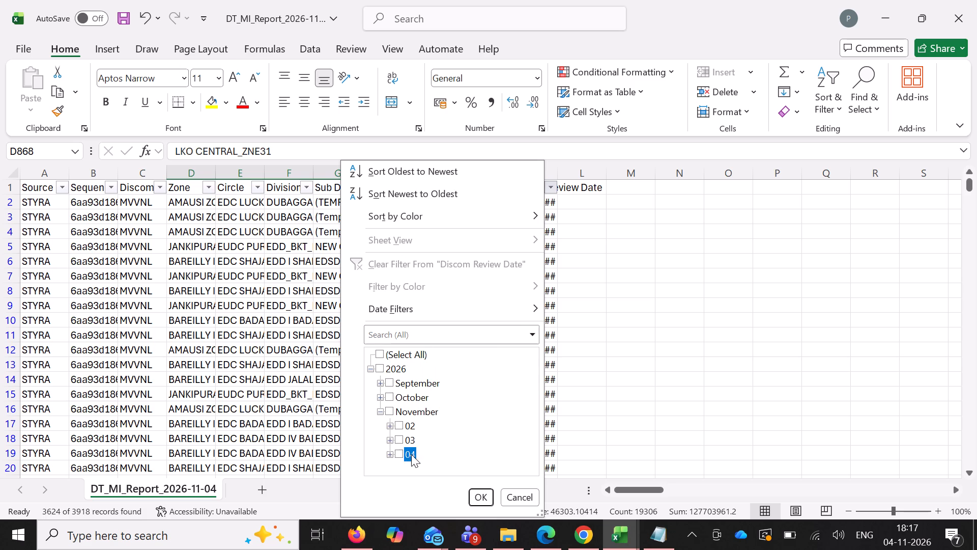
pyautogui.click(481, 497)
# Delete the Division and Sub Division columns from the DT report.
pyautogui.moveTo(302, 178); pyautogui.dragTo(335, 175)
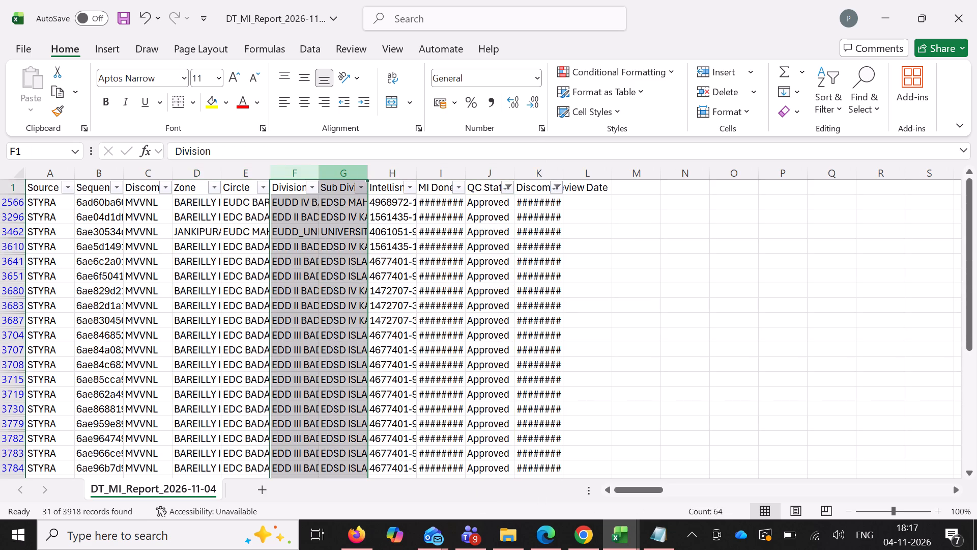
pyautogui.rightClick(333, 173)
pyautogui.click(382, 345)
# Copy the filtered approved DT rows from Circle through Discom Review Date and paste them into the Discom approved sheet at B2.
pyautogui.click(266, 201)
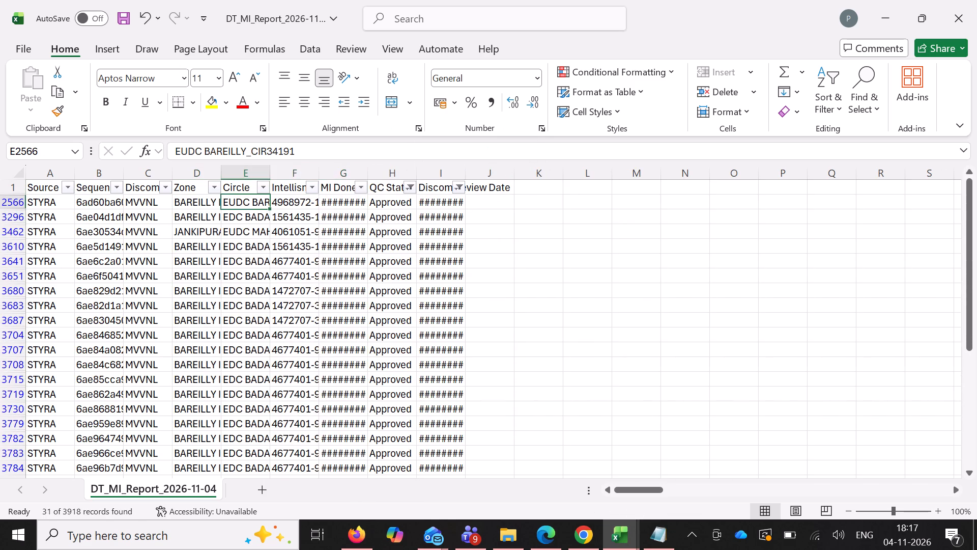
pyautogui.hotkey('ctrl', 'shift', 'Right')
pyautogui.hotkey('ctrl', 'shift', 'Down')
pyautogui.hotkey('ctrl', 'c')
pyautogui.scroll(-2, 440, 359)
pyautogui.click(626, 539)
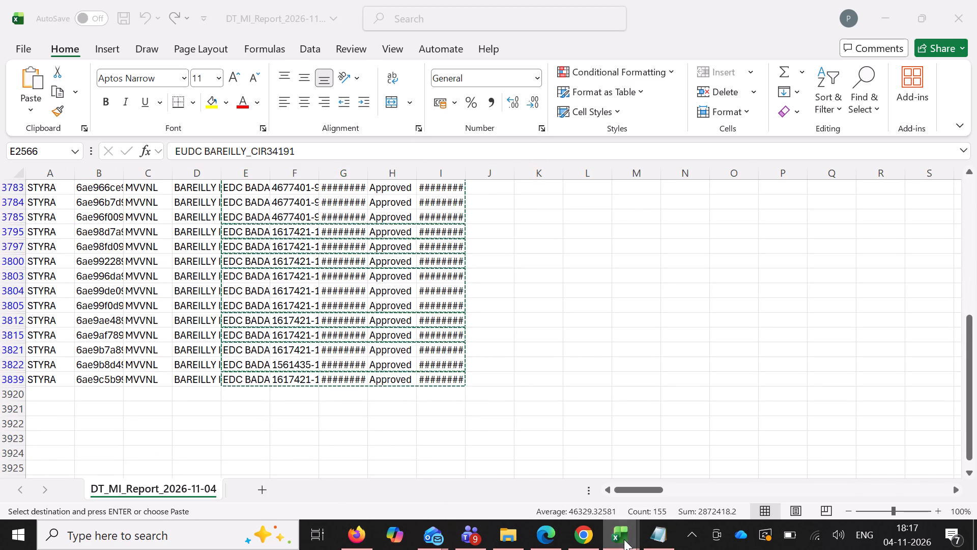
pyautogui.click(96, 482)
pyautogui.hotkey('ctrl', 'v')
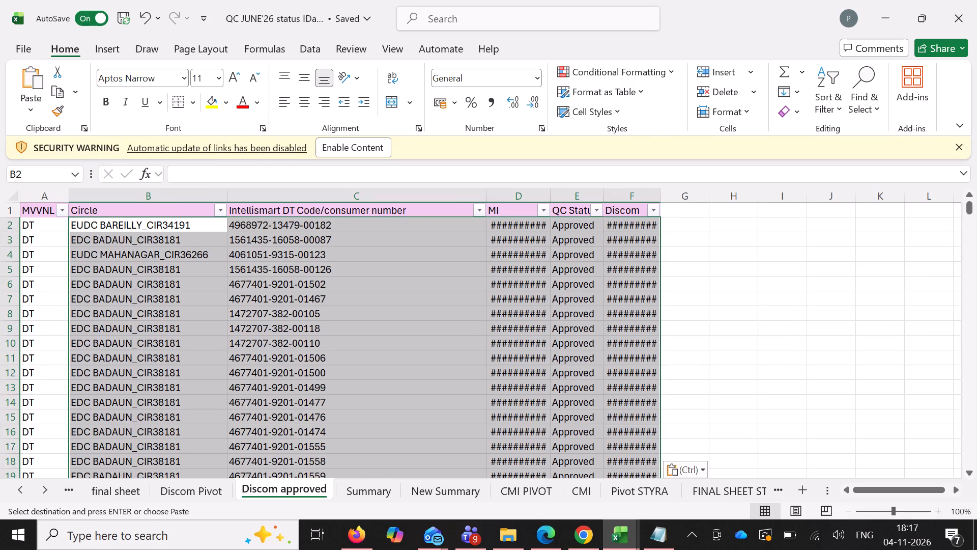
# Enter NSC in A33 of the Discom approved sheet, below the DT rows, and fill it down over the remaining DT labels.
pyautogui.hotkey('ctrl', 'Down')
pyautogui.press('Left')
pyautogui.press('Down')
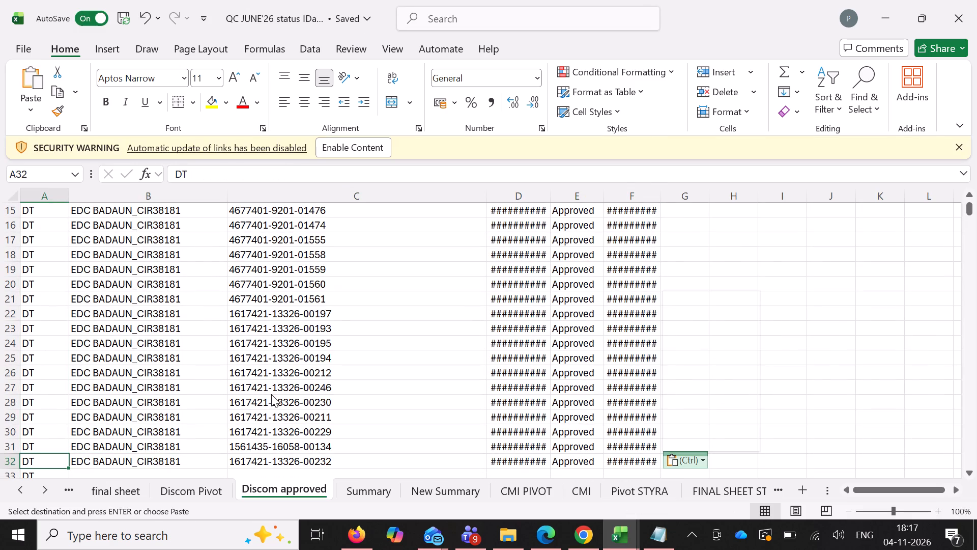
pyautogui.press('Escape')
pyautogui.press('Down')
pyautogui.write('NSC')
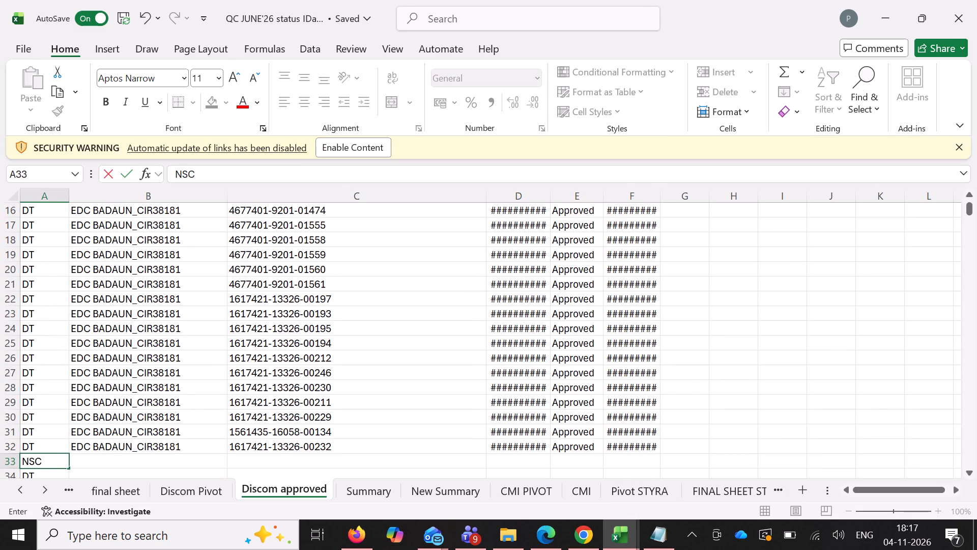
pyautogui.scroll(-4, 271, 394)
pyautogui.doubleClick(67, 292)
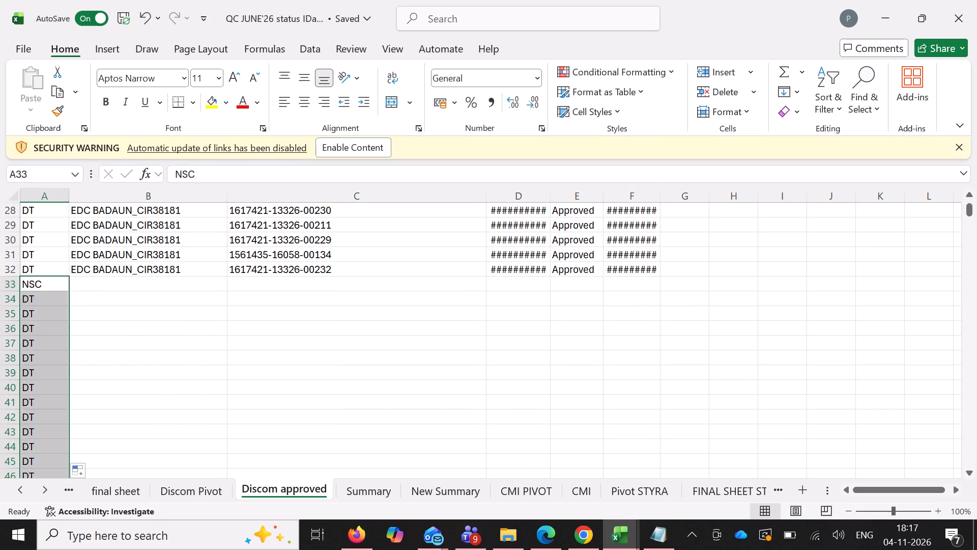
pyautogui.click(105, 282)
# Switch to the NSC_MI_Report_2026-11-04 workbook and filter its NSC Status column to Approved only.
pyautogui.click(634, 549)
pyautogui.click(548, 468)
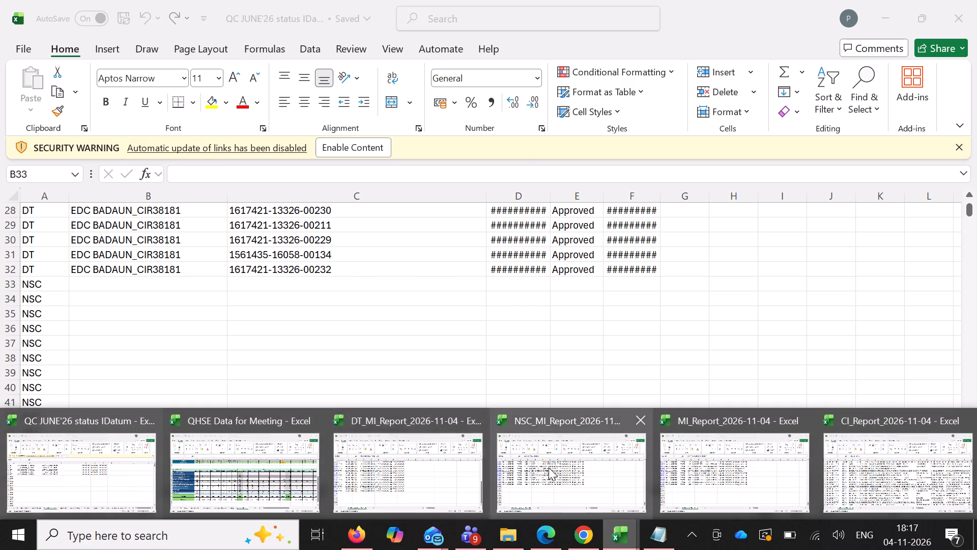
pyautogui.moveTo(968, 463); pyautogui.dragTo(932, 185)
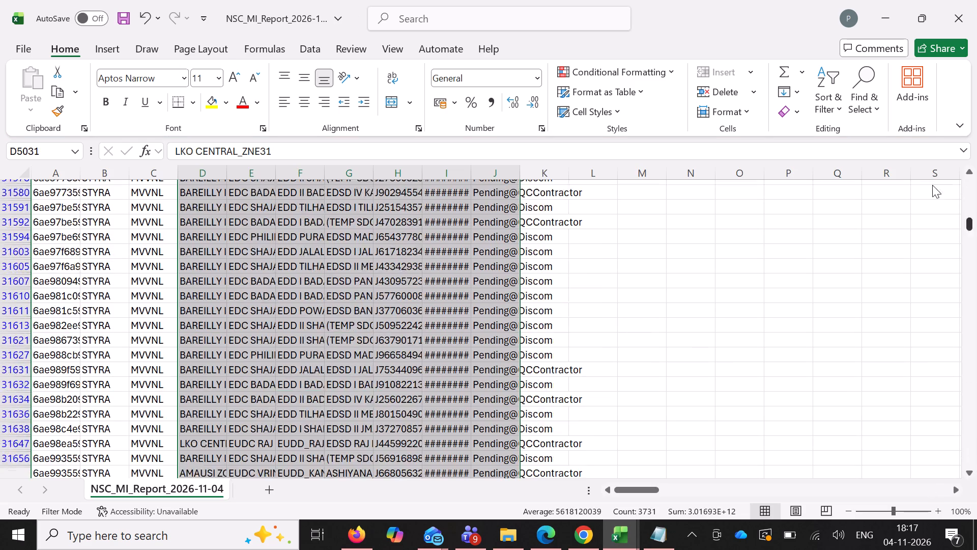
pyautogui.moveTo(932, 185); pyautogui.dragTo(924, 112)
pyautogui.click(523, 191)
pyautogui.click(519, 189)
pyautogui.click(382, 345)
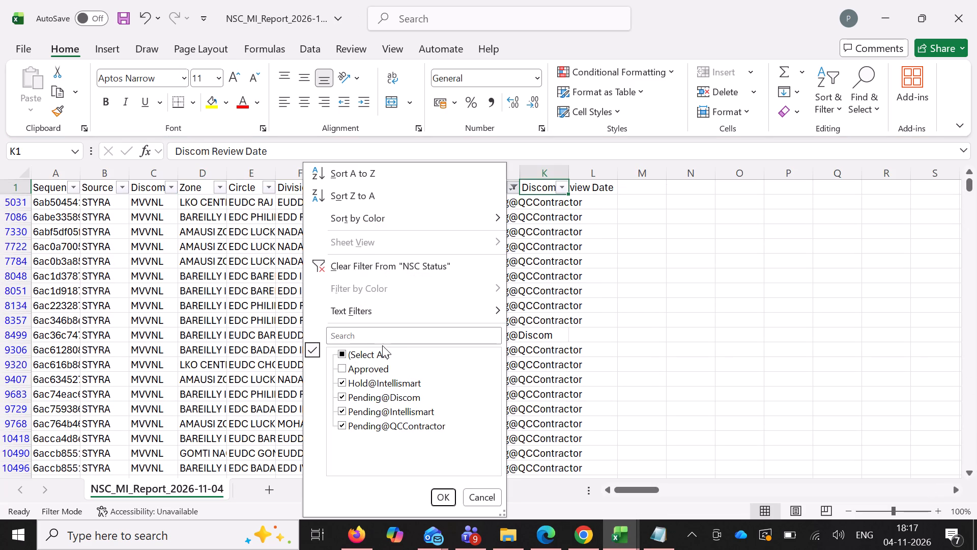
pyautogui.click(377, 349)
pyautogui.click(372, 349)
pyautogui.click(367, 364)
pyautogui.click(448, 503)
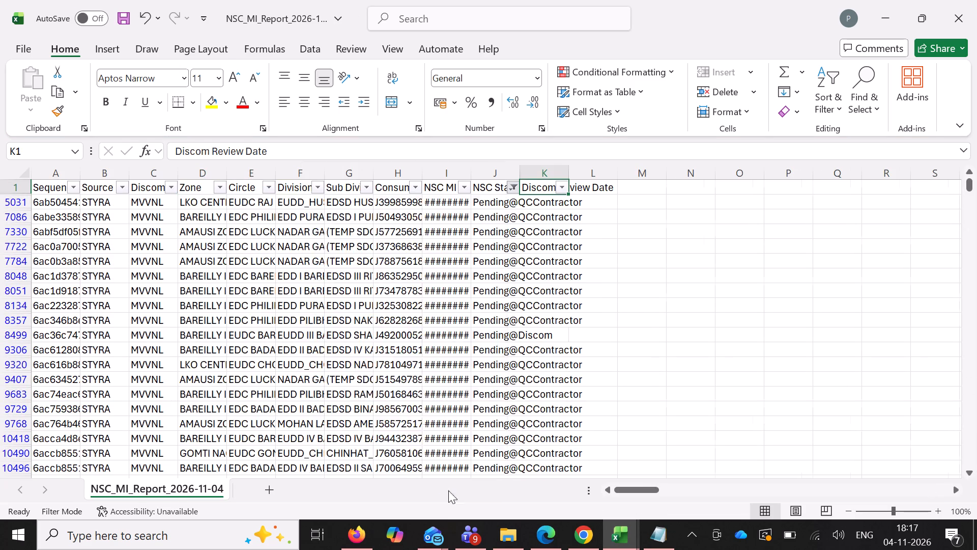
# Filter the NSC report's Discom Review Date column to 04 November 2026 only.
pyautogui.click(548, 184)
pyautogui.click(402, 352)
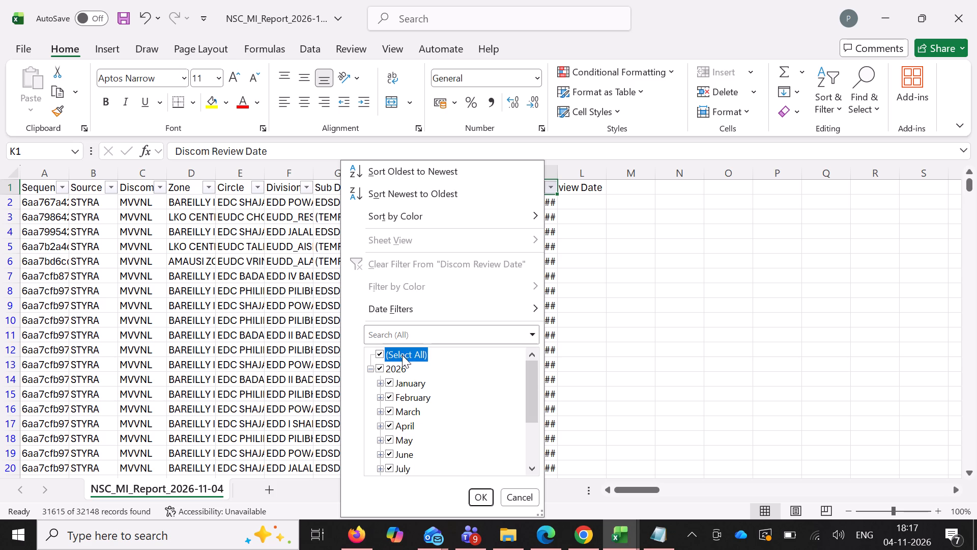
pyautogui.scroll(-11, 433, 442)
pyautogui.scroll(-5, 375, 451)
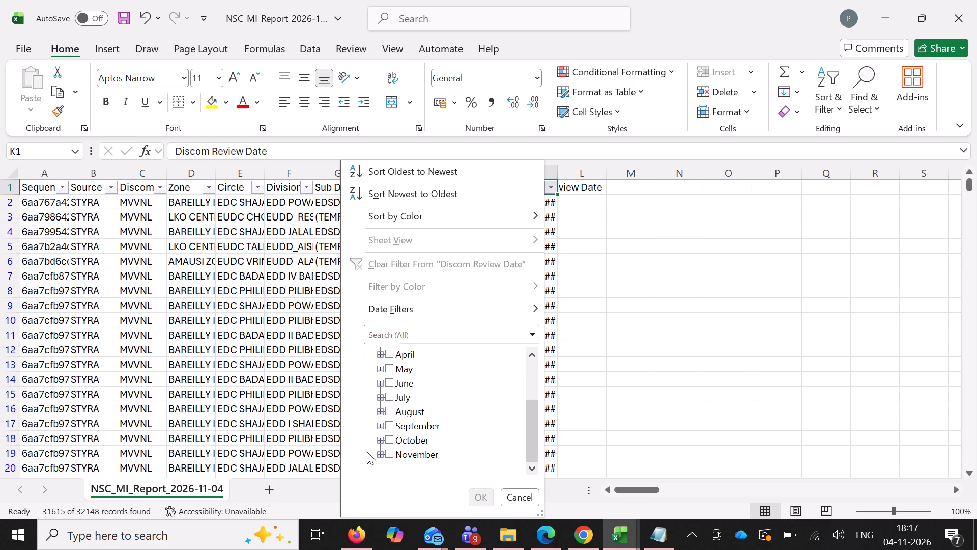
pyautogui.click(382, 456)
pyautogui.scroll(-5, 421, 444)
pyautogui.click(404, 452)
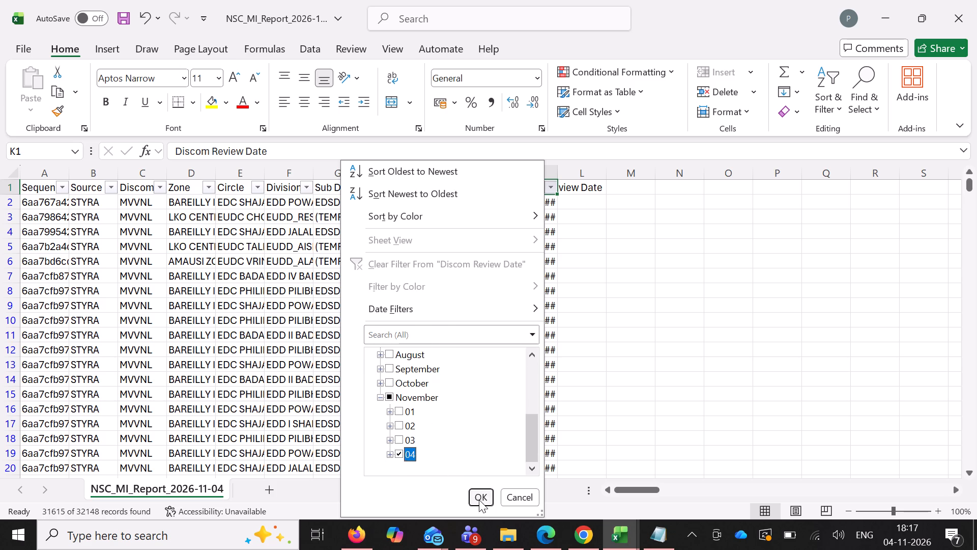
pyautogui.click(479, 499)
# Delete the Division and Sub Division columns from the NSC report.
pyautogui.moveTo(292, 174); pyautogui.dragTo(334, 172)
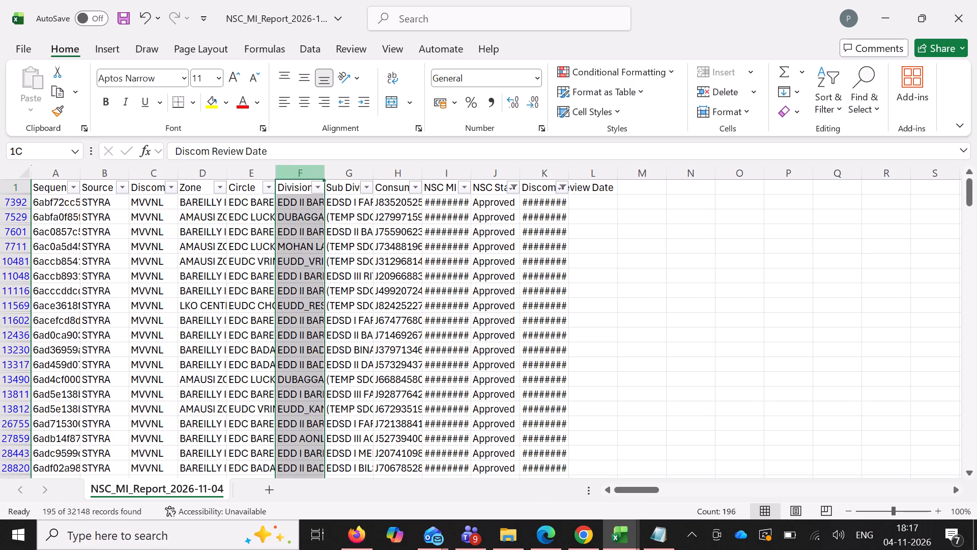
pyautogui.moveTo(334, 172); pyautogui.dragTo(346, 172)
pyautogui.moveTo(342, 172); pyautogui.dragTo(342, 178, button='right')
pyautogui.click(392, 343)
# Copy the filtered approved NSC rows from Circle through Discom Review Date and paste them into the Discom approved sheet at B33.
pyautogui.click(262, 206)
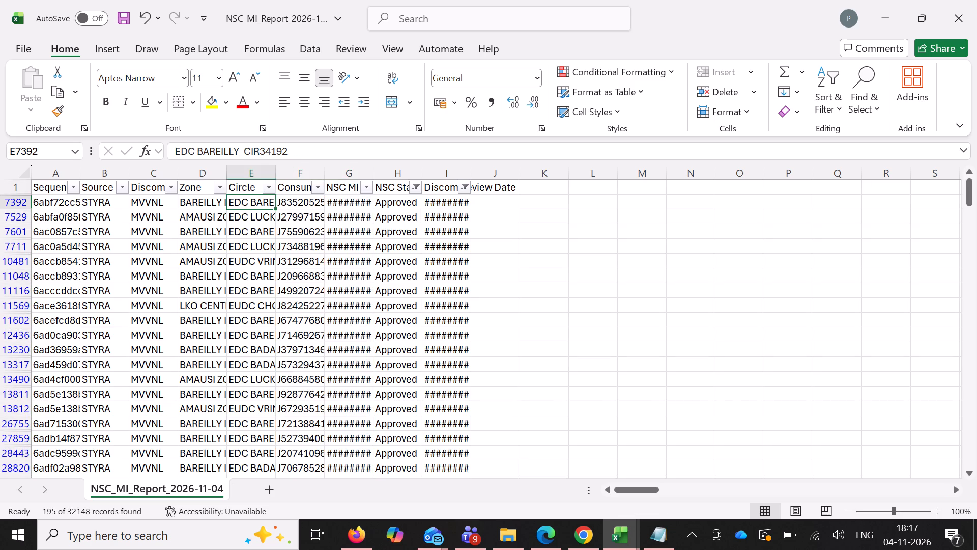
pyautogui.hotkey('ctrl', 'shift', 'Right')
pyautogui.hotkey('ctrl', 'shift', 'Down')
pyautogui.hotkey('ctrl', 'c')
pyautogui.scroll(-2, 533, 439)
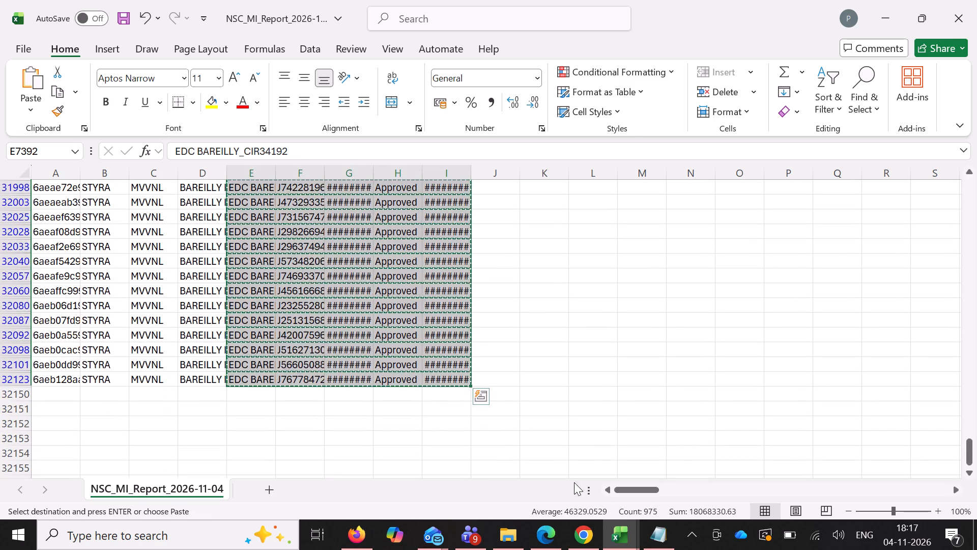
pyautogui.click(626, 532)
pyautogui.click(77, 480)
pyautogui.hotkey('ctrl', 'v')
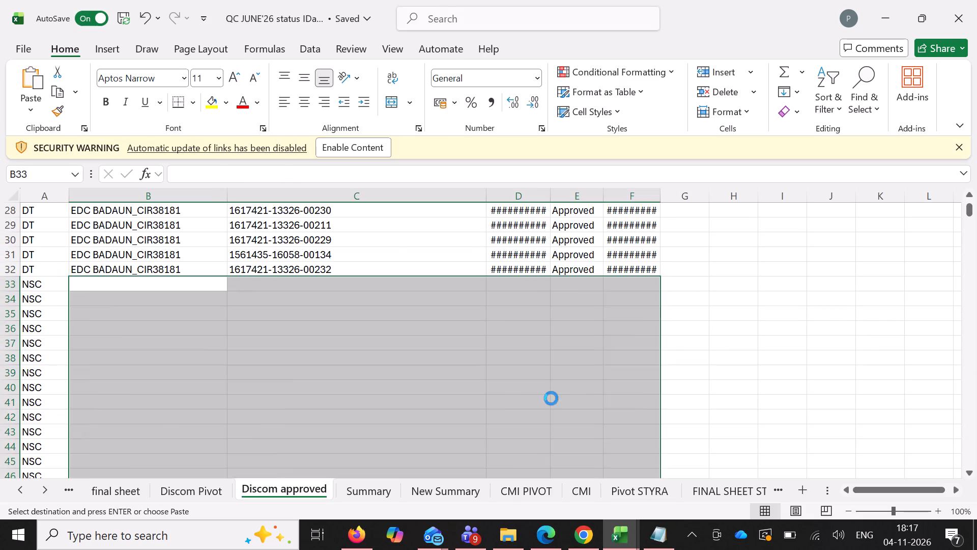
# Enter MI in A228 of the Discom approved sheet, below the pasted NSC rows, and fill it down over the leftover NSC labels.
pyautogui.hotkey('ctrl', 'Down')
pyautogui.press('Left')
pyautogui.press('Down')
pyautogui.write('MI')
pyautogui.scroll(-4, 566, 409)
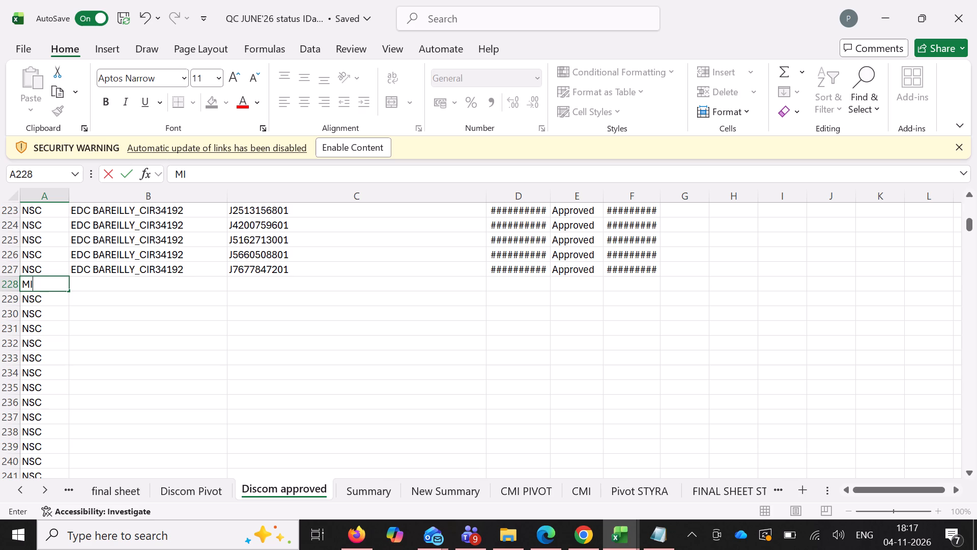
pyautogui.doubleClick(69, 291)
pyautogui.click(106, 286)
# Switch to the MI_Report_2026-11-04 workbook and filter its MI Status column to Approved only.
pyautogui.click(626, 544)
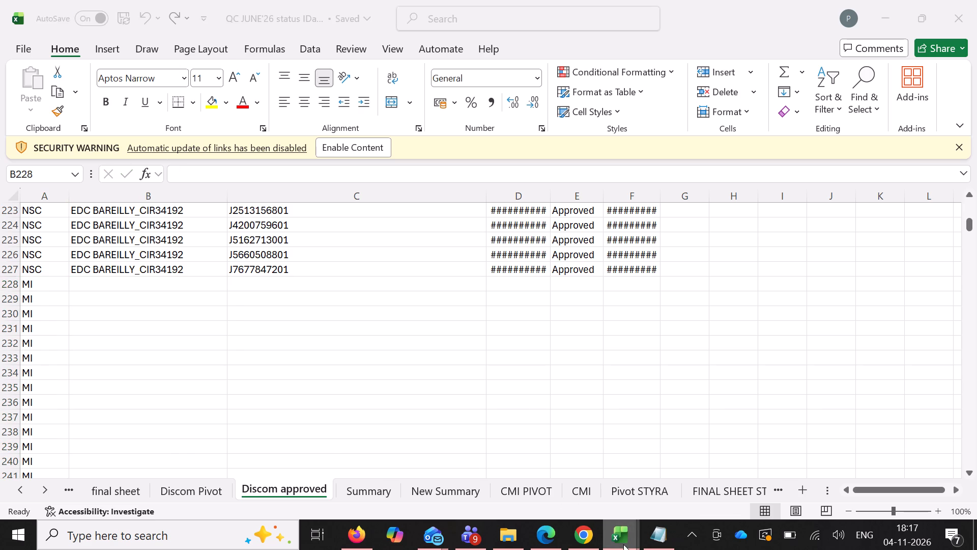
pyautogui.click(701, 477)
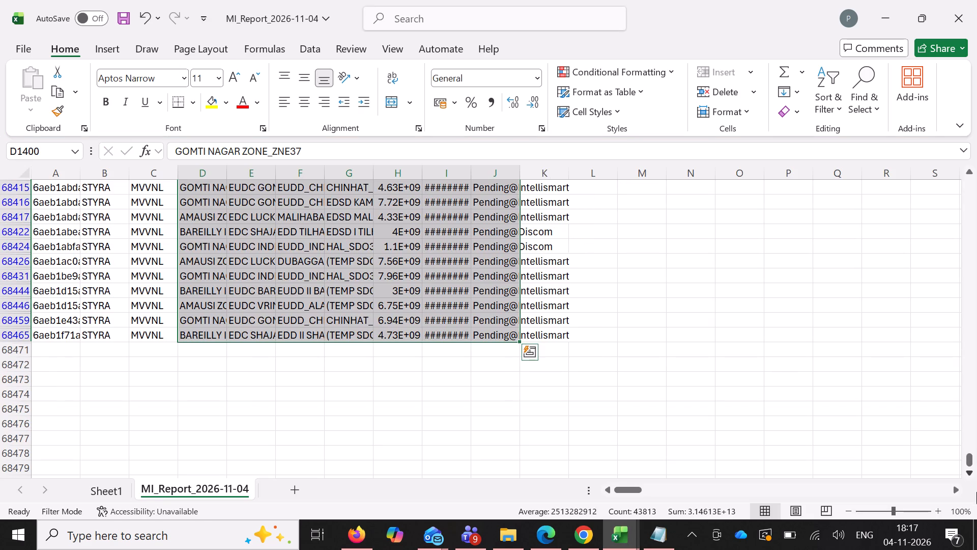
pyautogui.moveTo(975, 460); pyautogui.dragTo(956, 126)
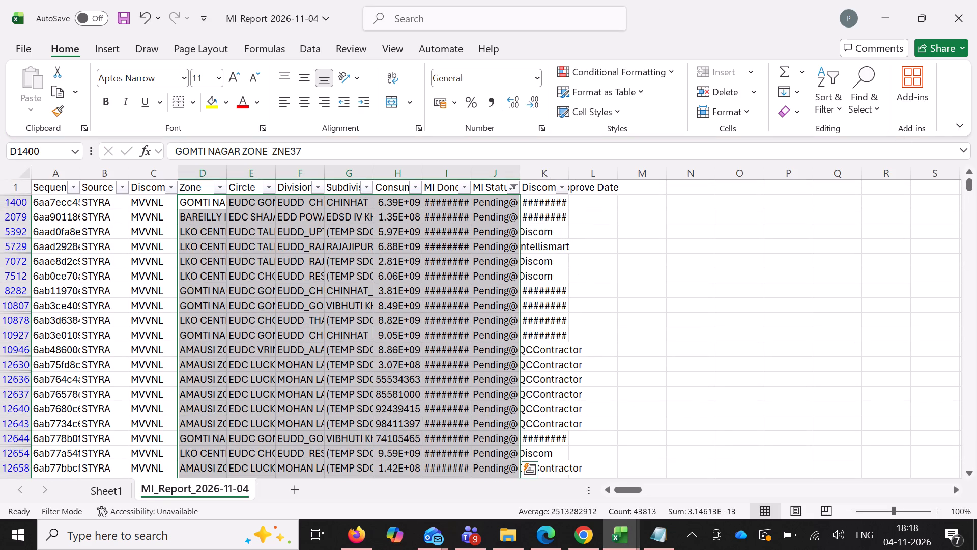
pyautogui.click(519, 189)
pyautogui.click(364, 360)
pyautogui.click(373, 353)
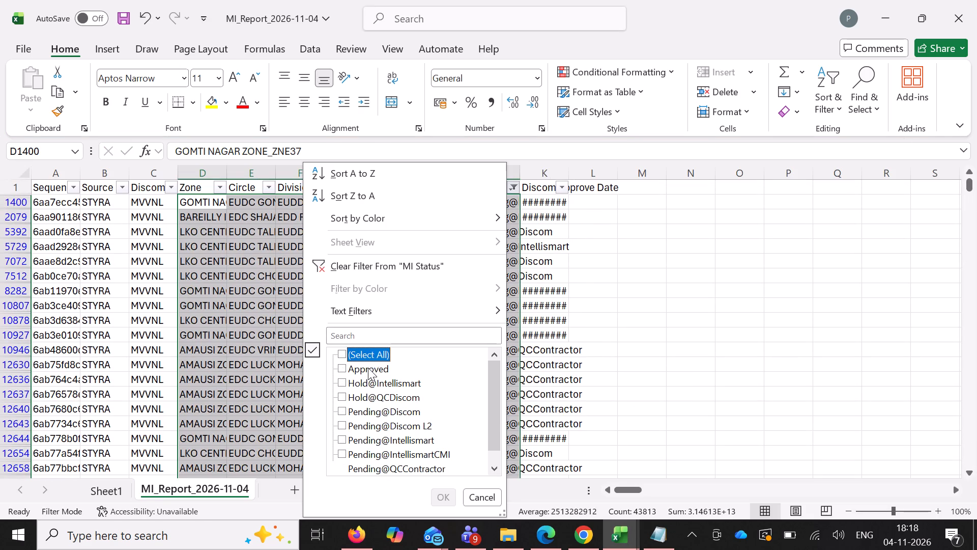
pyautogui.click(367, 368)
pyautogui.click(446, 497)
# Filter the MI report's Discom Approve Date column to 04 November 2026 only.
pyautogui.click(548, 189)
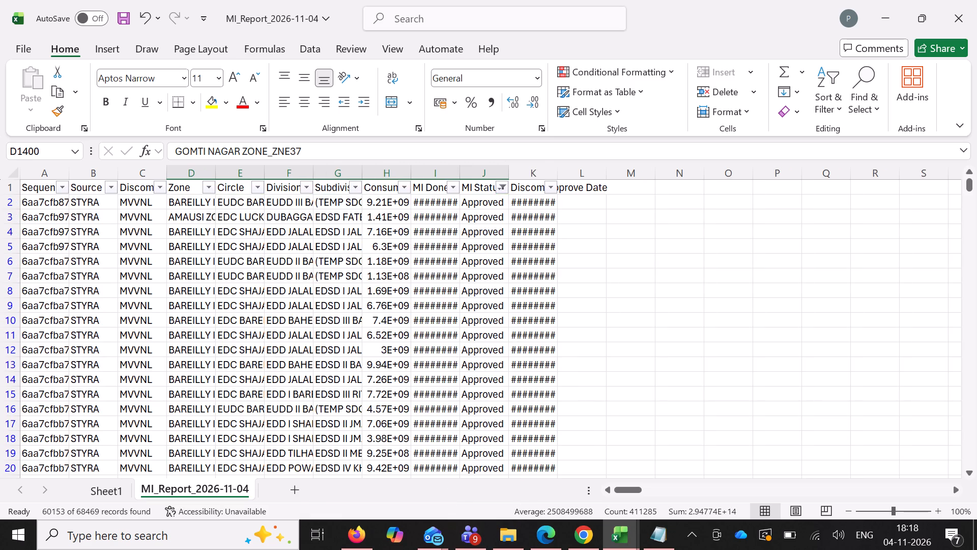
pyautogui.click(409, 355)
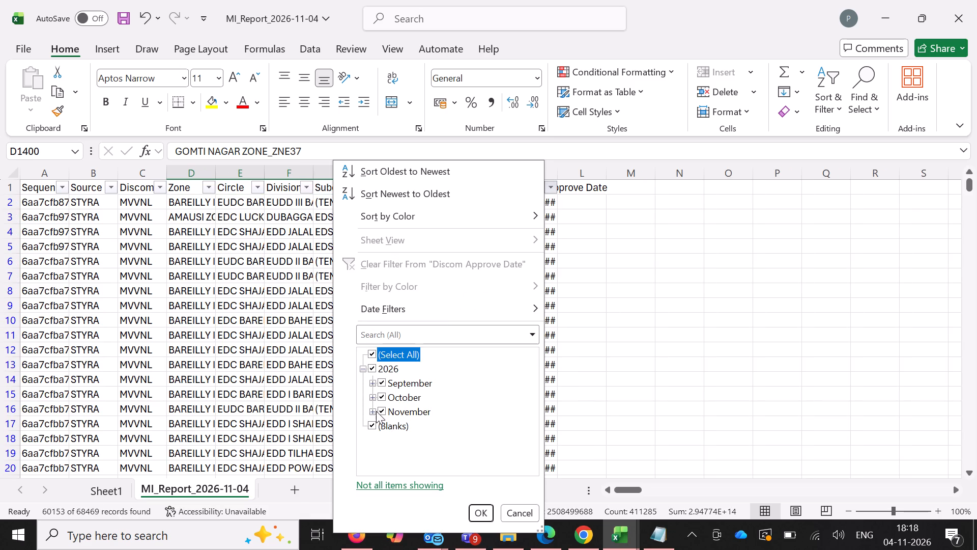
pyautogui.click(372, 410)
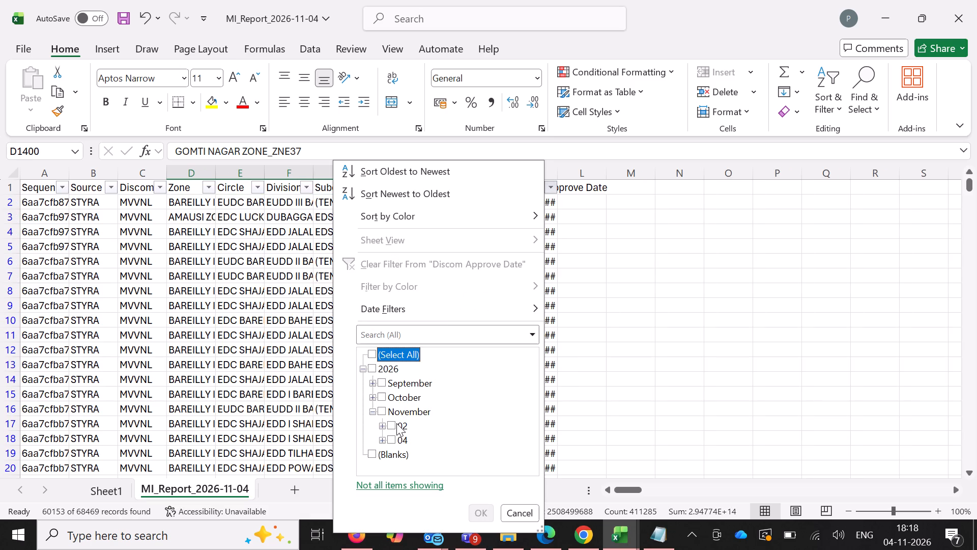
pyautogui.scroll(-6, 412, 447)
pyautogui.click(392, 441)
pyautogui.click(476, 510)
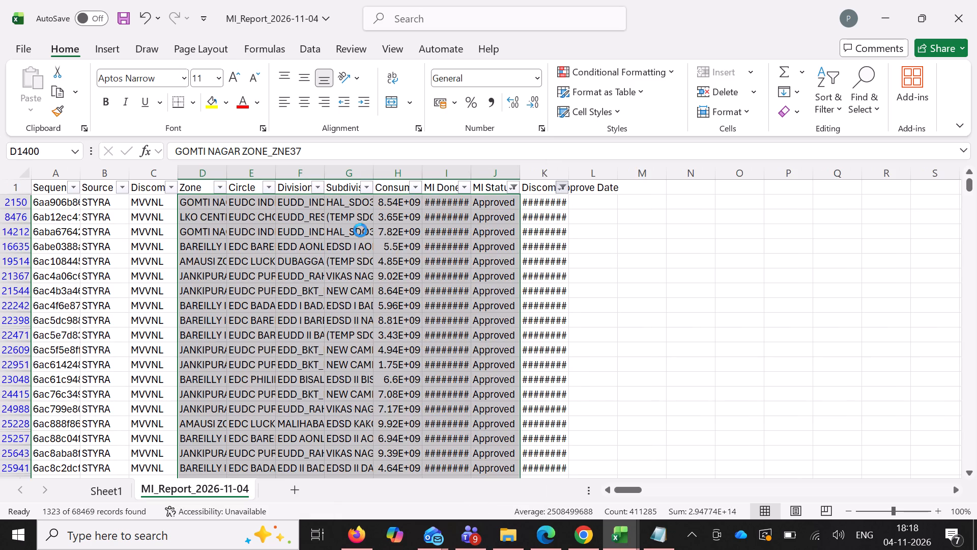
# Delete the Division and Subdivision columns from the MI report.
pyautogui.moveTo(296, 177); pyautogui.dragTo(329, 173)
pyautogui.rightClick(325, 173)
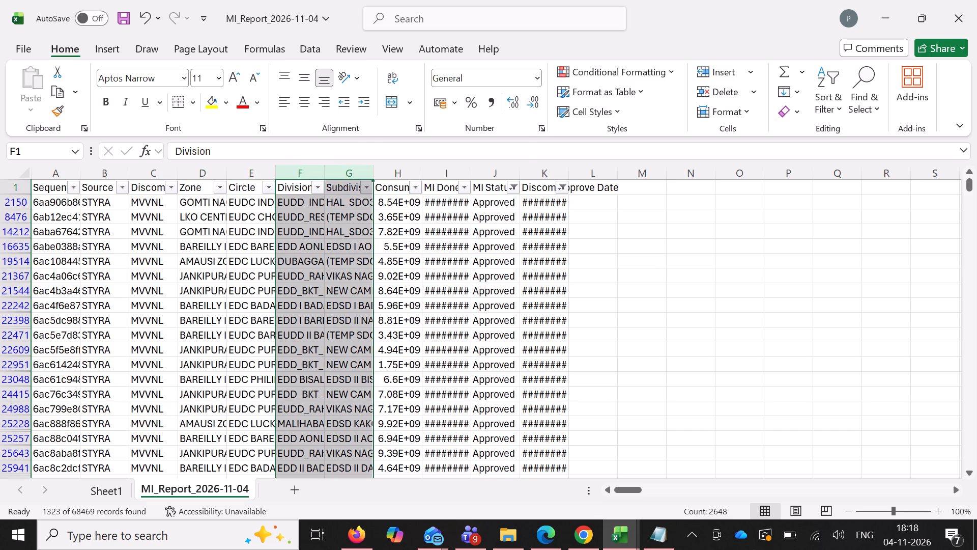
pyautogui.click(382, 347)
# Copy the filtered approved MI rows from Circle through Discom Approve Date and paste them into the Discom approved sheet at B228.
pyautogui.click(251, 201)
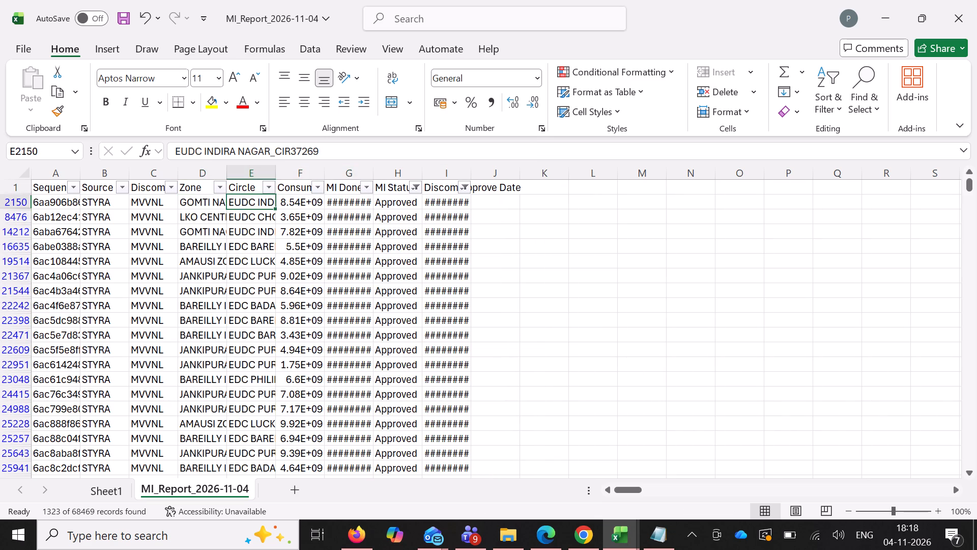
pyautogui.hotkey('ctrl', 'shift', 'Right')
pyautogui.hotkey('ctrl', 'shift', 'Down')
pyautogui.hotkey('ctrl', 'c')
pyautogui.scroll(-2, 258, 231)
pyautogui.click(611, 530)
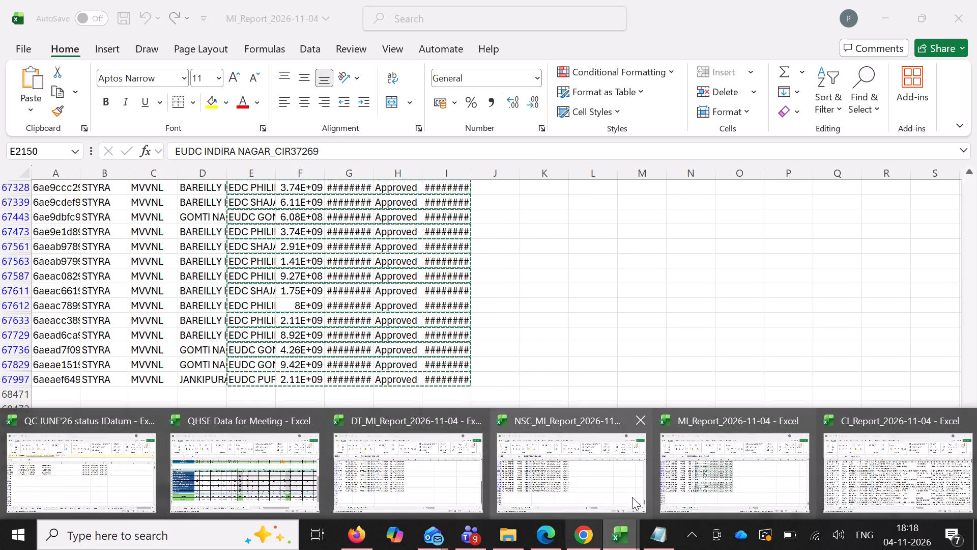
pyautogui.click(95, 452)
pyautogui.hotkey('ctrl', 'v')
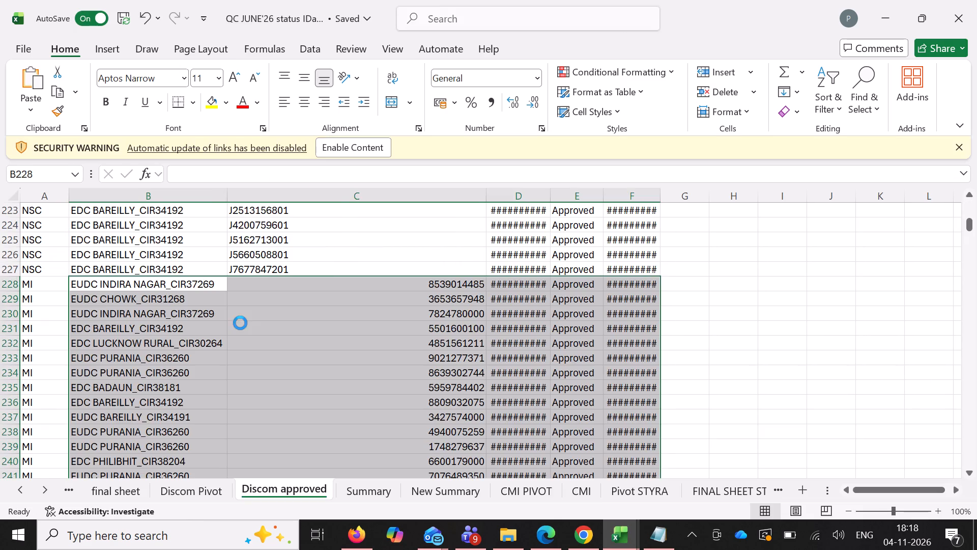
# Fill the MI label down column A to the last pasted row, A1550, and return to the sheet's header row.
pyautogui.hotkey('ctrl', 'Down')
pyautogui.press('Left')
pyautogui.hotkey('ctrl', 'shift', 'Up')
pyautogui.hotkey('ctrl', 'd')
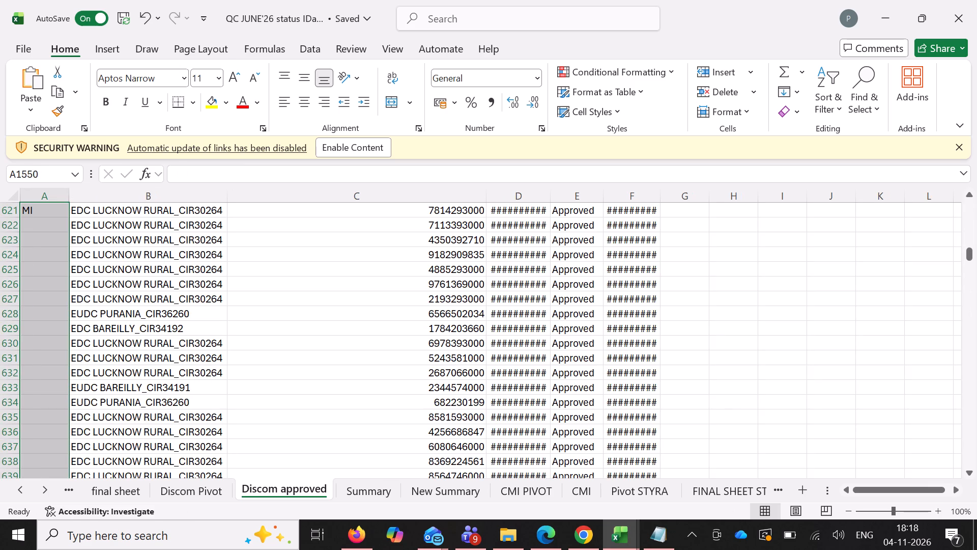
pyautogui.hotkey('ctrl', 'Down')
pyautogui.hotkey('ctrl', 'Up')
pyautogui.hotkey('ctrl', 'Up')
pyautogui.press('Right')
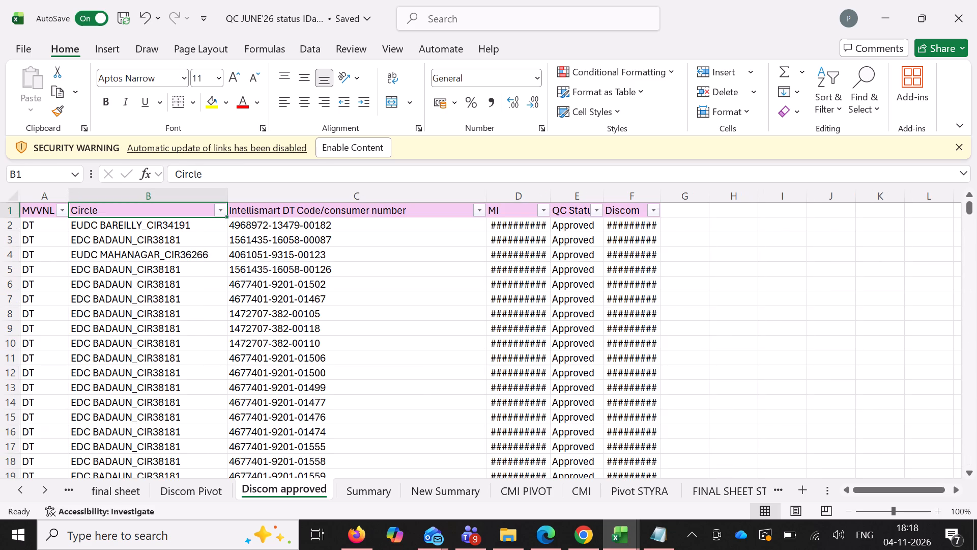
# Open the CMI sheet, then return to the MI report and remove the date restriction from its Discom Approve Date filter.
pyautogui.click(571, 486)
pyautogui.click(627, 530)
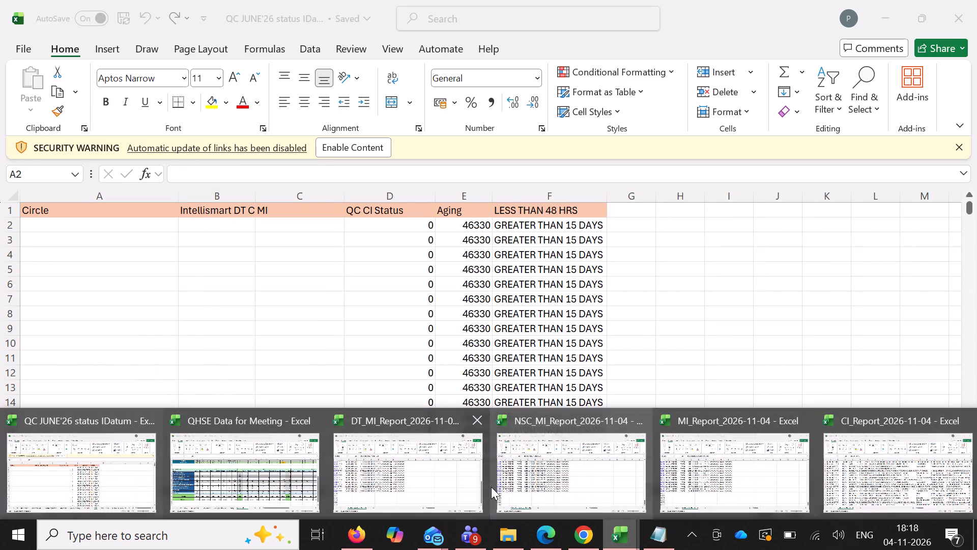
pyautogui.click(733, 469)
pyautogui.moveTo(968, 463); pyautogui.dragTo(960, 229)
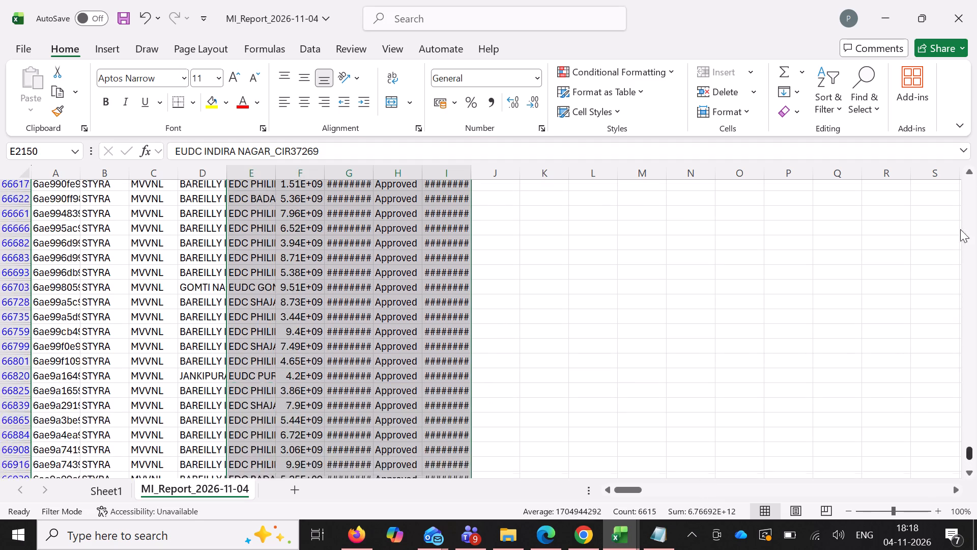
pyautogui.moveTo(960, 229); pyautogui.dragTo(958, 69)
pyautogui.click(472, 191)
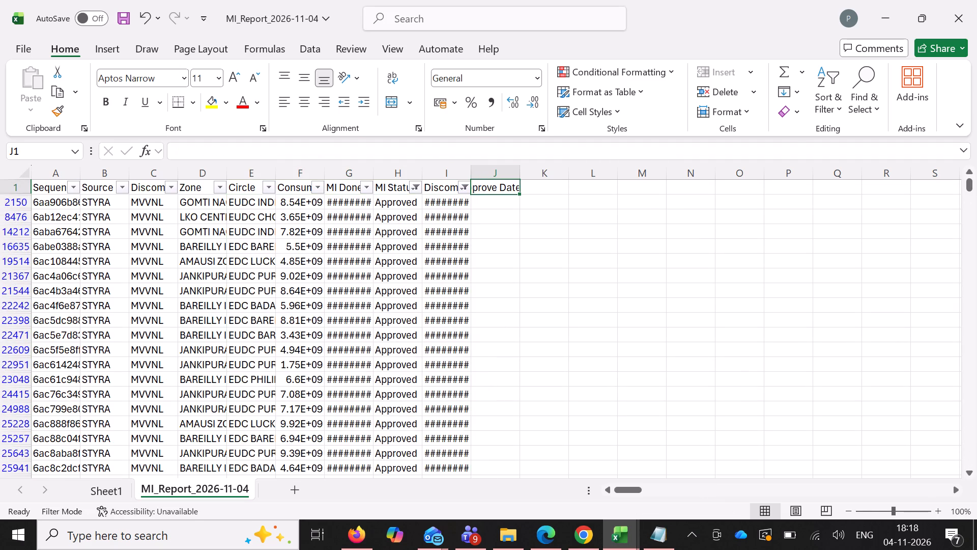
pyautogui.click(465, 184)
pyautogui.click(303, 361)
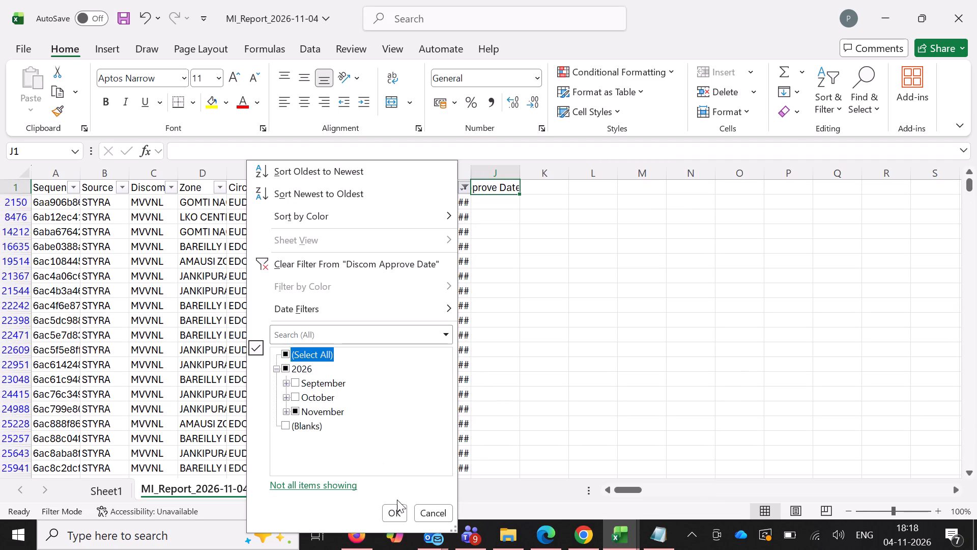
pyautogui.click(398, 510)
# Filter the MI report's MI Status column to show only Pending@IntellismartCMI instead of Approved.
pyautogui.click(406, 188)
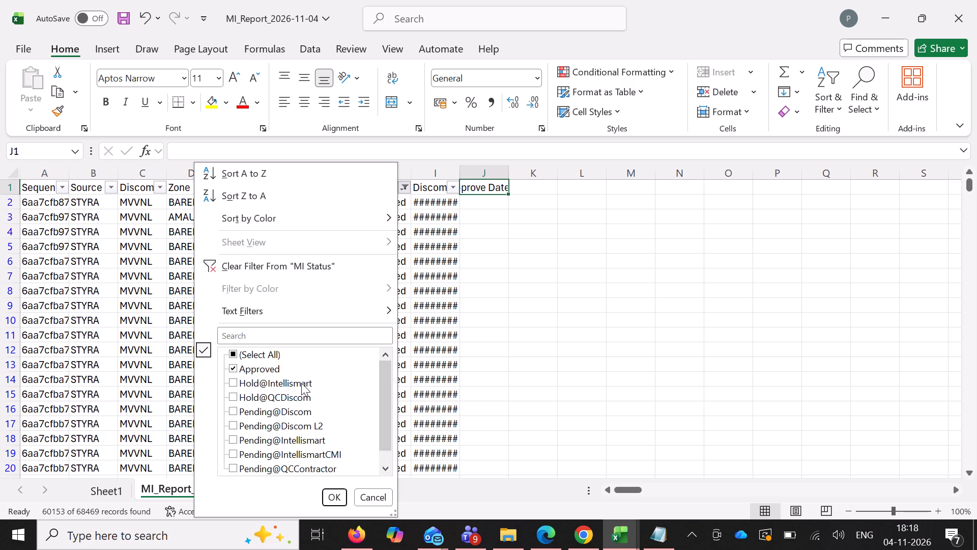
pyautogui.click(266, 371)
pyautogui.click(284, 449)
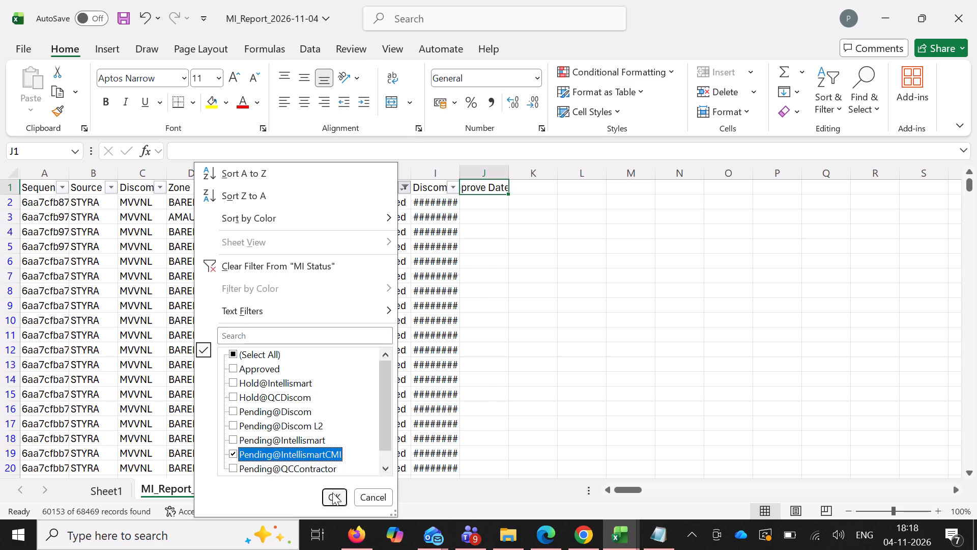
pyautogui.click(333, 498)
# Copy the filtered rows' Circle, consumer number and MI Done date columns and paste them into the CMI sheet at A2.
pyautogui.moveTo(238, 200); pyautogui.dragTo(333, 207)
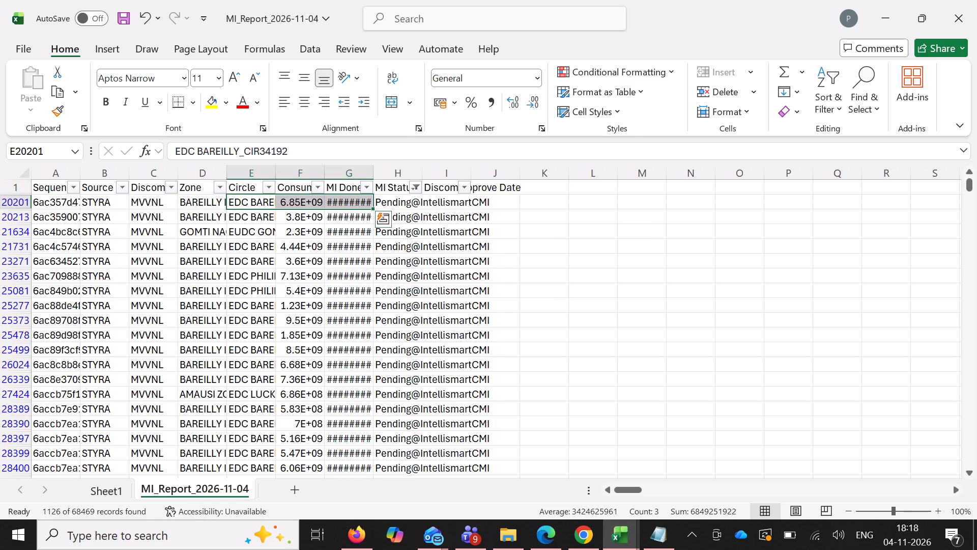
pyautogui.hotkey('ctrl', 'shift', 'Down')
pyautogui.hotkey('ctrl', 'c')
pyautogui.scroll(-3, 377, 225)
pyautogui.click(627, 535)
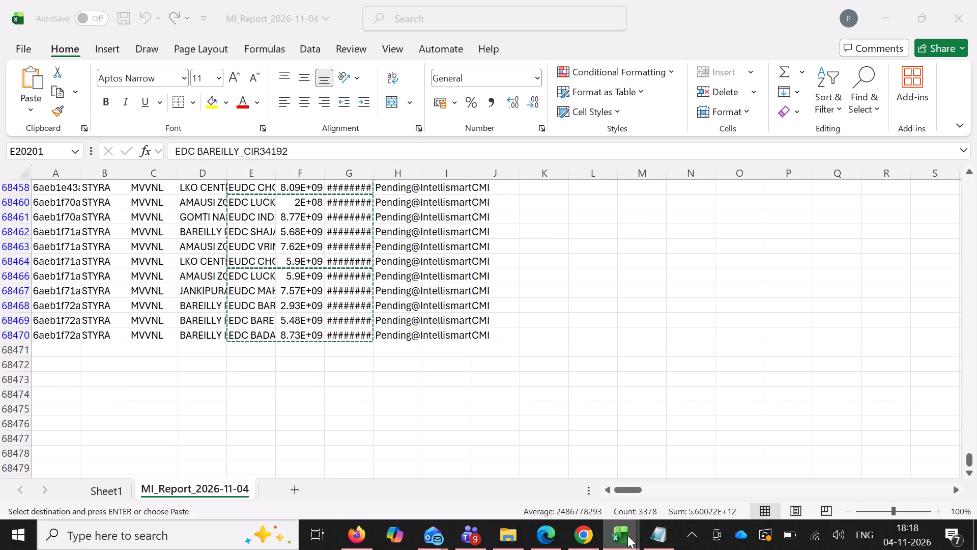
pyautogui.click(88, 472)
pyautogui.hotkey('ctrl', 'v')
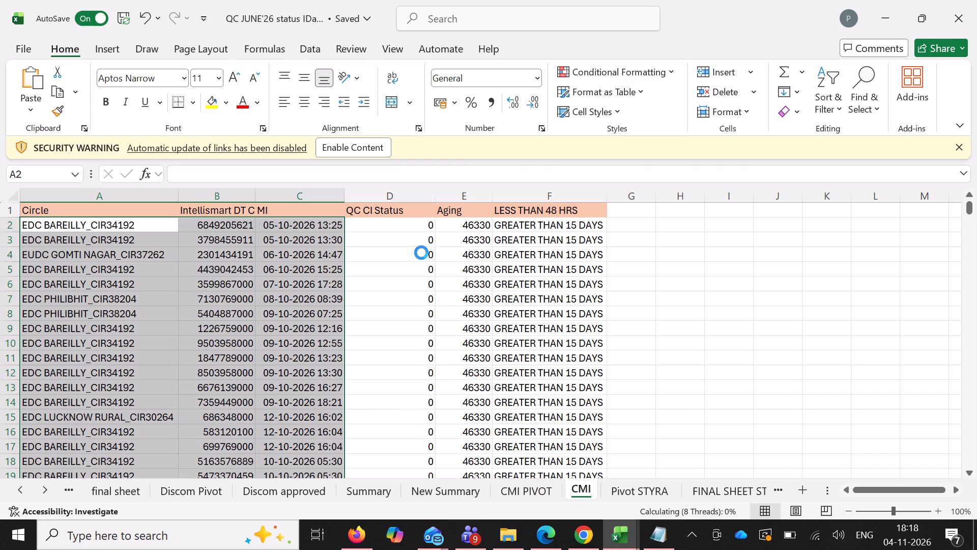
# Repoint the QC CI Status XLOOKUP in D2 to CI_Report_2026-11-04, with column V as lookup array and column EA as return array.
pyautogui.click(397, 225)
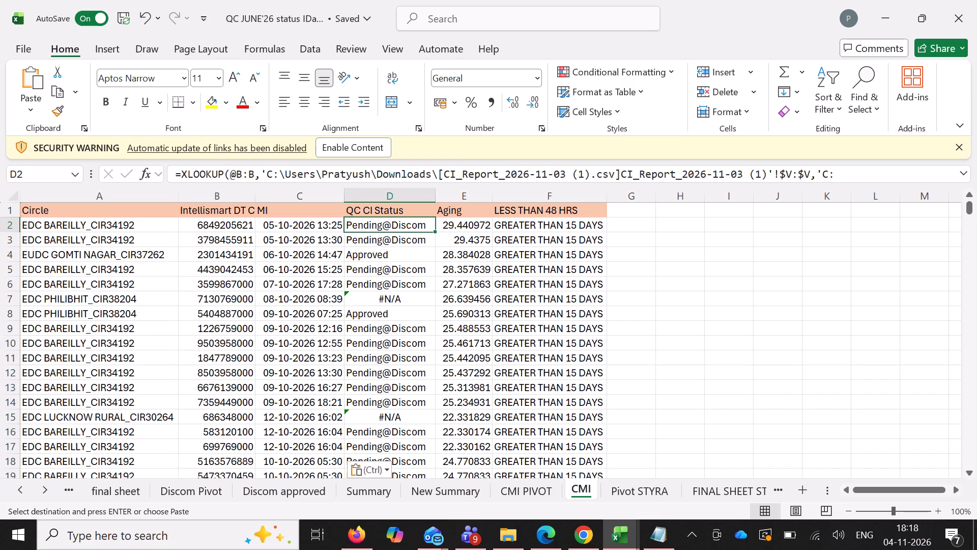
pyautogui.click(956, 175)
pyautogui.click(959, 172)
pyautogui.moveTo(734, 192); pyautogui.dragTo(260, 125)
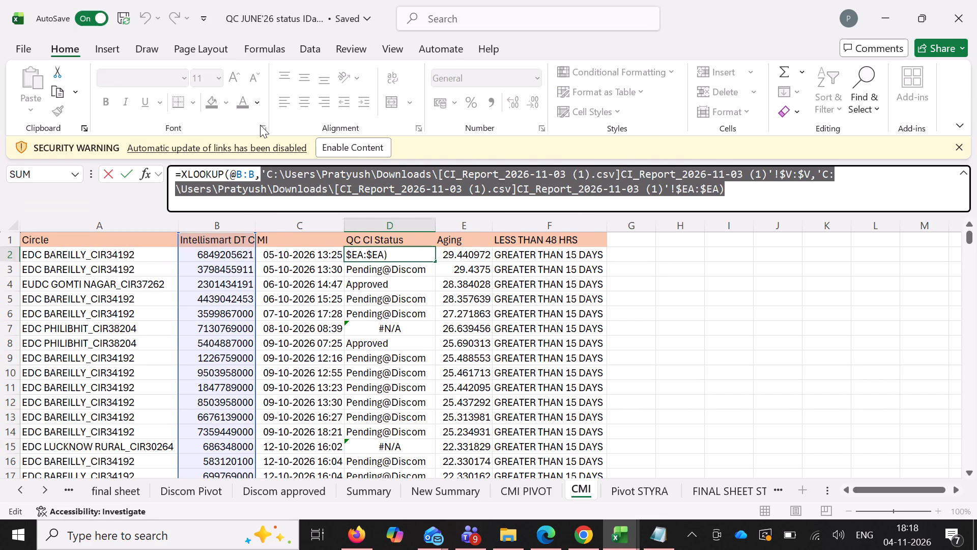
pyautogui.press('BackSpace')
pyautogui.click(613, 530)
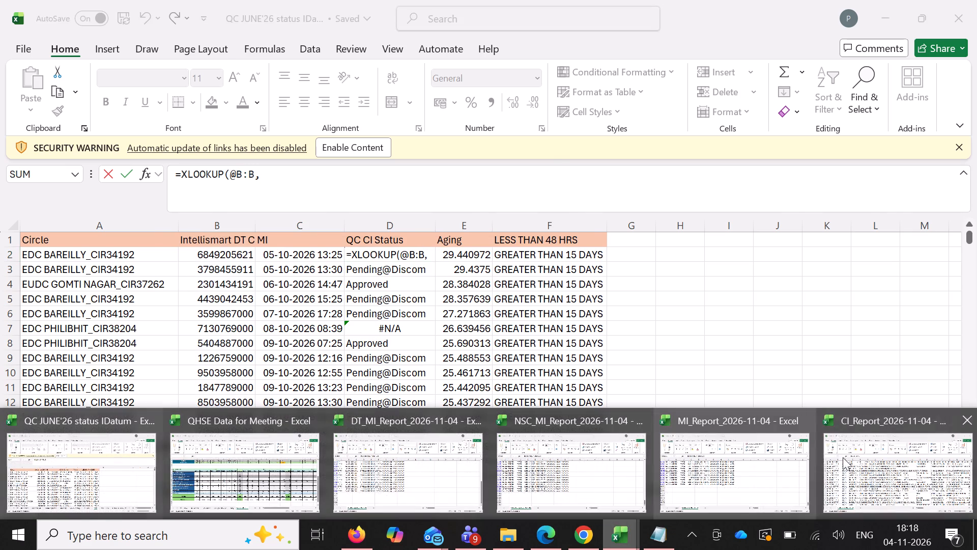
pyautogui.click(882, 457)
pyautogui.moveTo(636, 487); pyautogui.dragTo(662, 482)
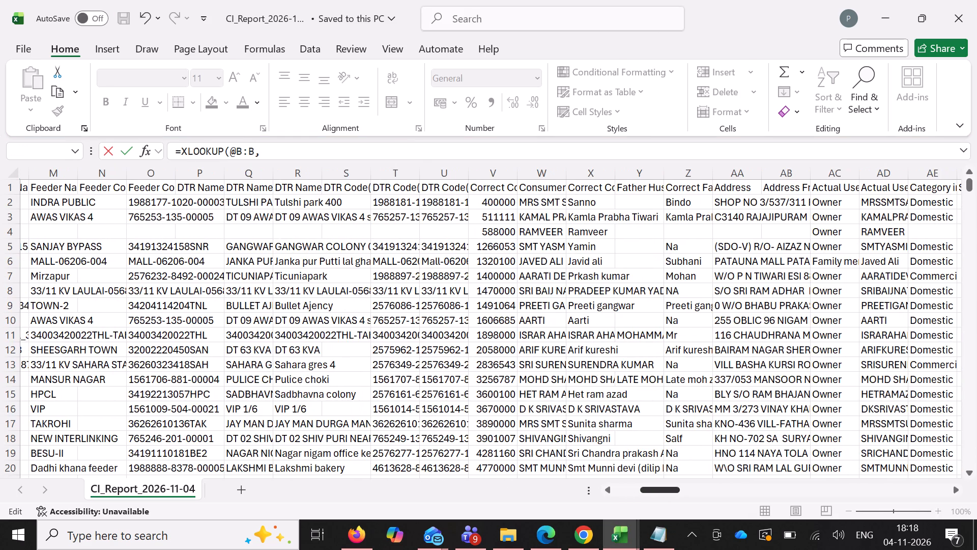
pyautogui.click(484, 171)
pyautogui.press(',')
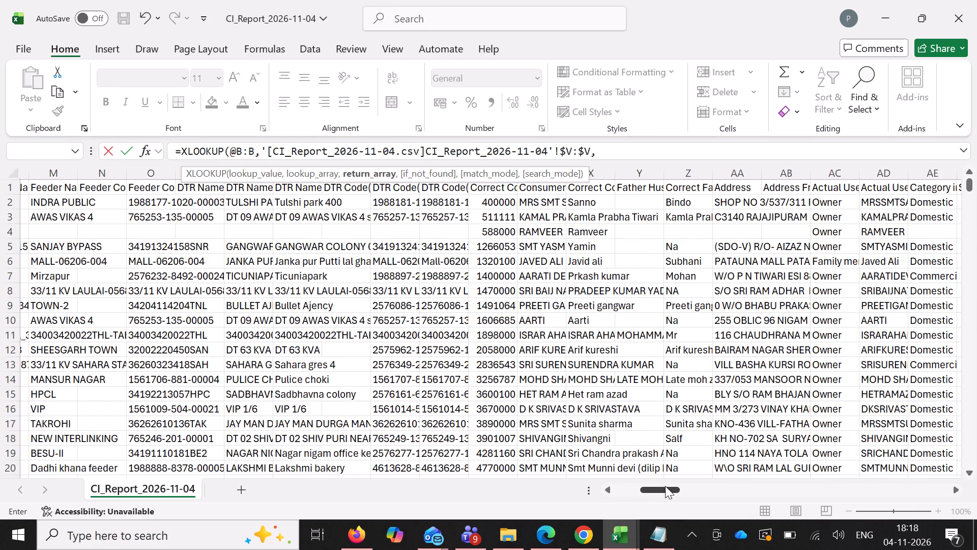
pyautogui.moveTo(667, 484); pyautogui.dragTo(804, 432)
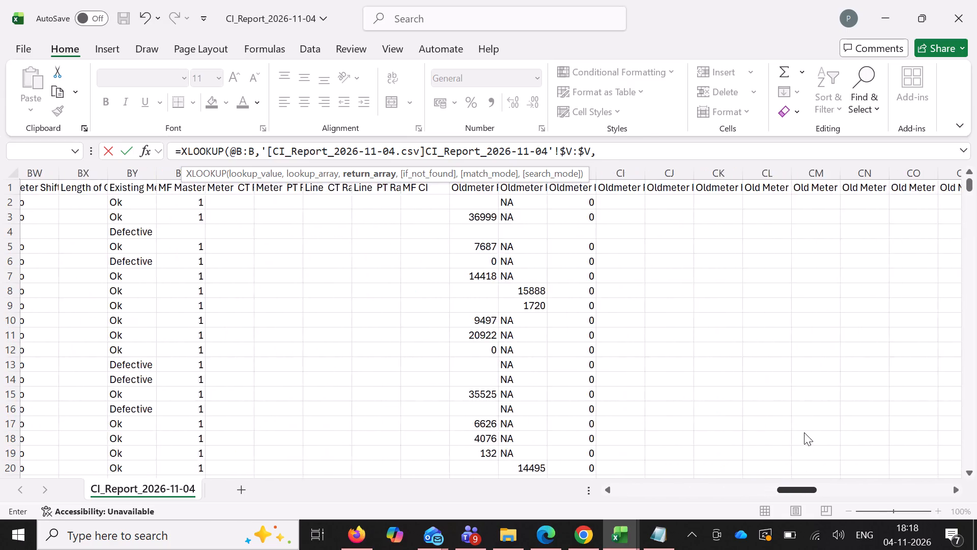
pyautogui.moveTo(804, 432); pyautogui.dragTo(898, 396)
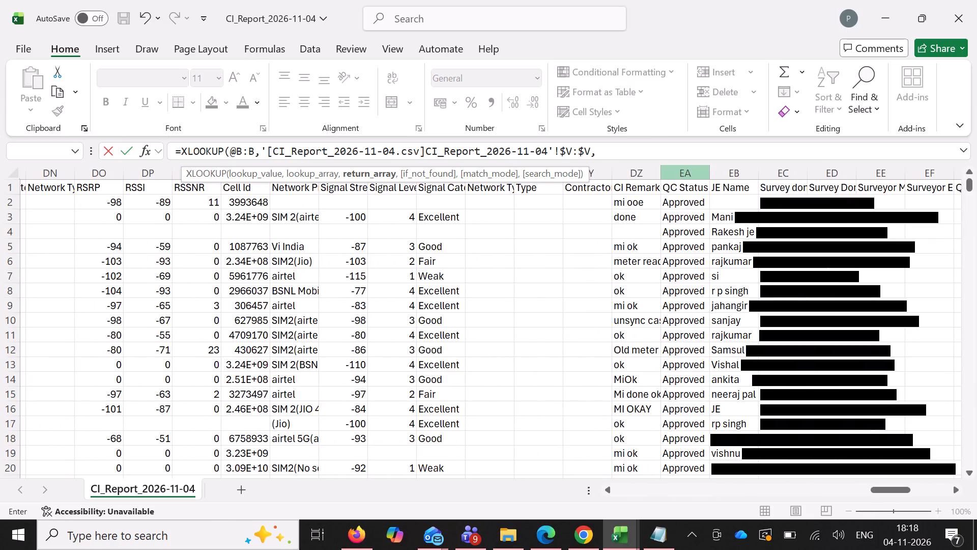
pyautogui.click(695, 170)
pyautogui.press('Return')
pyautogui.press('Return')
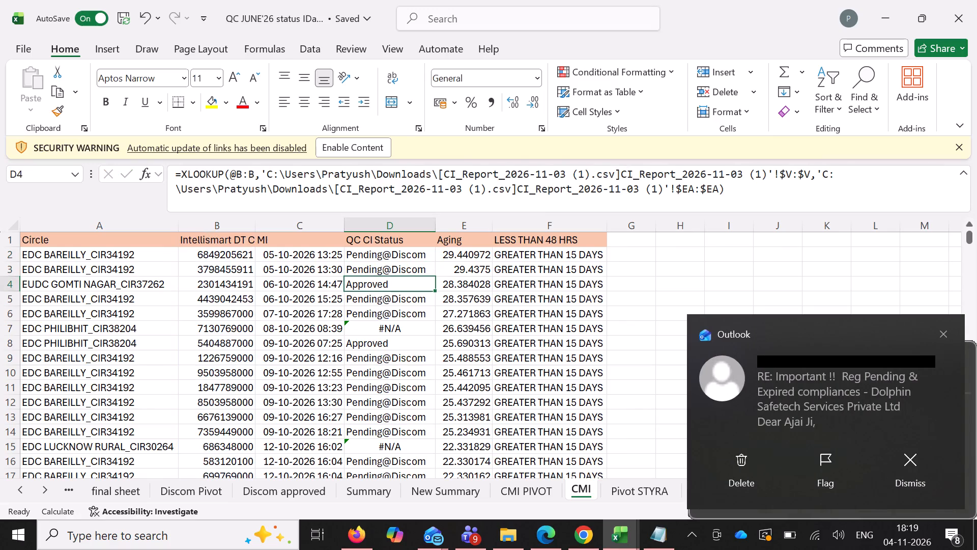
# Fill the updated D2 lookup formula down the CMI sheet's QC CI Status column.
pyautogui.click(414, 253)
pyautogui.doubleClick(436, 263)
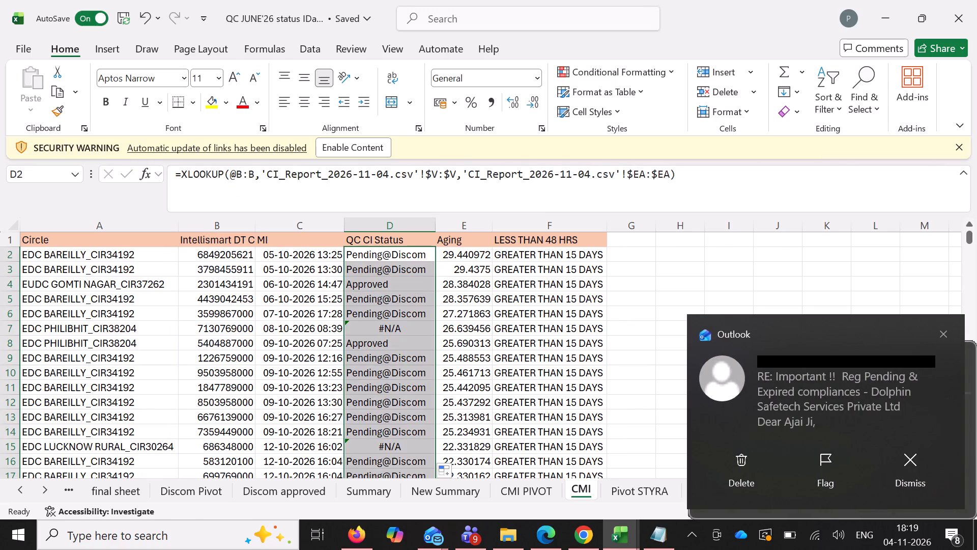
# Clear the leftover formulas in columns D to F below the last CMI data row, starting at D1128.
pyautogui.press('Left')
pyautogui.hotkey('ctrl', 'Down')
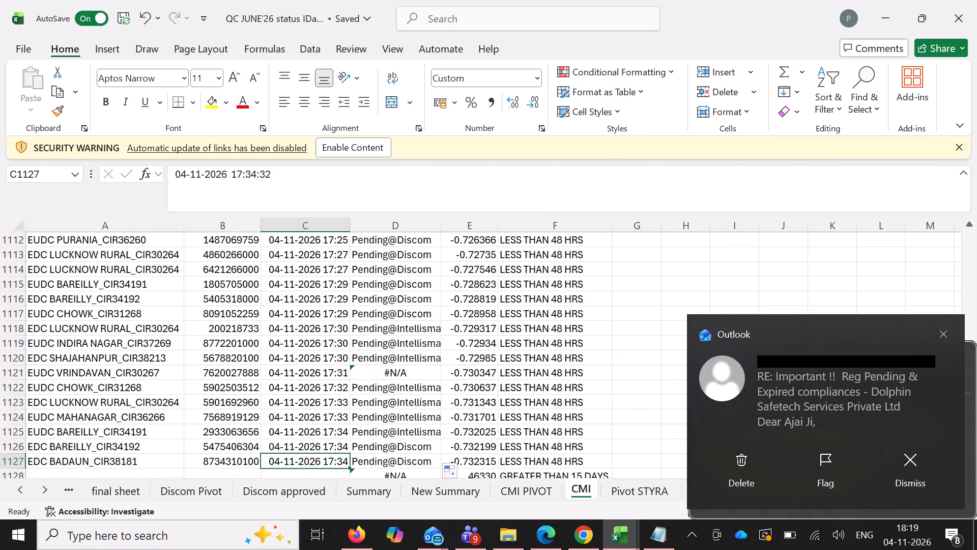
pyautogui.press('Right')
pyautogui.press('Down')
pyautogui.hotkey('ctrl', 'shift', 'Right')
pyautogui.hotkey('ctrl', 'shift', 'Down')
pyautogui.press('Delete')
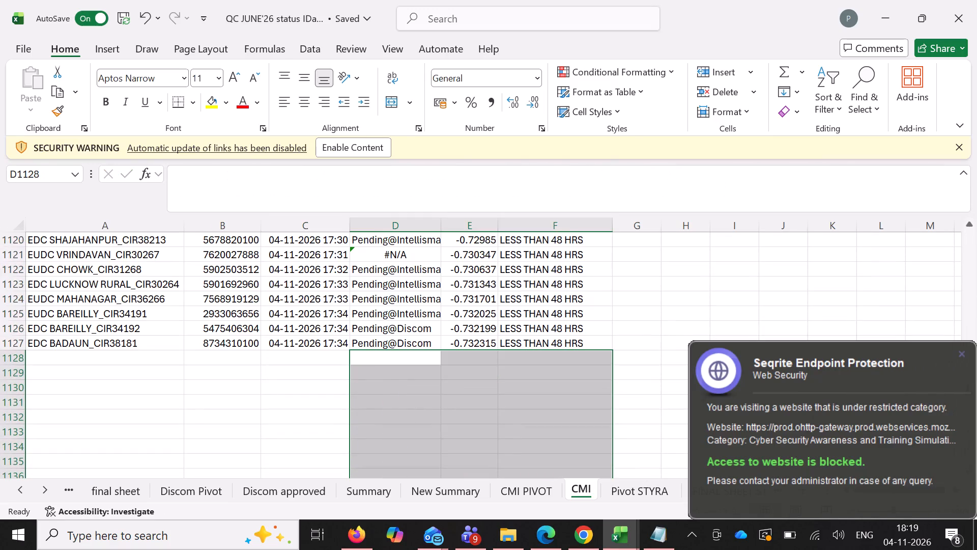
# Strip the times from the CMI sheet's MI column by replacing every " *" (space and asterisk) with nothing.
pyautogui.click(332, 224)
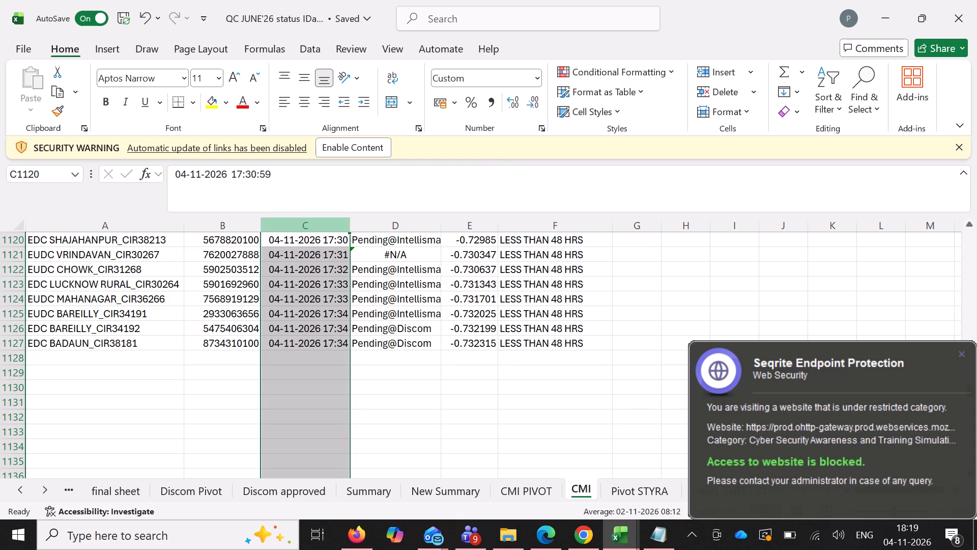
pyautogui.hotkey('ctrl', 'h')
pyautogui.click(471, 96)
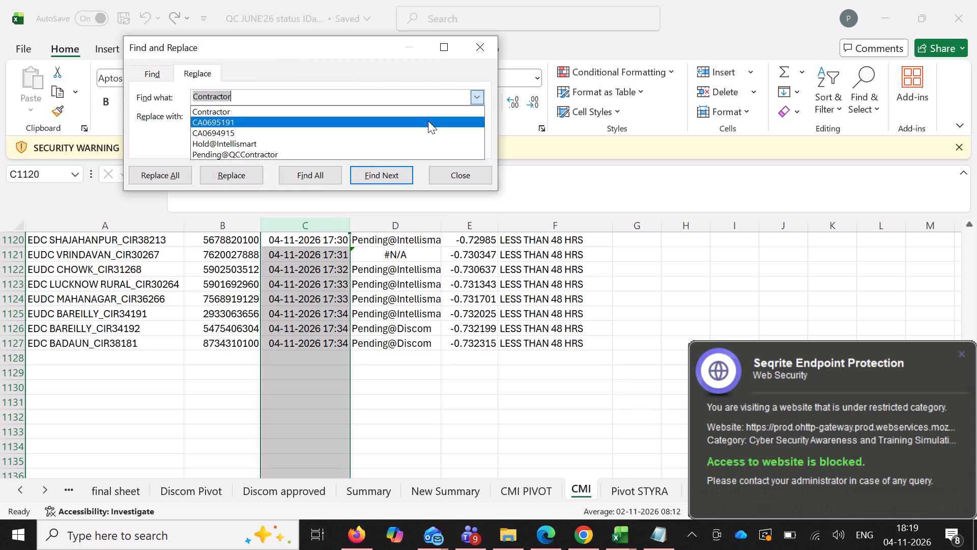
pyautogui.click(409, 126)
pyautogui.press('BackSpace')
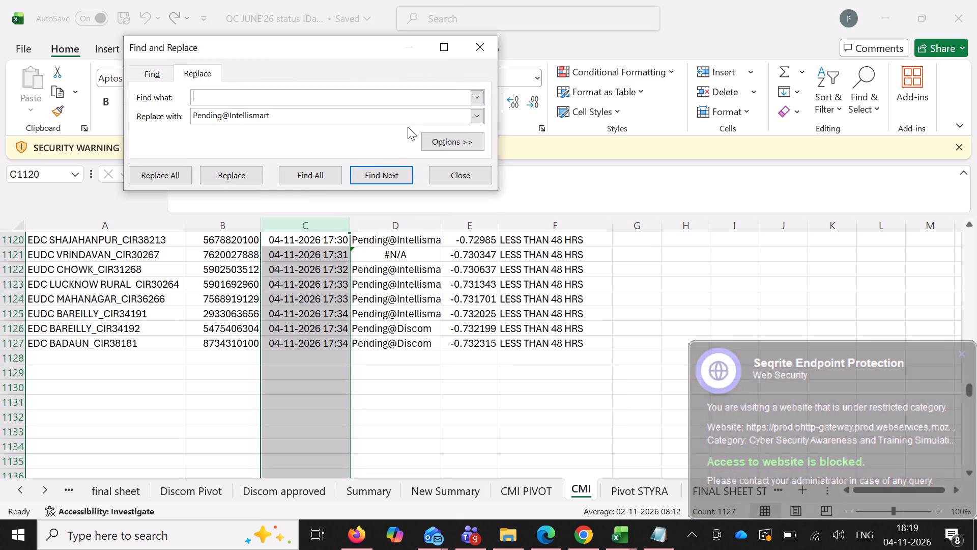
pyautogui.press('space')
pyautogui.write('*')
pyautogui.press('Tab')
pyautogui.press('BackSpace')
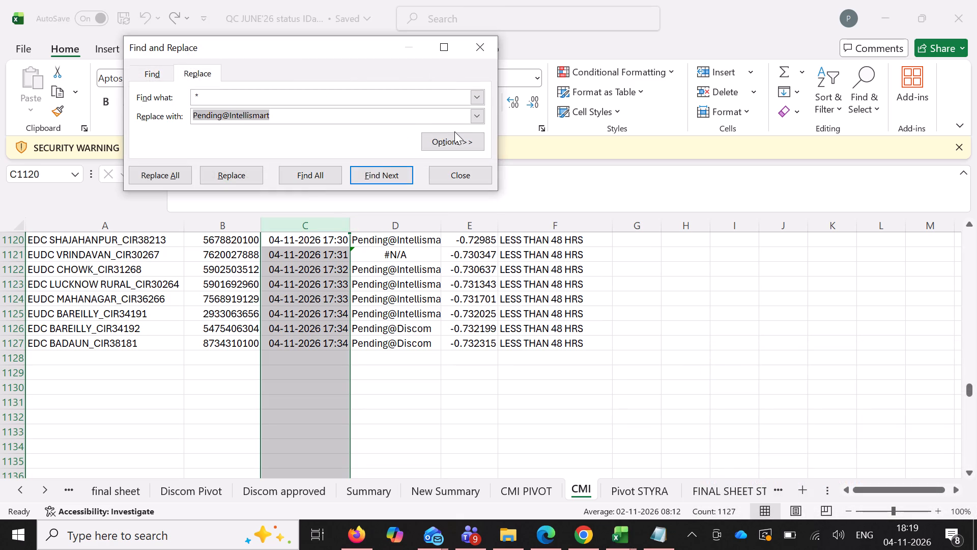
pyautogui.click(152, 176)
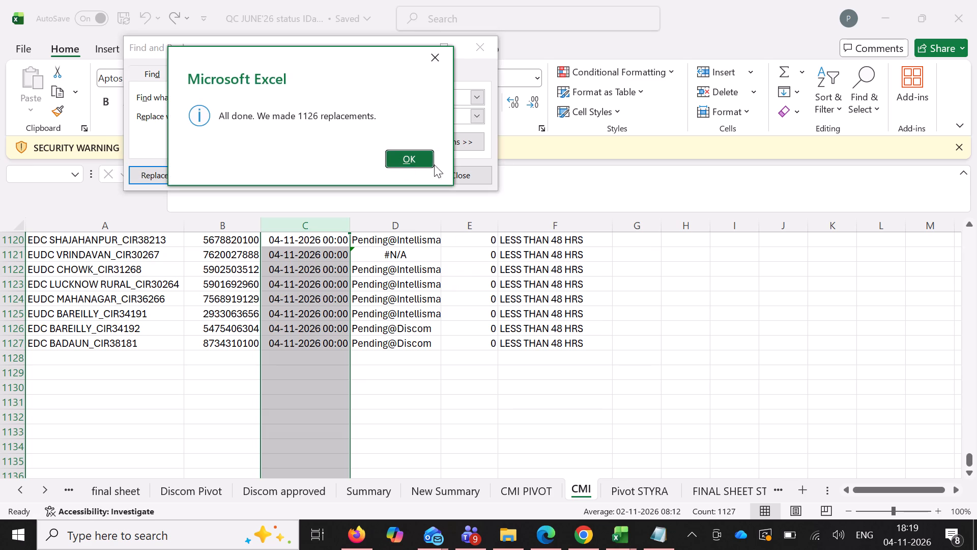
pyautogui.click(416, 159)
# Format the CMI sheet's MI column as short dates.
pyautogui.moveTo(363, 42); pyautogui.dragTo(297, 74)
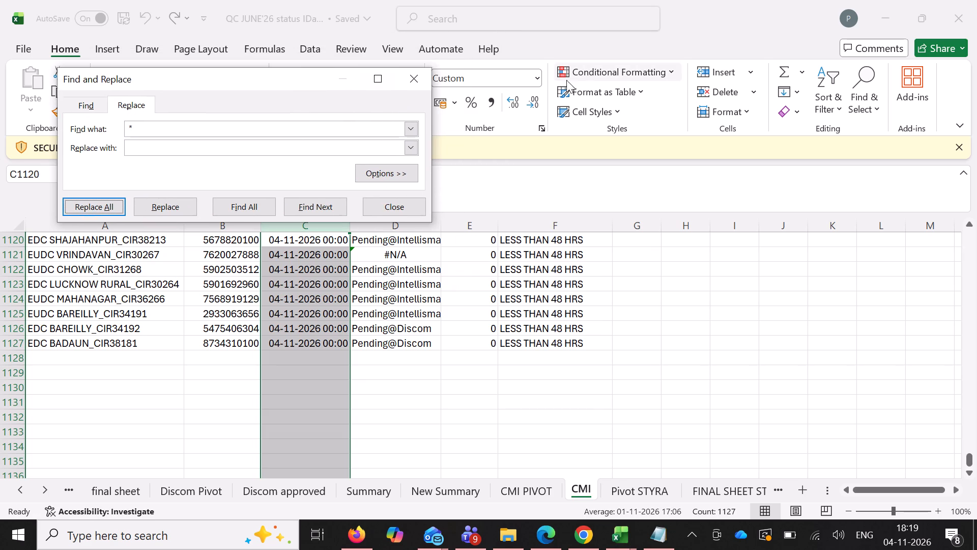
pyautogui.click(539, 76)
pyautogui.click(505, 264)
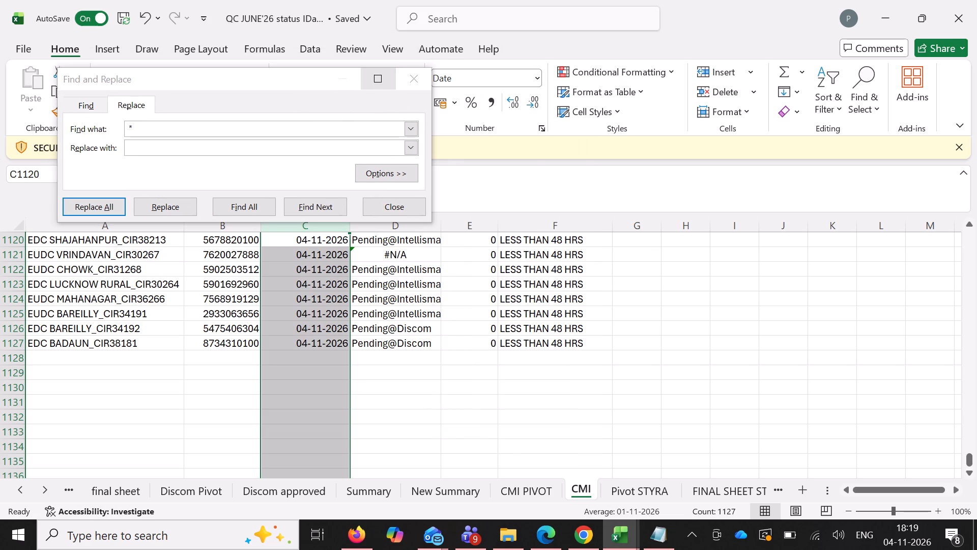
# Refresh the pivot table on the CMI PIVOT sheet and review its October and November rows.
pyautogui.click(549, 495)
pyautogui.rightClick(447, 278)
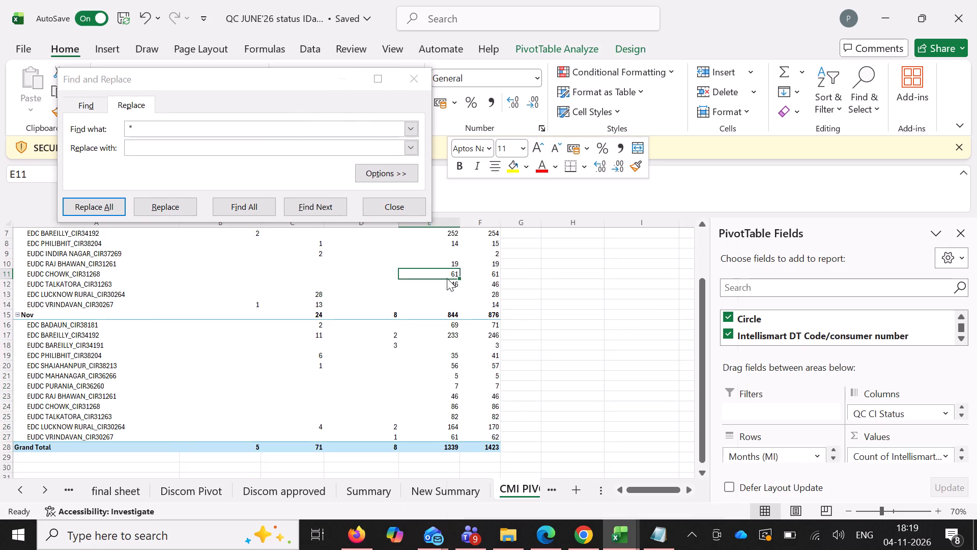
pyautogui.click(492, 299)
pyautogui.scroll(4, 372, 350)
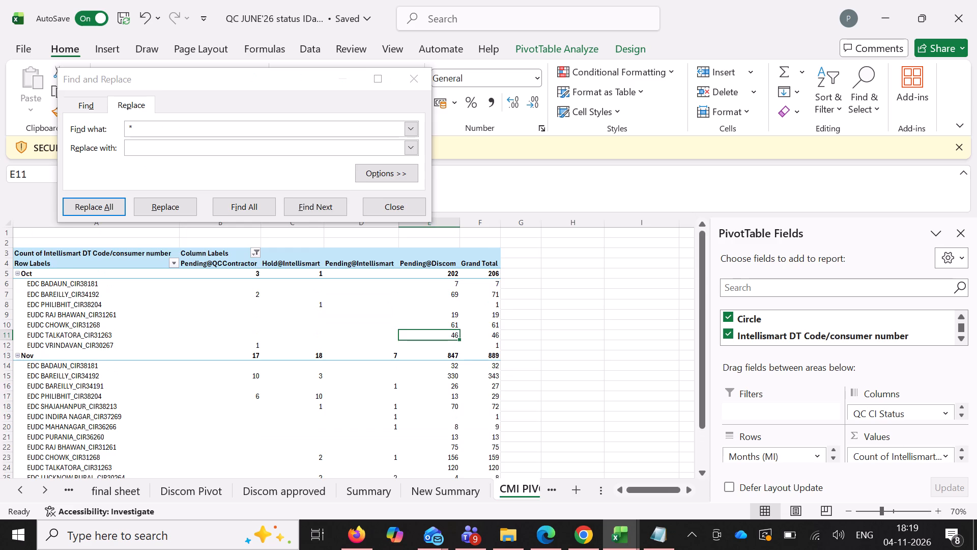
pyautogui.scroll(-4, 372, 347)
pyautogui.scroll(5, 377, 359)
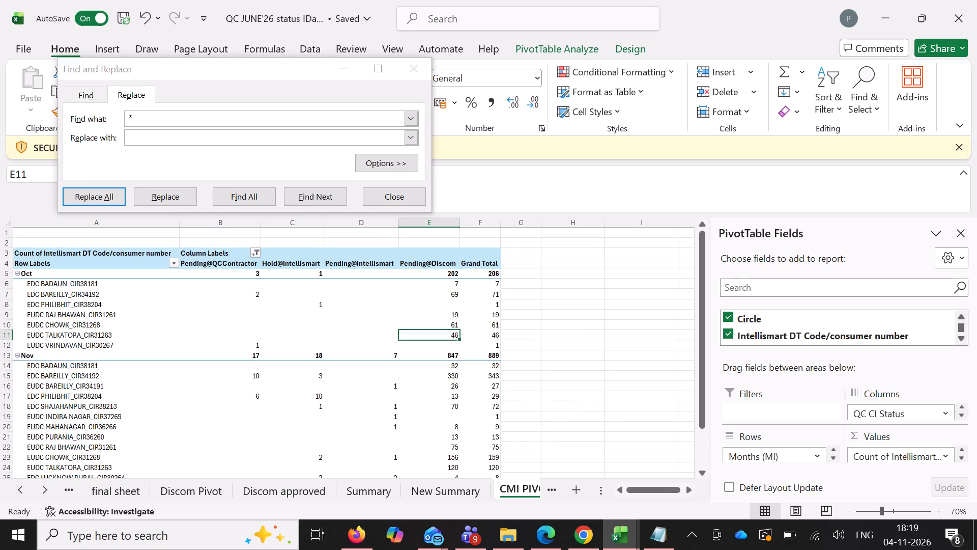
# Remove the times from the Discom approved sheet's MI and Discom date columns with the same replacement and format both as short dates.
pyautogui.click(187, 483)
pyautogui.click(281, 487)
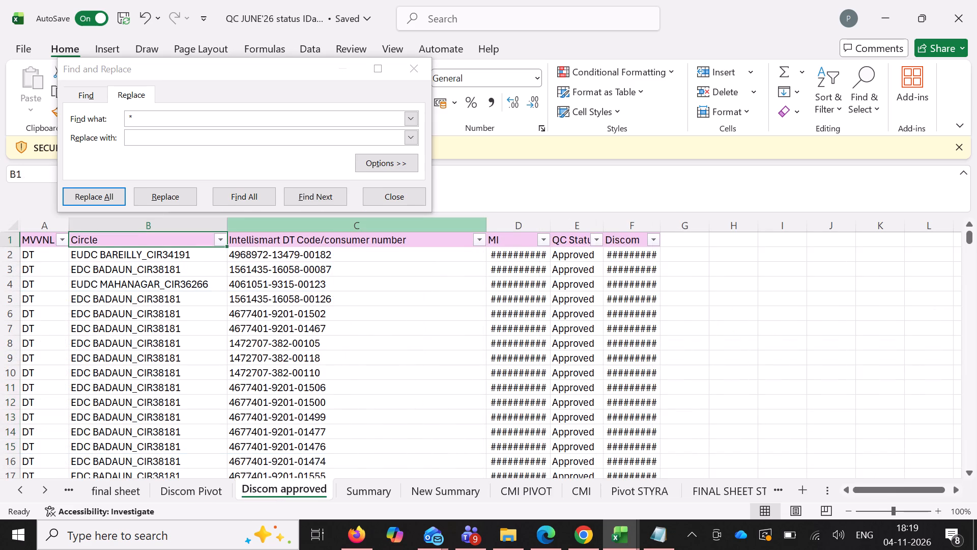
pyautogui.click(507, 225)
pyautogui.keyDown('ctrl'); pyautogui.click(626, 223); pyautogui.keyUp('ctrl')
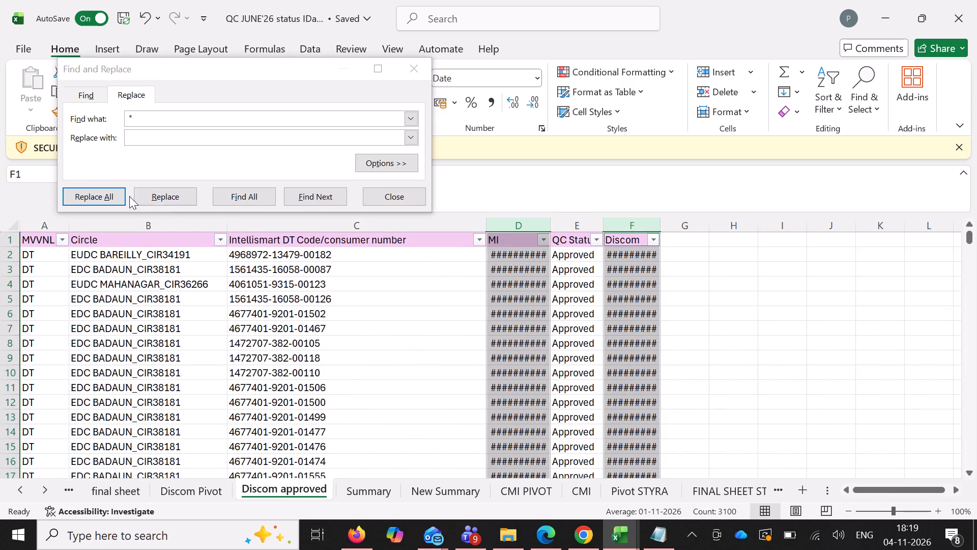
pyautogui.click(111, 191)
pyautogui.click(348, 172)
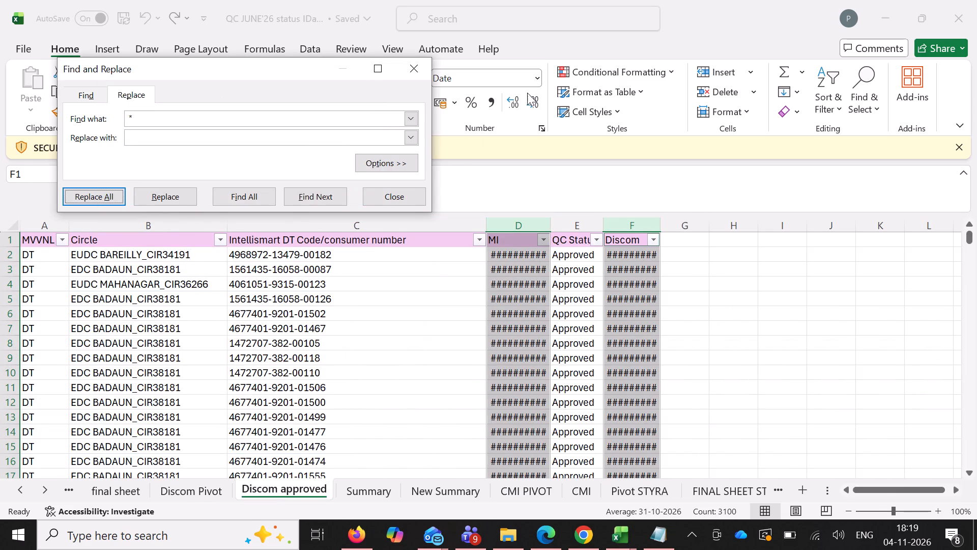
pyautogui.click(536, 79)
pyautogui.click(478, 249)
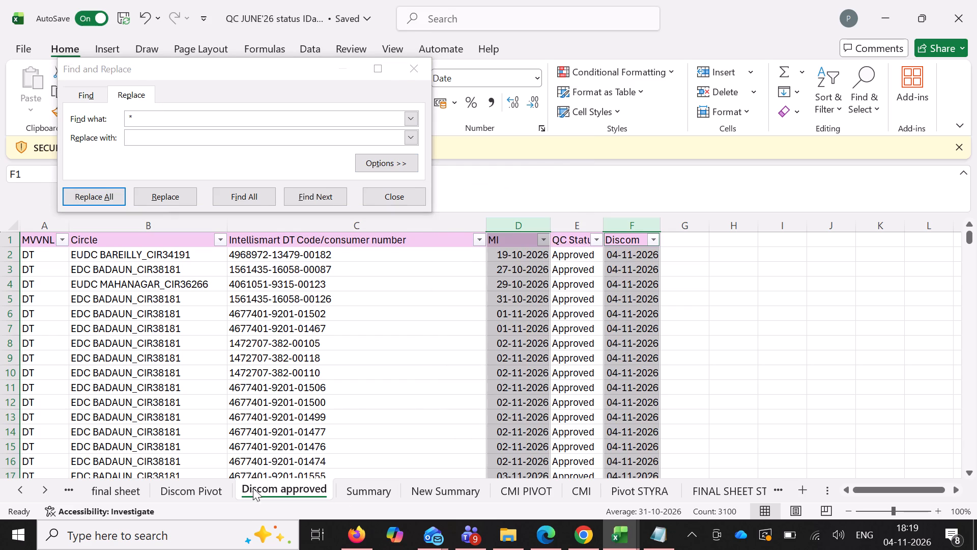
# Refresh the pivot table on the Discom Pivot sheet.
pyautogui.click(179, 489)
pyautogui.rightClick(349, 328)
pyautogui.click(423, 108)
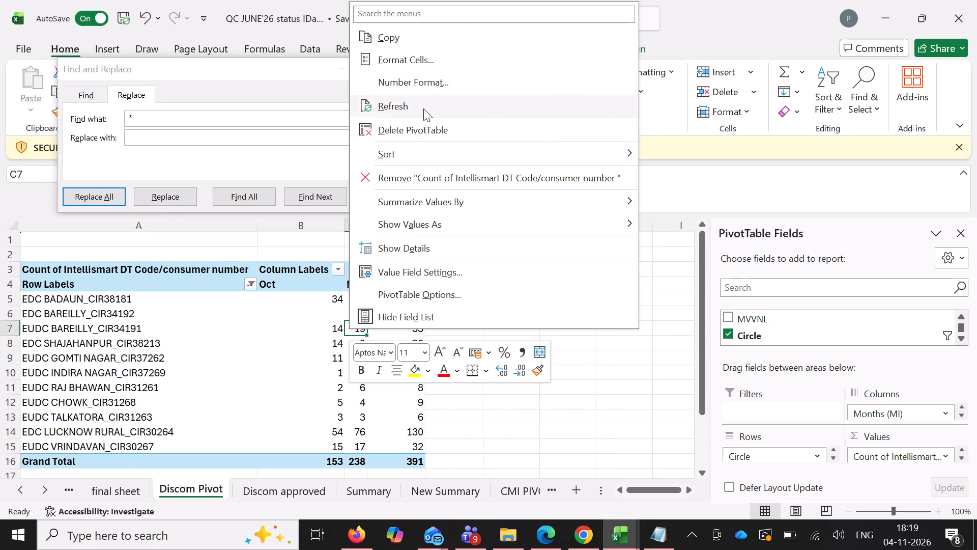
pyautogui.scroll(-2, 422, 347)
pyautogui.scroll(2, 397, 339)
# Copy the October counts for all circles from the Discom Pivot sheet into the October table's APPROVED column on the Summary sheet as values.
pyautogui.moveTo(330, 295); pyautogui.dragTo(323, 423)
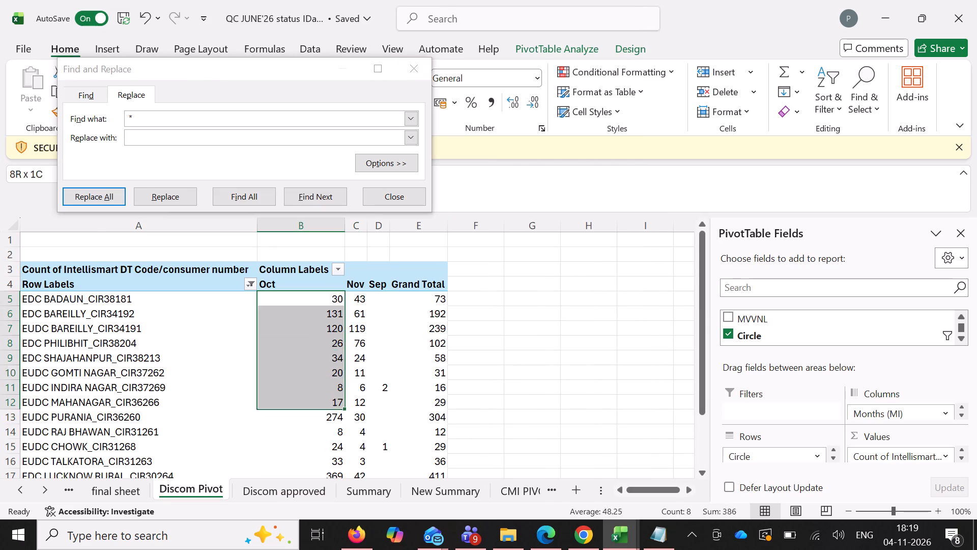
pyautogui.moveTo(323, 423); pyautogui.dragTo(327, 462)
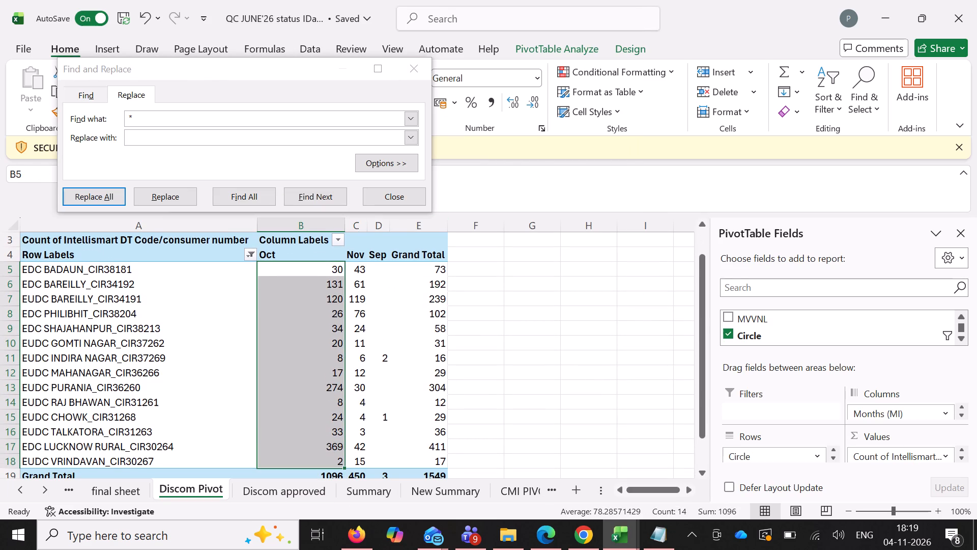
pyautogui.hotkey('ctrl', 'c')
pyautogui.click(452, 489)
pyautogui.click(374, 484)
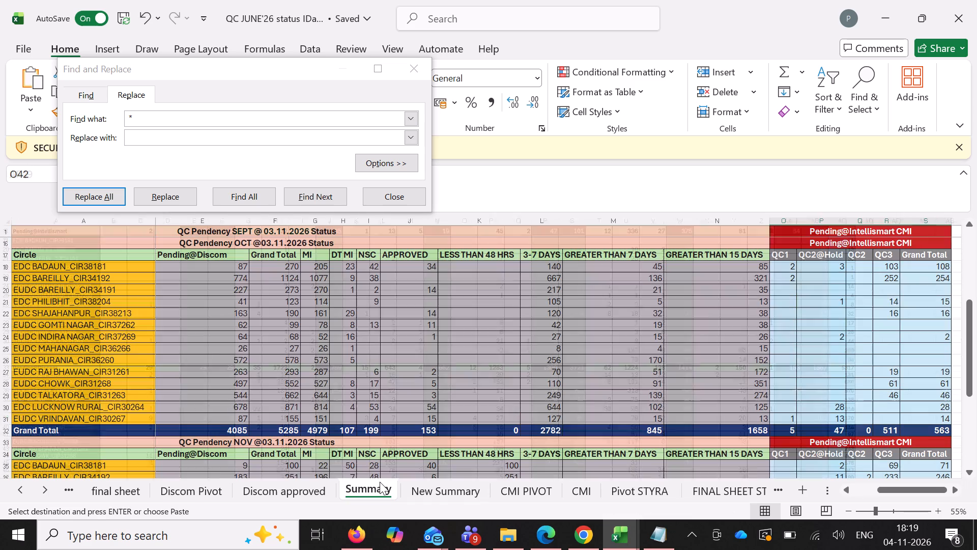
pyautogui.click(426, 266)
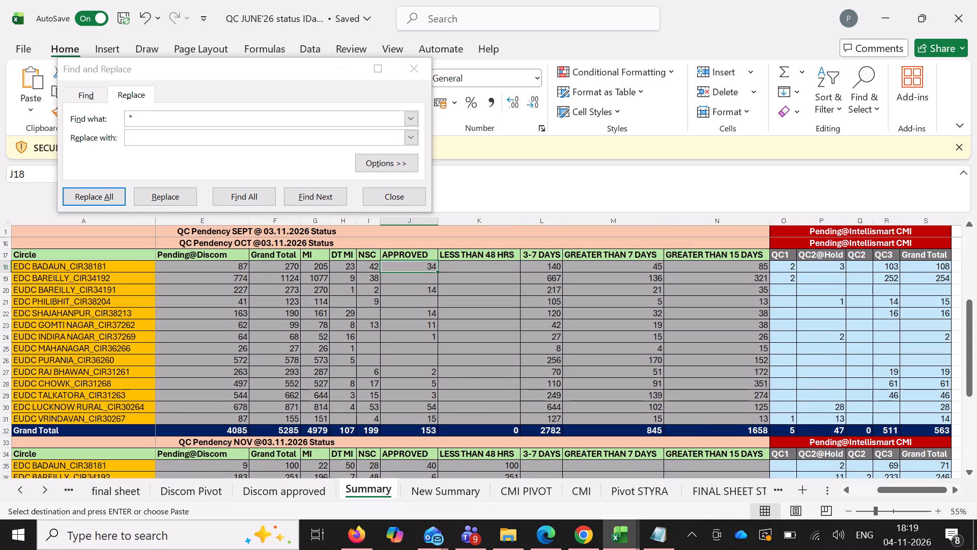
pyautogui.hotkey('ctrl', 'shift', 'v')
# Copy the November counts for all circles from the Discom Pivot sheet into the Summary sheet's November APPROVED column as values.
pyautogui.click(197, 489)
pyautogui.moveTo(361, 268); pyautogui.dragTo(359, 457)
pyautogui.hotkey('ctrl', 'c')
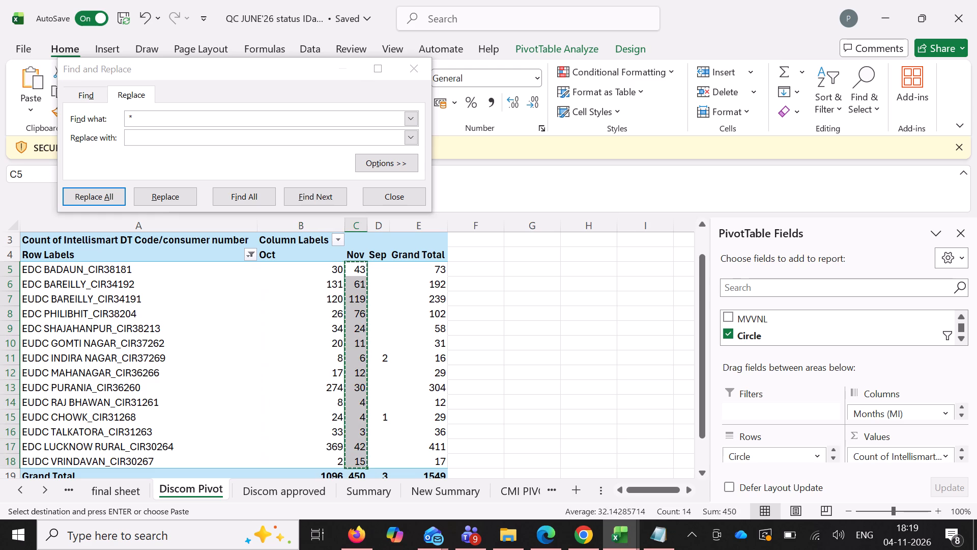
pyautogui.click(376, 493)
pyautogui.scroll(-4, 443, 417)
pyautogui.click(415, 370)
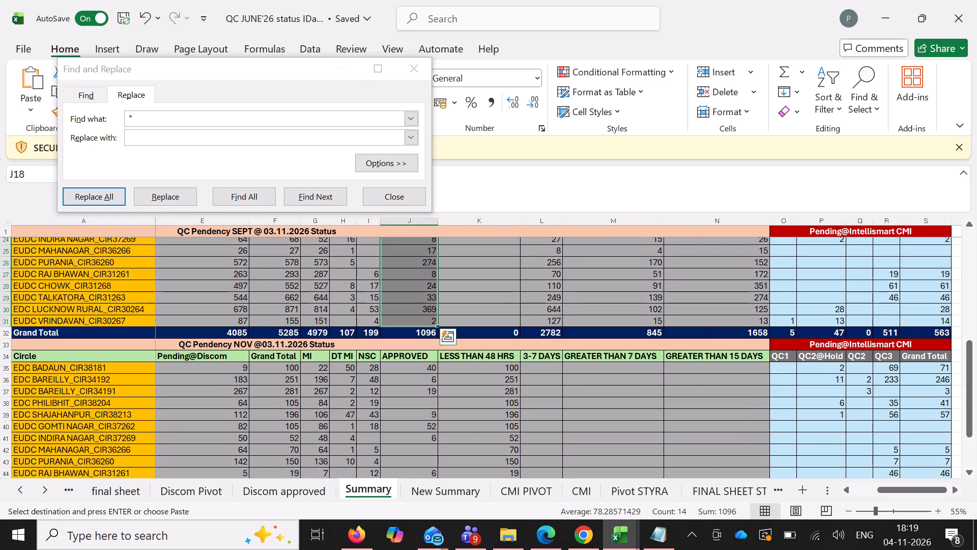
pyautogui.hotkey('ctrl', 'shift', 'v')
# Check the September counts on the Discom Pivot sheet and clear the circle entries in the Summary sheet's September APPROVED column.
pyautogui.scroll(8, 443, 365)
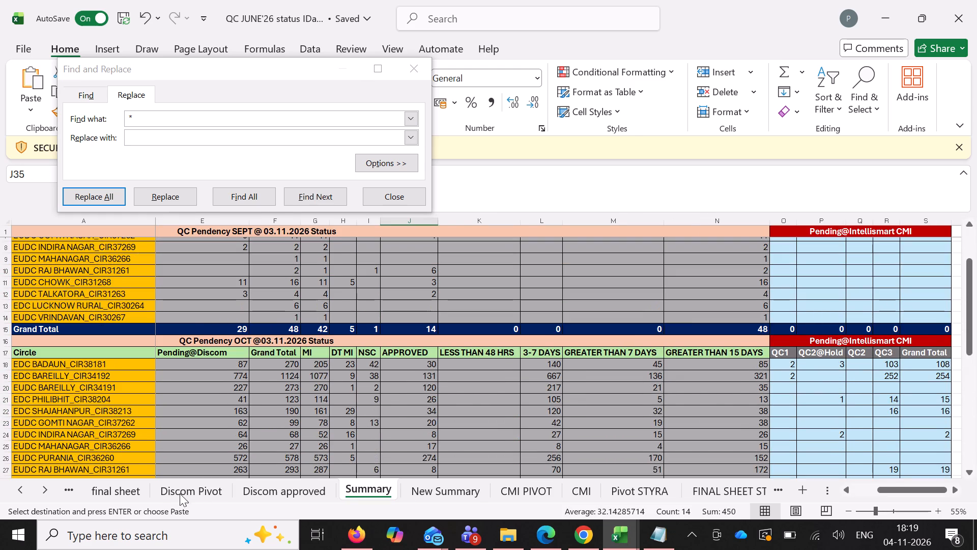
pyautogui.click(188, 496)
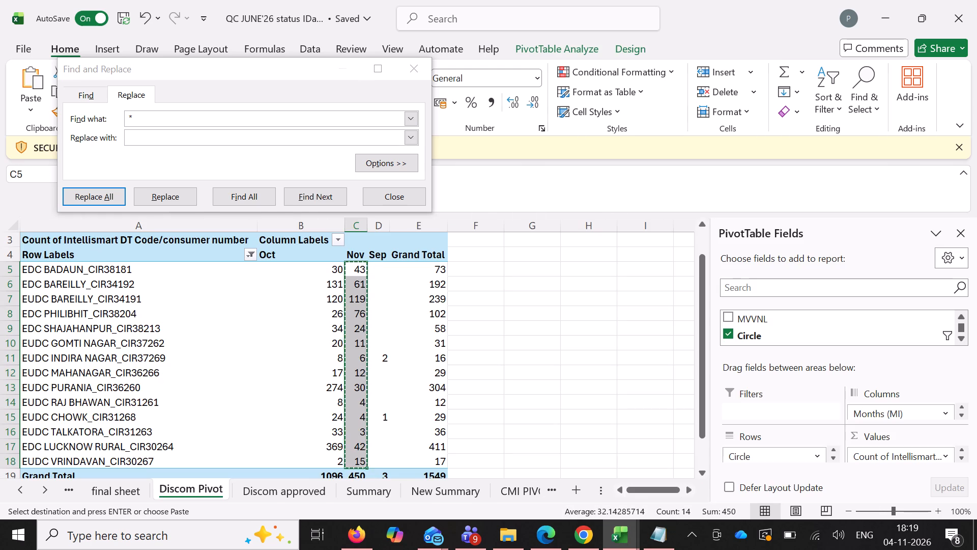
pyautogui.click(378, 362)
pyautogui.click(382, 419)
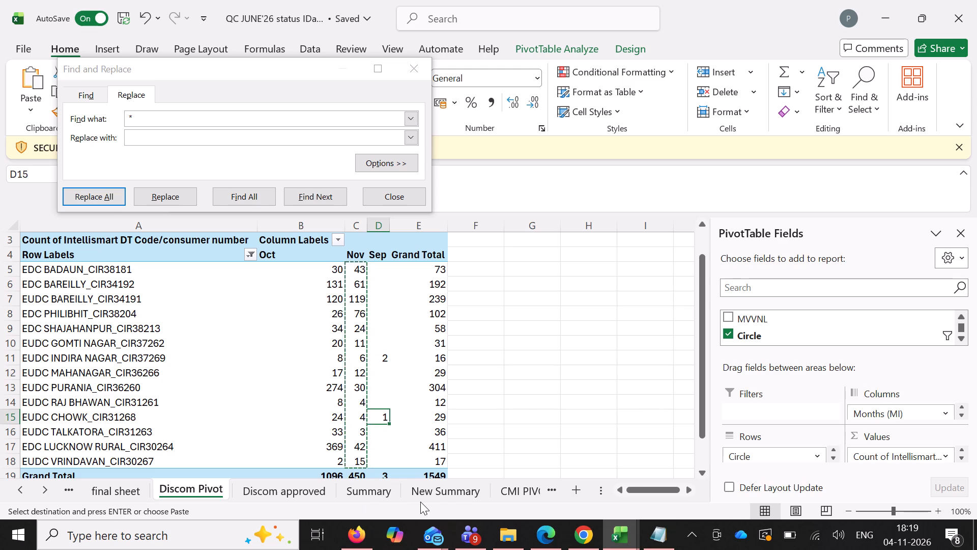
pyautogui.click(423, 501)
pyautogui.click(369, 494)
pyautogui.scroll(5, 503, 337)
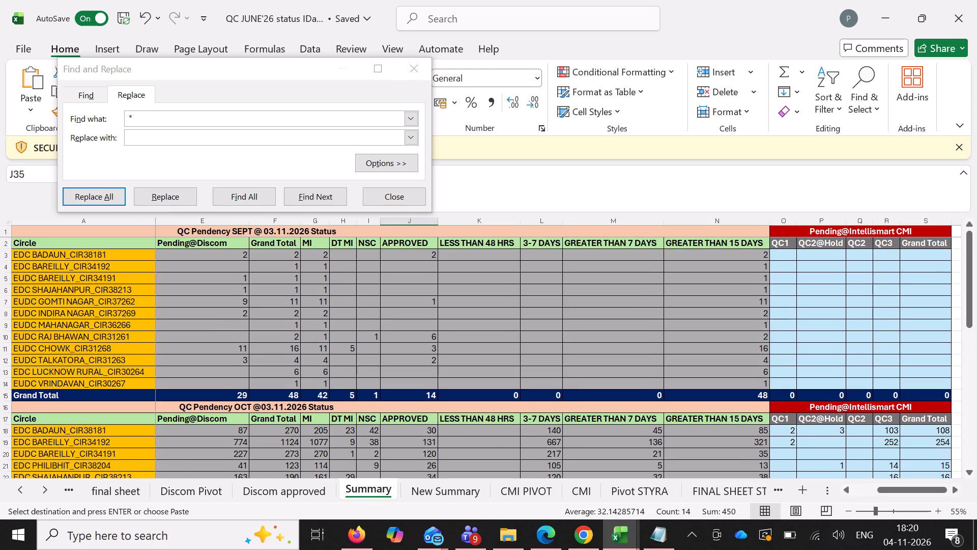
pyautogui.moveTo(425, 258); pyautogui.dragTo(417, 379)
pyautogui.press('Delete')
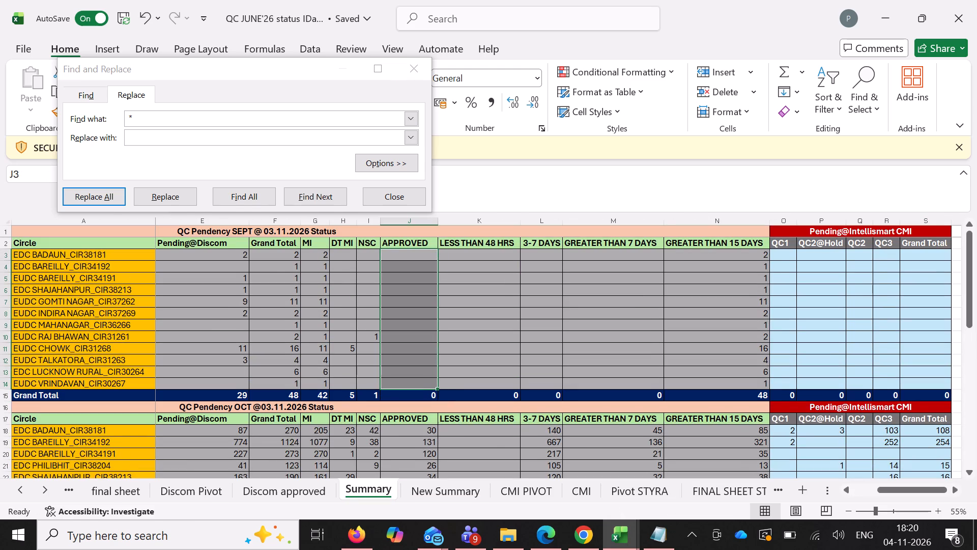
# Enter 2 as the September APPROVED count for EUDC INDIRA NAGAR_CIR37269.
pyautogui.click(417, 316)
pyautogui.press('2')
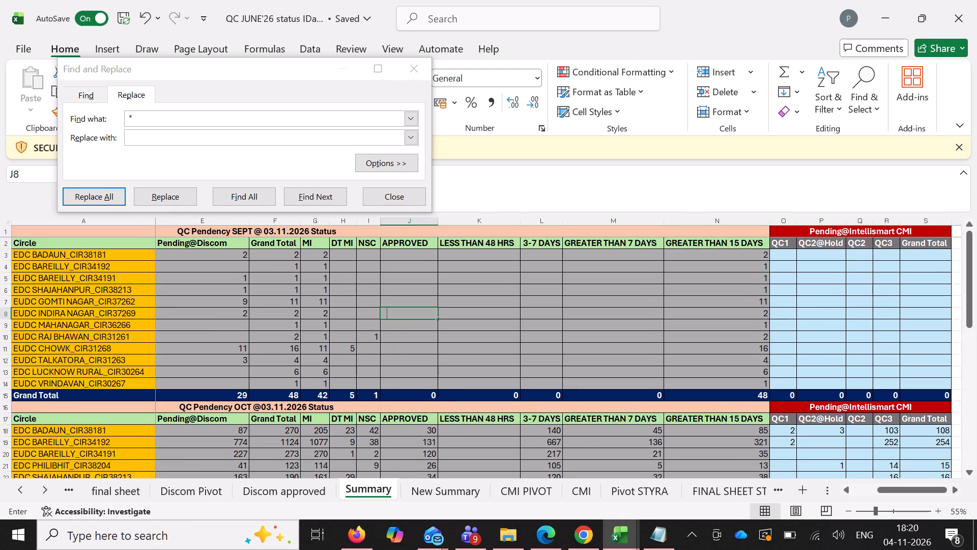
# Delete the EUDC INDIRA NAGAR_CIR37269 row from the Summary sheet's September table.
pyautogui.click(4, 313)
pyautogui.rightClick(4, 313)
pyautogui.click(80, 365)
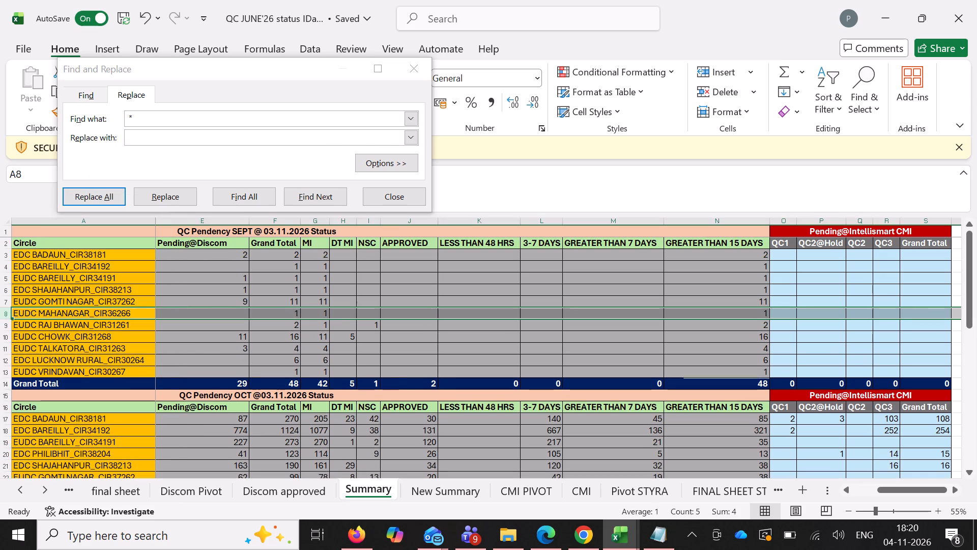
# Enter 1 as the September APPROVED count for EUDC CHOWK_CIR31268.
pyautogui.click(406, 340)
pyautogui.press('1')
pyautogui.click(547, 337)
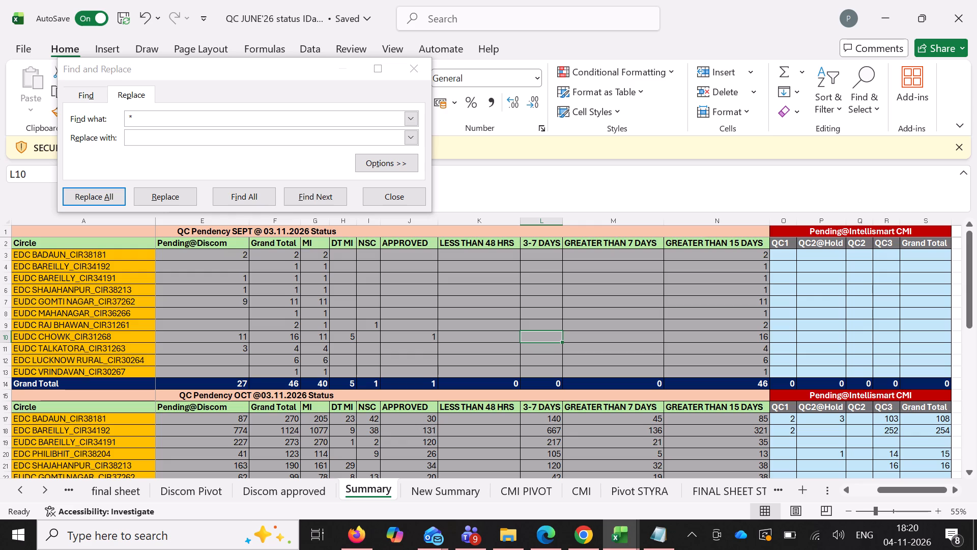
# Remove the times from the final sheet's MI column by replacing every space and the text after it with nothing.
pyautogui.click(36, 487)
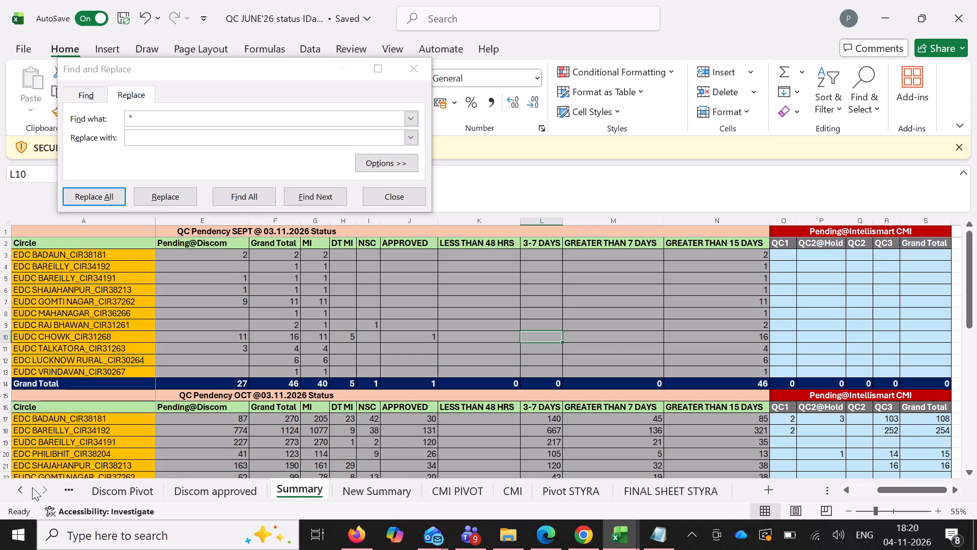
pyautogui.doubleClick(22, 488)
pyautogui.click(192, 496)
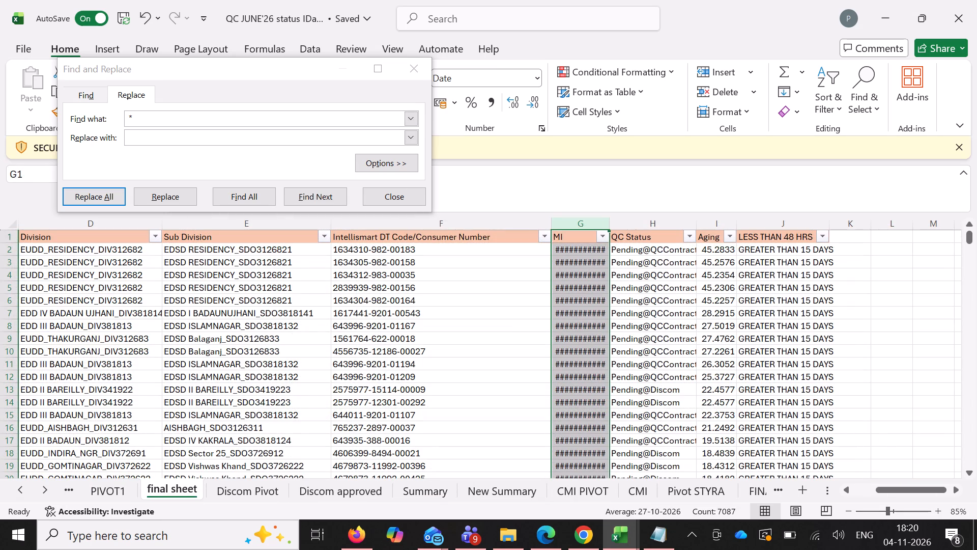
pyautogui.click(115, 194)
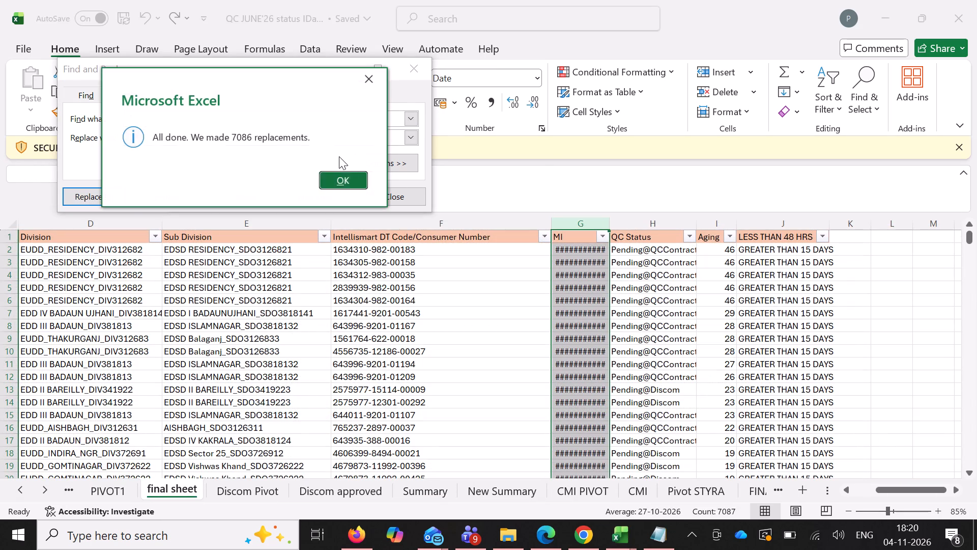
pyautogui.click(343, 174)
# Replace all occurrences of Hold@Intellismart with Pending@Intellismart on the final sheet.
pyautogui.click(407, 117)
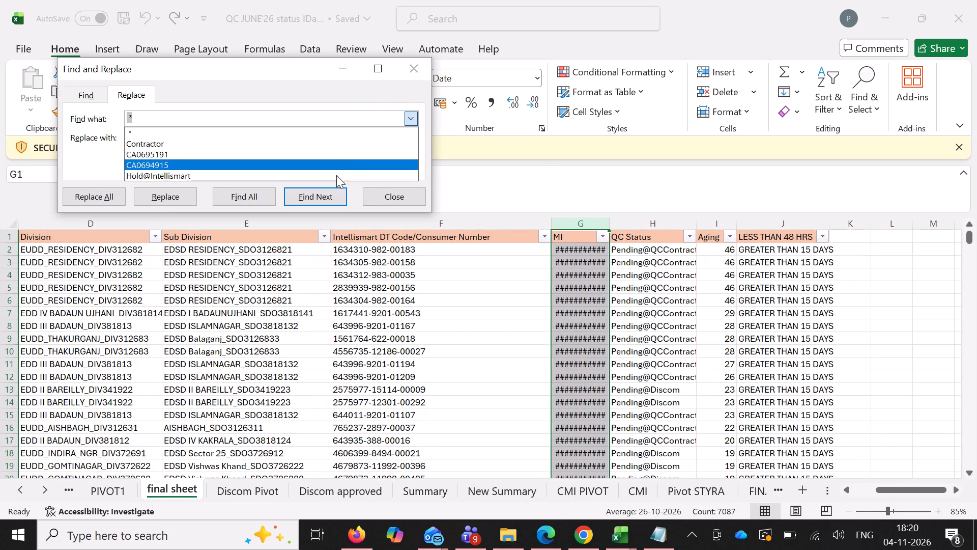
pyautogui.click(338, 171)
pyautogui.click(405, 130)
pyautogui.click(347, 154)
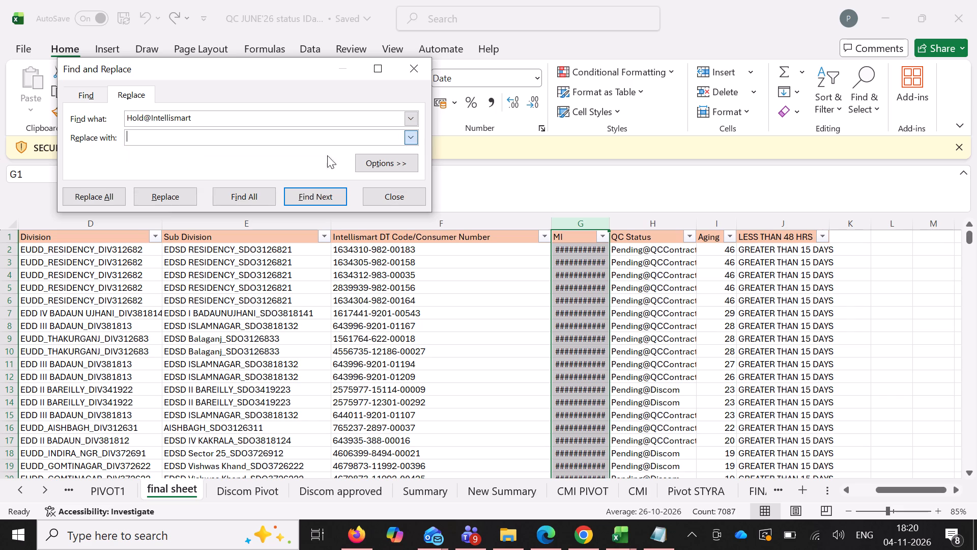
pyautogui.click(501, 257)
pyautogui.click(102, 193)
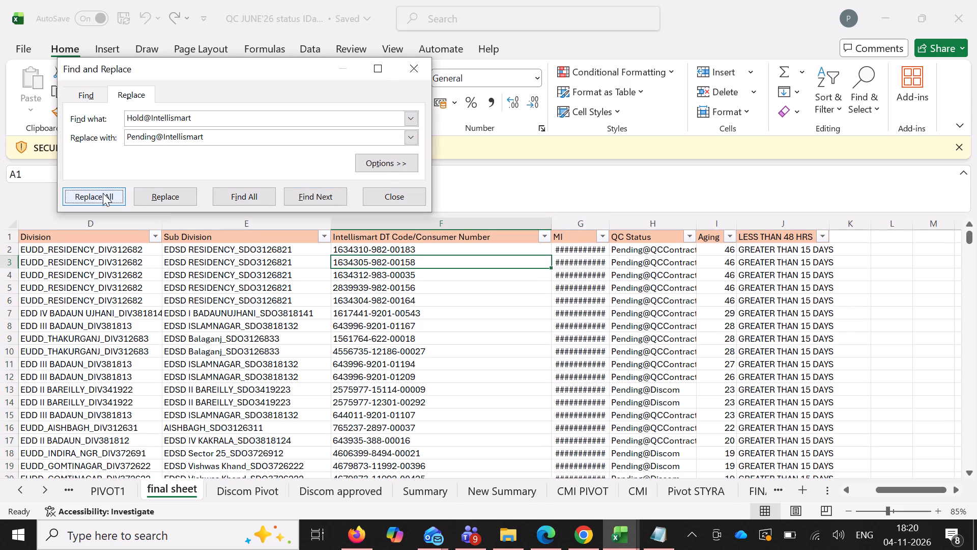
pyautogui.click(364, 178)
# Replace all occurrences of Hold@QcDiscom with Pending@Discom on the final sheet.
pyautogui.click(666, 270)
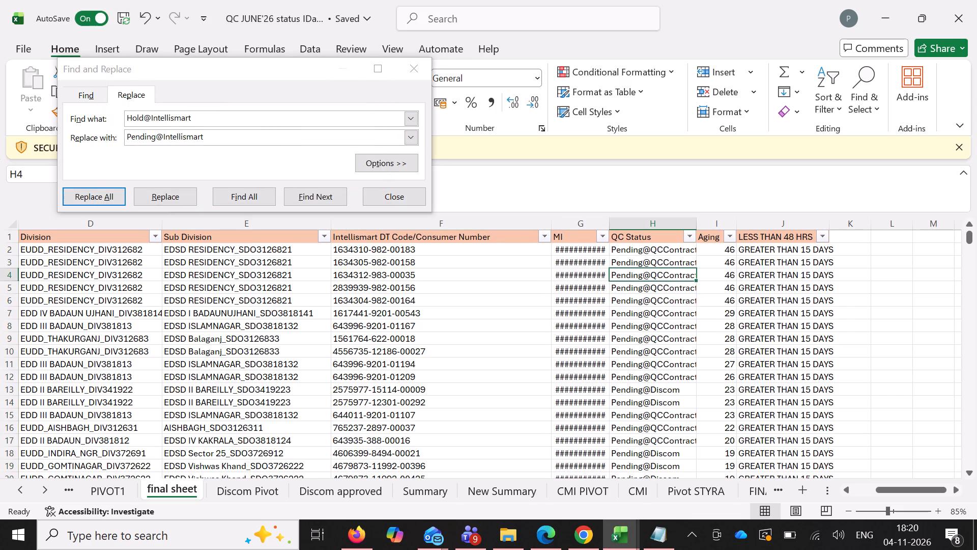
pyautogui.hotkey('ctrl', 'c')
pyautogui.moveTo(149, 115); pyautogui.dragTo(285, 136)
pyautogui.hotkey('shift', 'q')
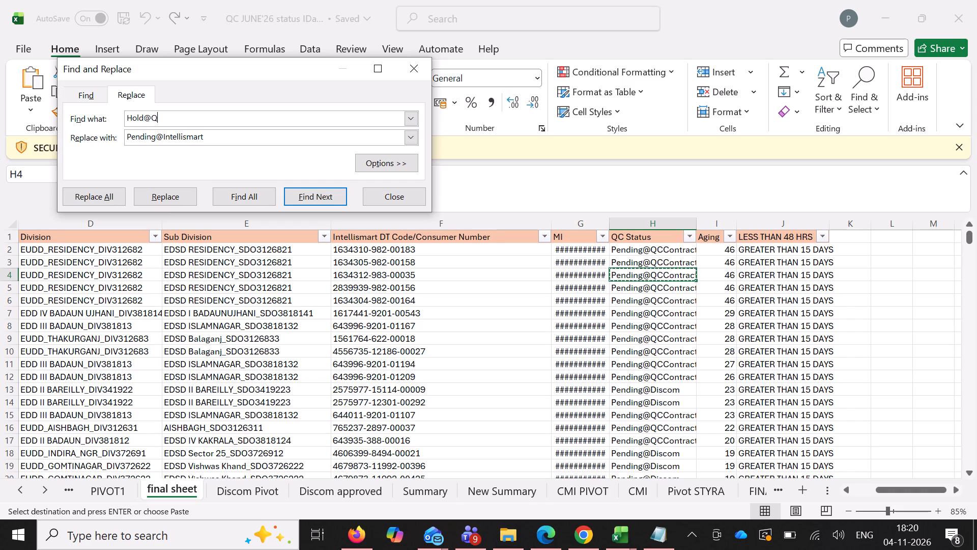
pyautogui.press('c')
pyautogui.write('DI')
pyautogui.press('BackSpace')
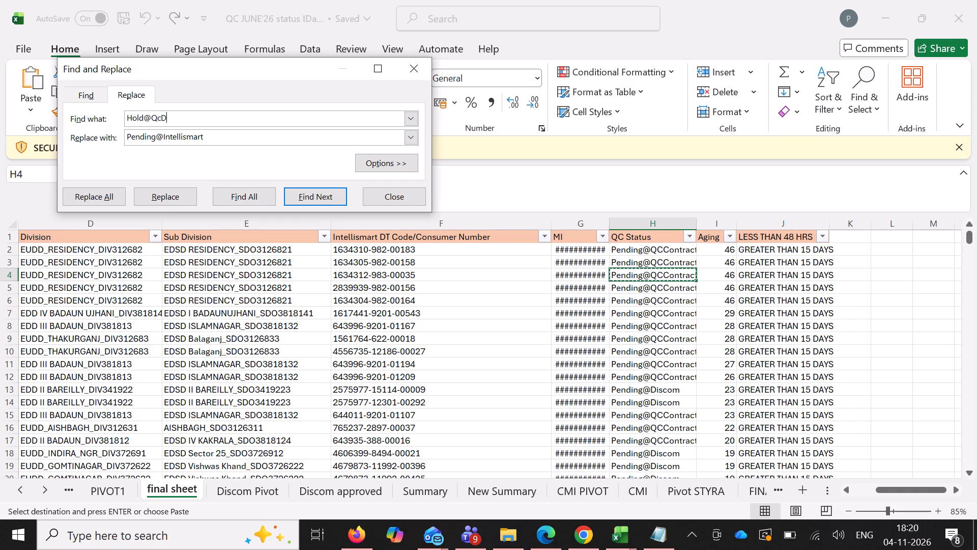
pyautogui.write('iscom')
pyautogui.moveTo(160, 119); pyautogui.dragTo(228, 118)
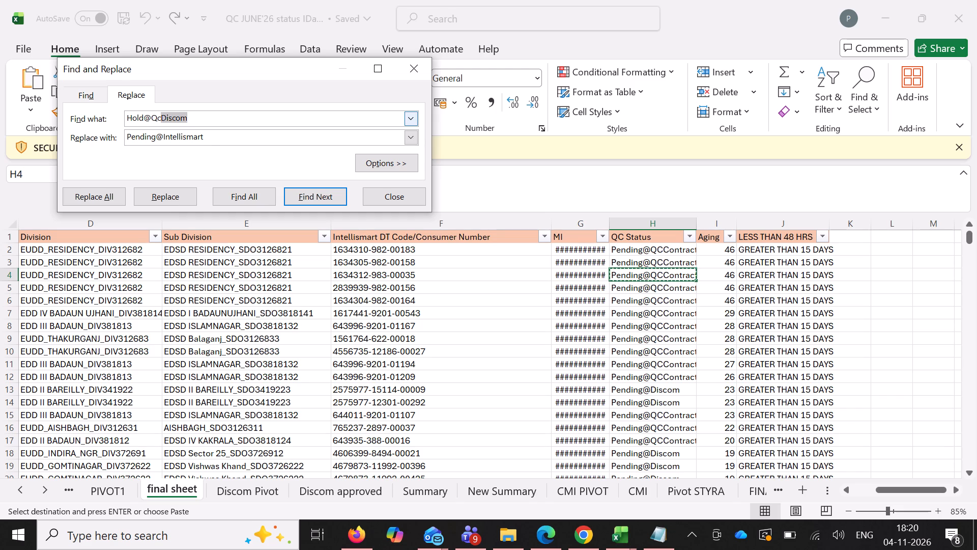
pyautogui.moveTo(228, 118); pyautogui.dragTo(234, 117)
pyautogui.hotkey('ctrl', 'c')
pyautogui.keyDown('ctrl'); pyautogui.moveTo(162, 134); pyautogui.dragTo(244, 136); pyautogui.keyUp('ctrl')
pyautogui.hotkey('ctrl', 'v')
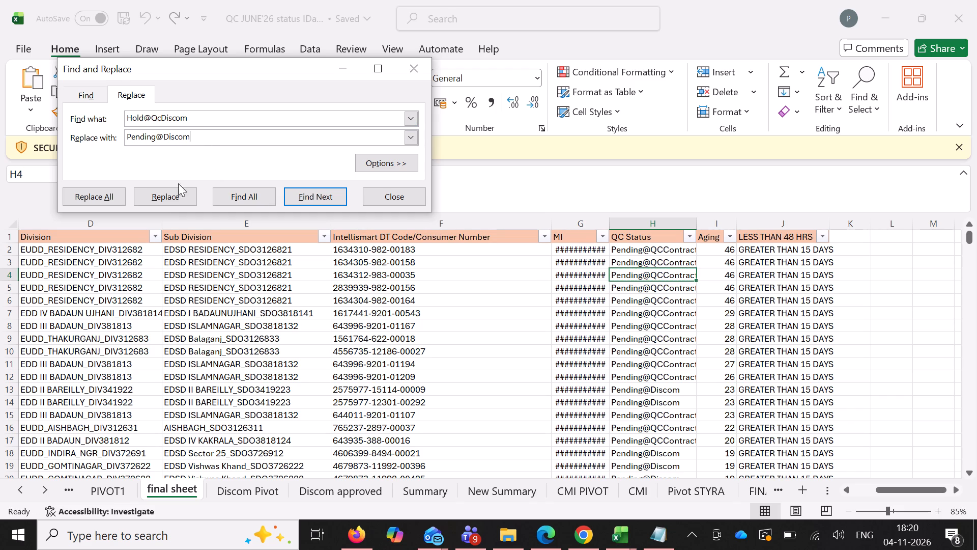
pyautogui.click(116, 196)
pyautogui.click(346, 176)
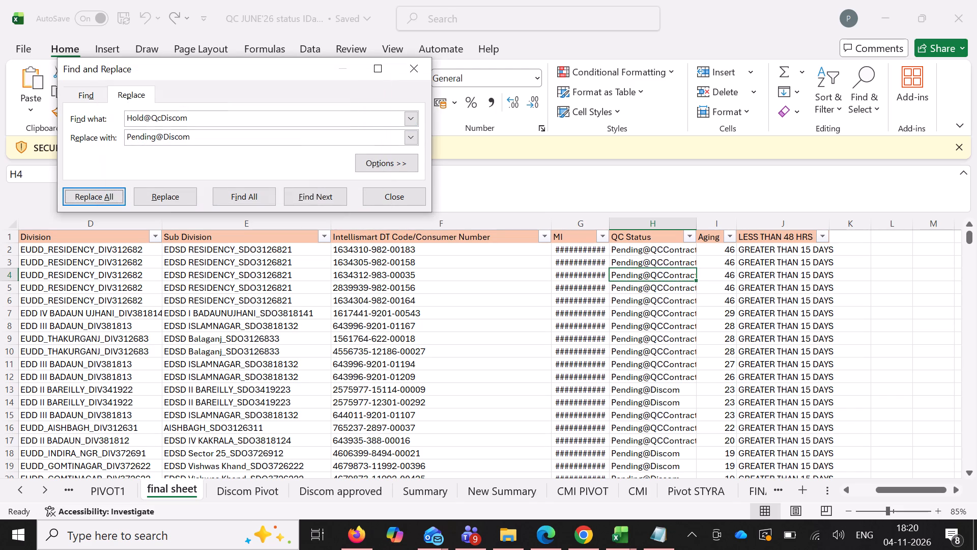
# Replace all occurrences of Pending@QCContractor with Pending@Contractor on the final sheet.
pyautogui.click(650, 255)
pyautogui.hotkey('ctrl', 'c')
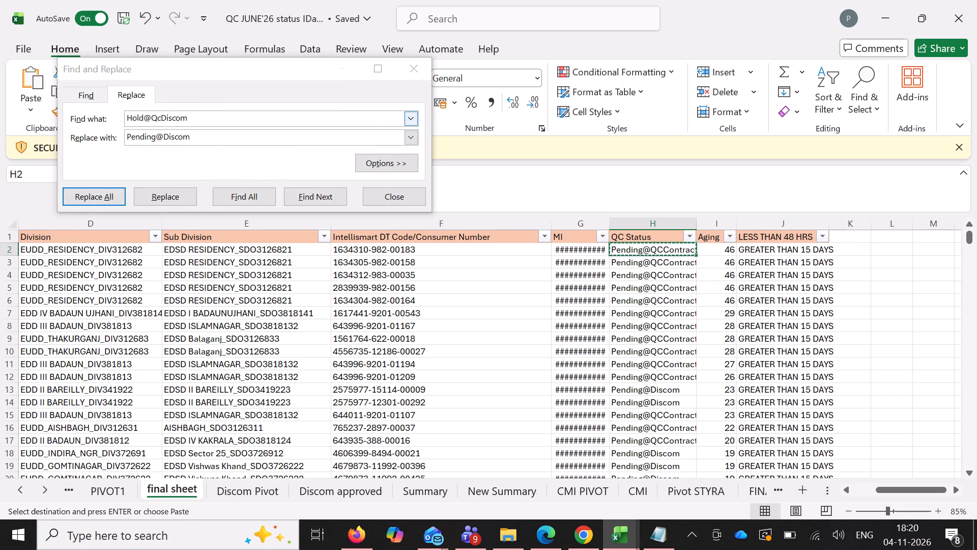
pyautogui.moveTo(191, 115); pyautogui.dragTo(4, 115)
pyautogui.hotkey('ctrl', 'v')
pyautogui.keyDown('ctrl'); pyautogui.moveTo(202, 136); pyautogui.dragTo(122, 144); pyautogui.keyUp('ctrl')
pyautogui.hotkey('ctrl', 'v')
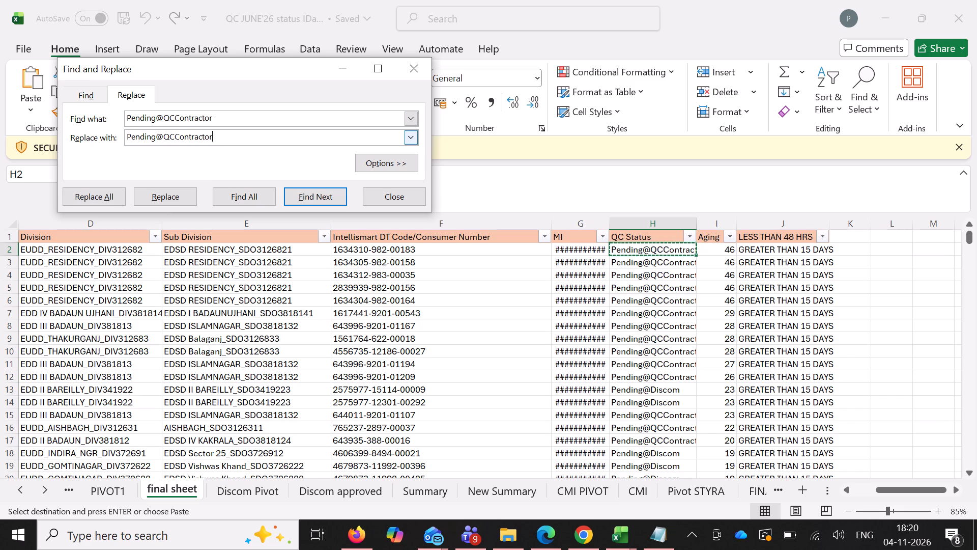
pyautogui.click(176, 135)
pyautogui.press('BackSpace')
pyautogui.press('BackSpace')
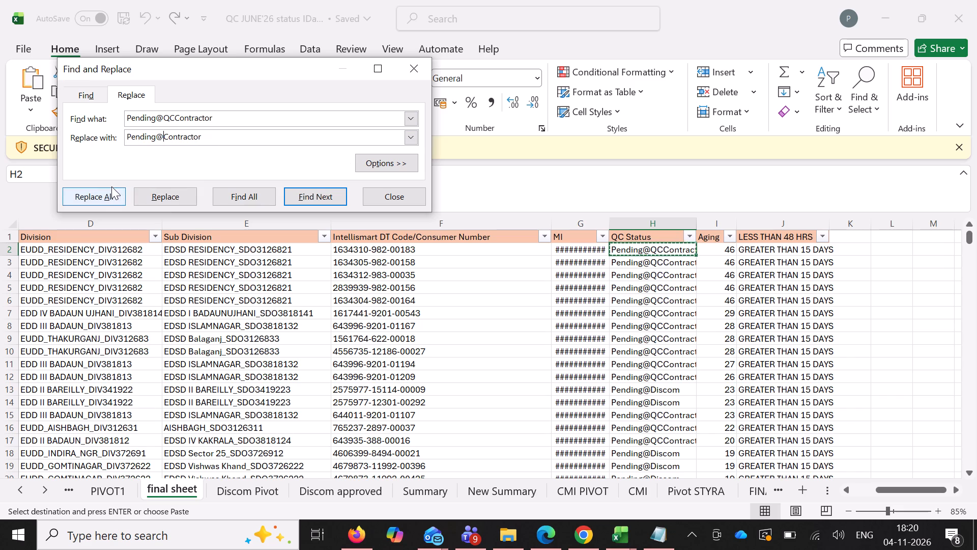
pyautogui.click(111, 186)
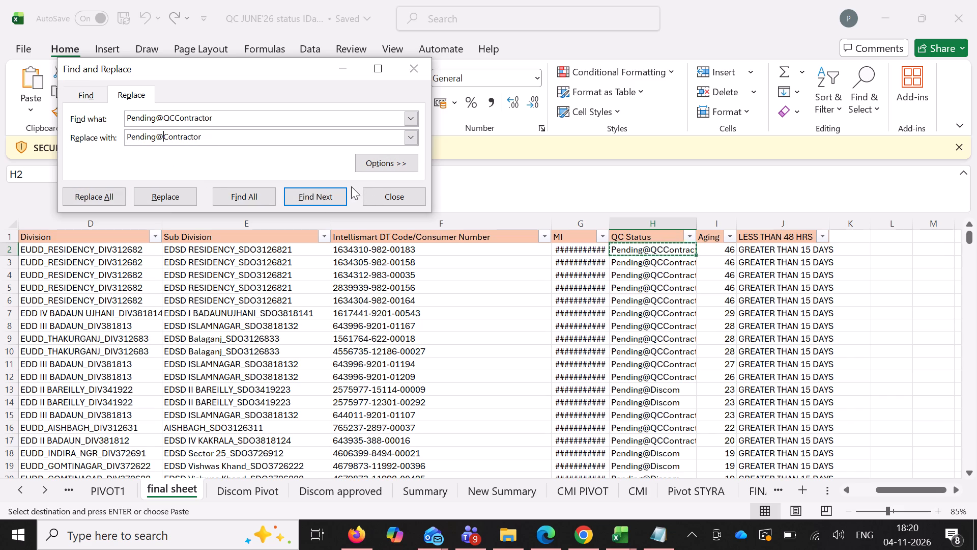
pyautogui.click(102, 198)
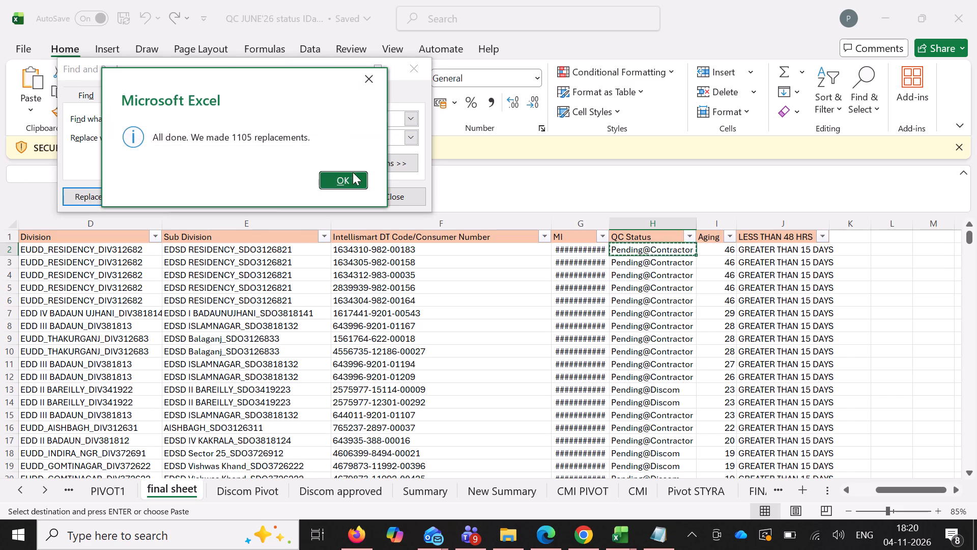
pyautogui.click(348, 174)
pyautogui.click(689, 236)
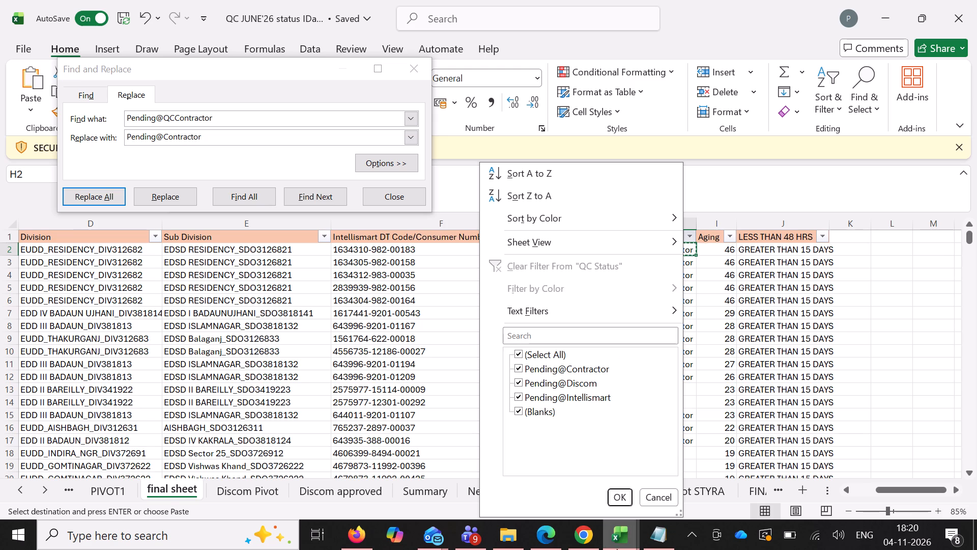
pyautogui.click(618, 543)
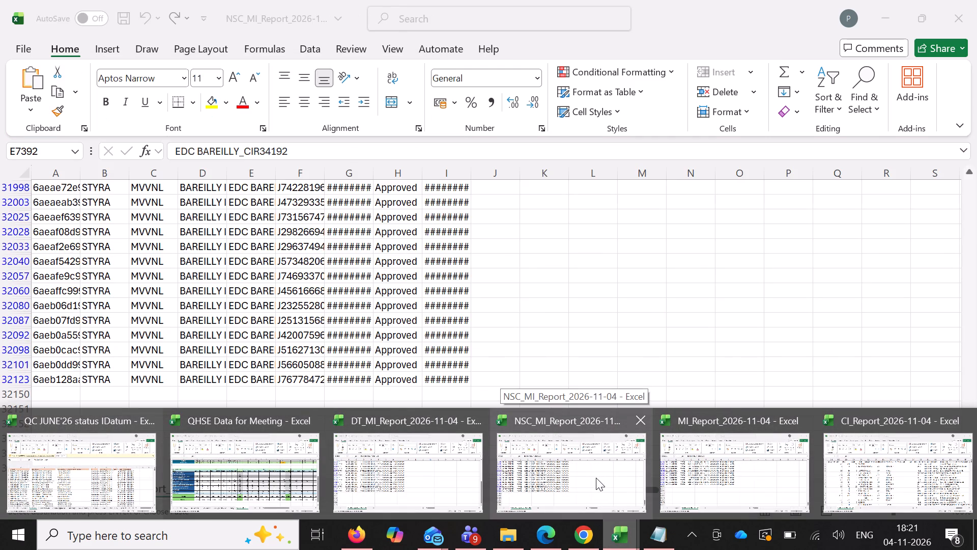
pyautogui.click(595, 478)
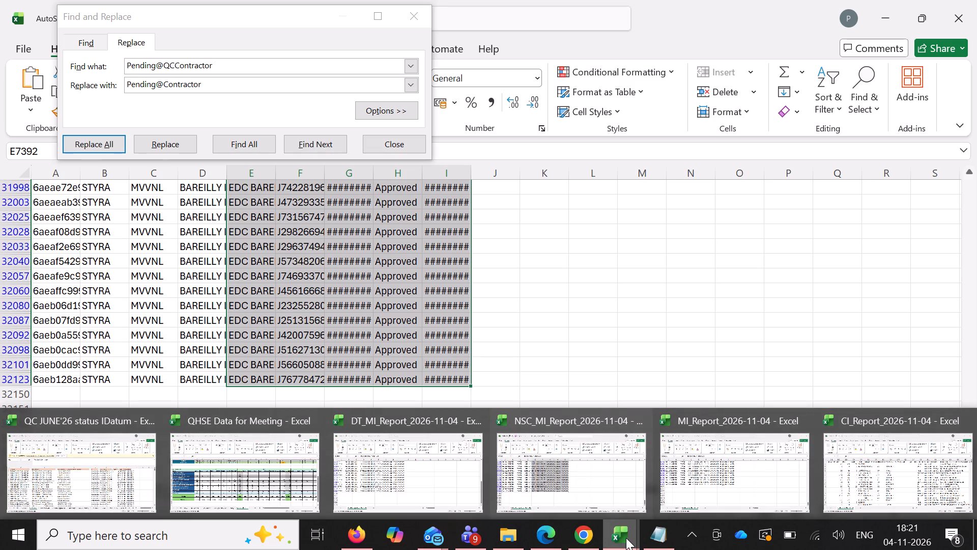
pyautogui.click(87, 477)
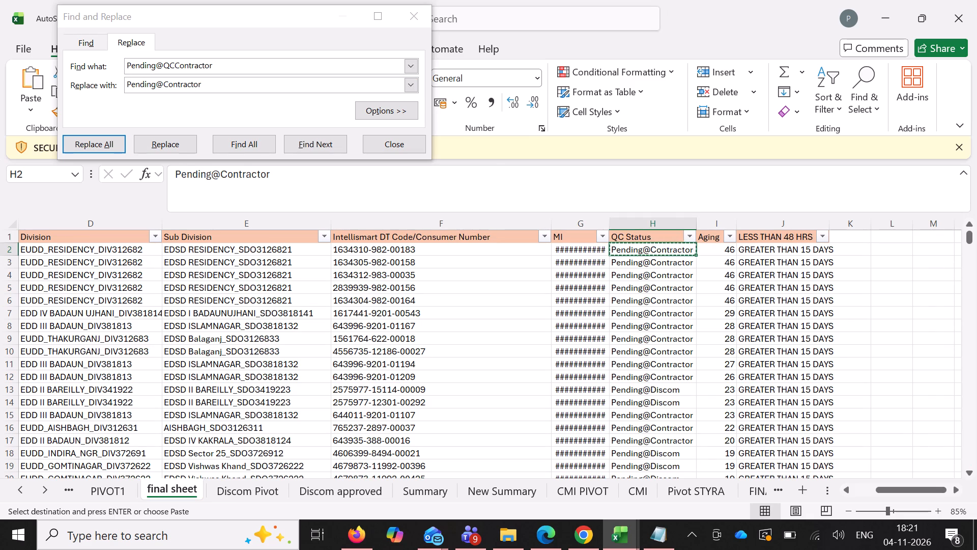
# Filter the final sheet's QC Status column to blanks only and delete all the blank rows below the data.
pyautogui.click(692, 233)
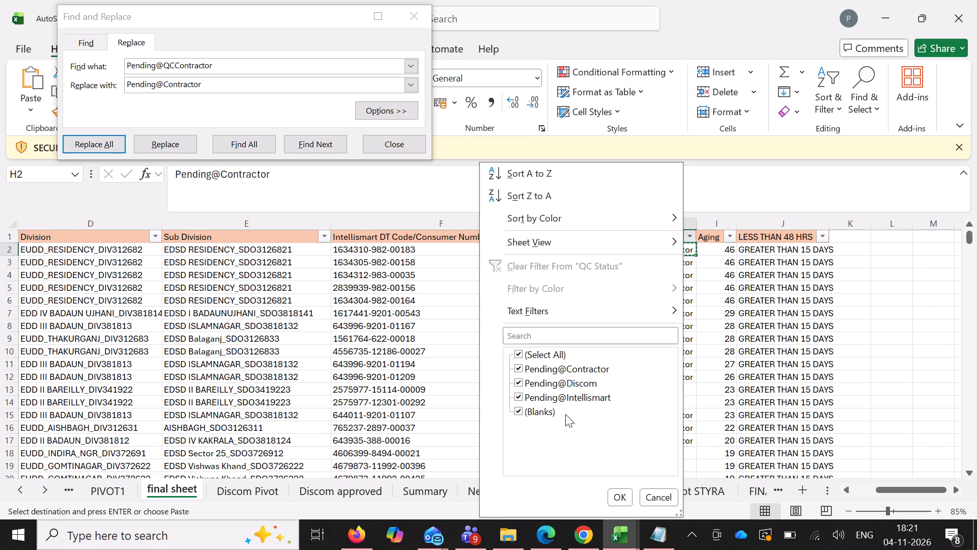
pyautogui.click(518, 409)
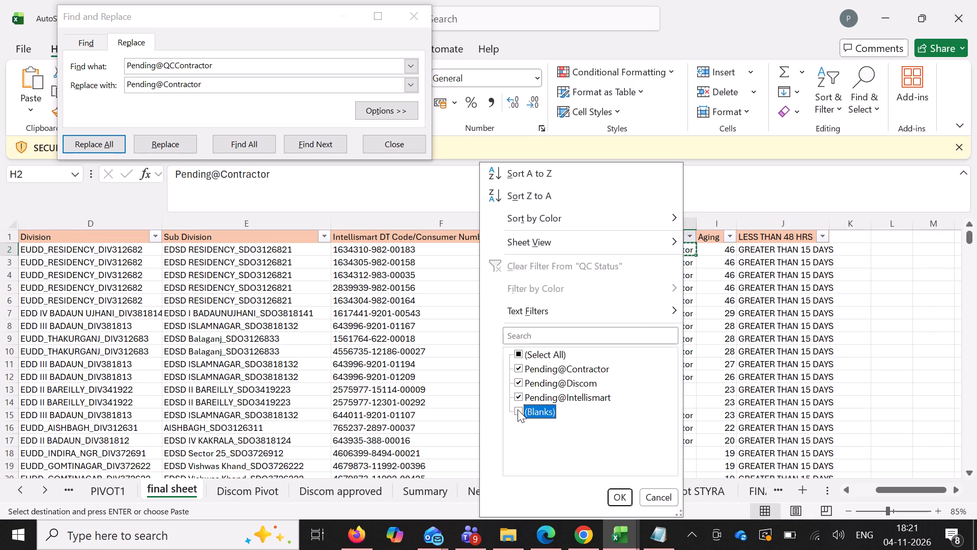
pyautogui.click(519, 358)
pyautogui.click(520, 357)
pyautogui.click(517, 408)
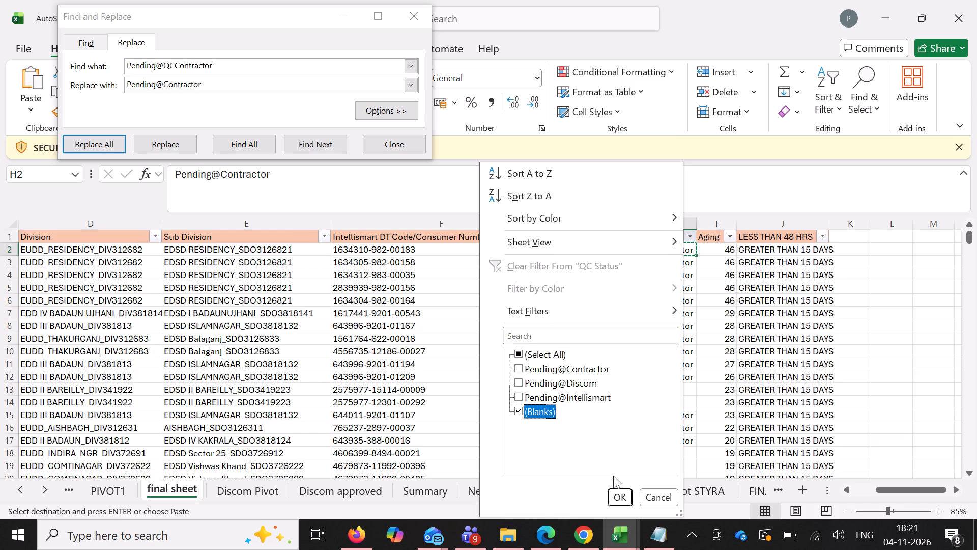
pyautogui.click(616, 499)
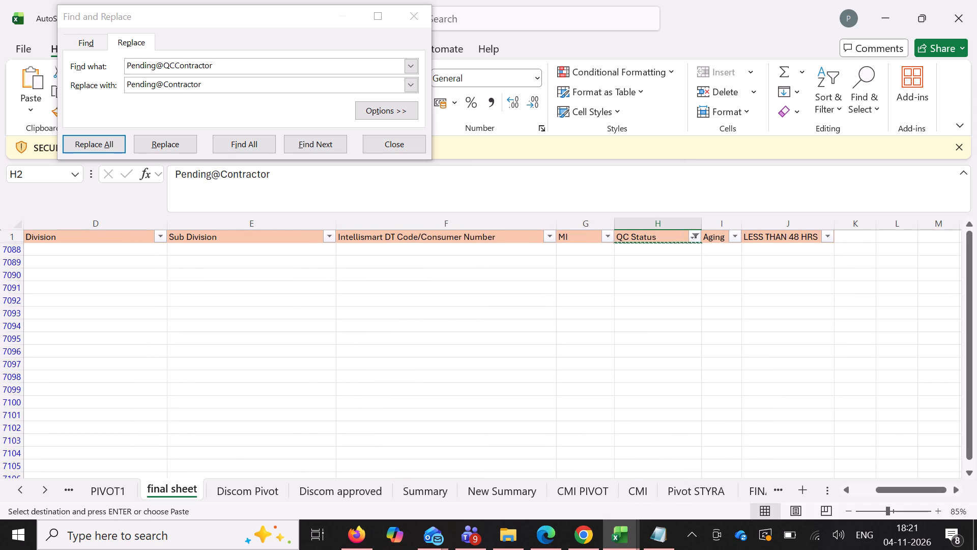
pyautogui.click(10, 252)
pyautogui.hotkey('ctrl', 'shift', 'Down')
pyautogui.rightClick(10, 252)
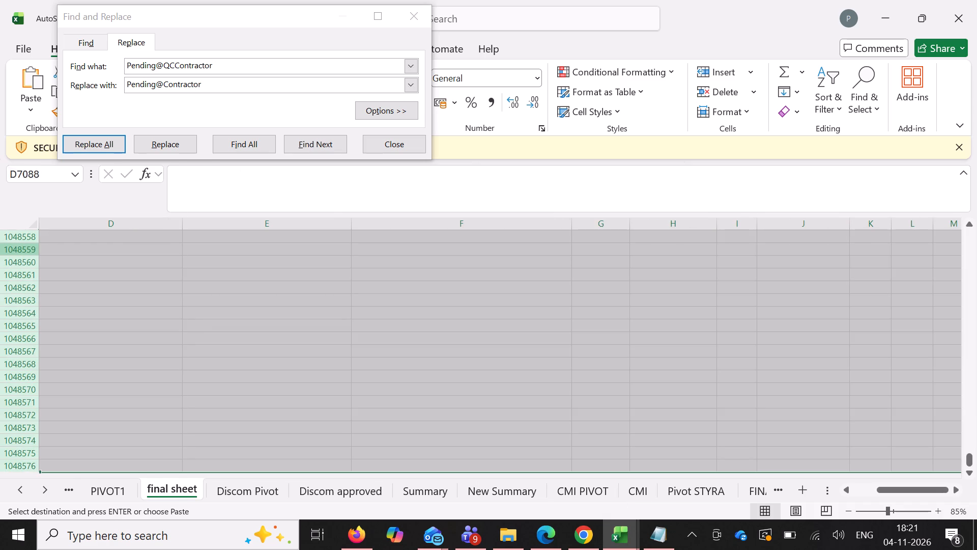
pyautogui.click(67, 372)
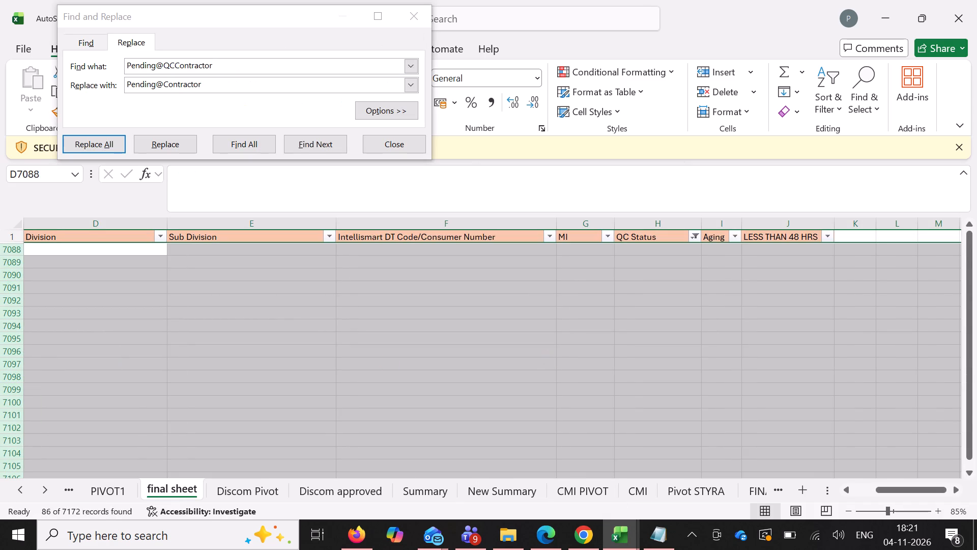
# Reset the final sheet's header filters to show all rows and check the remaining QC Status filter options.
pyautogui.hotkey('ctrl', 'shift', 'l')
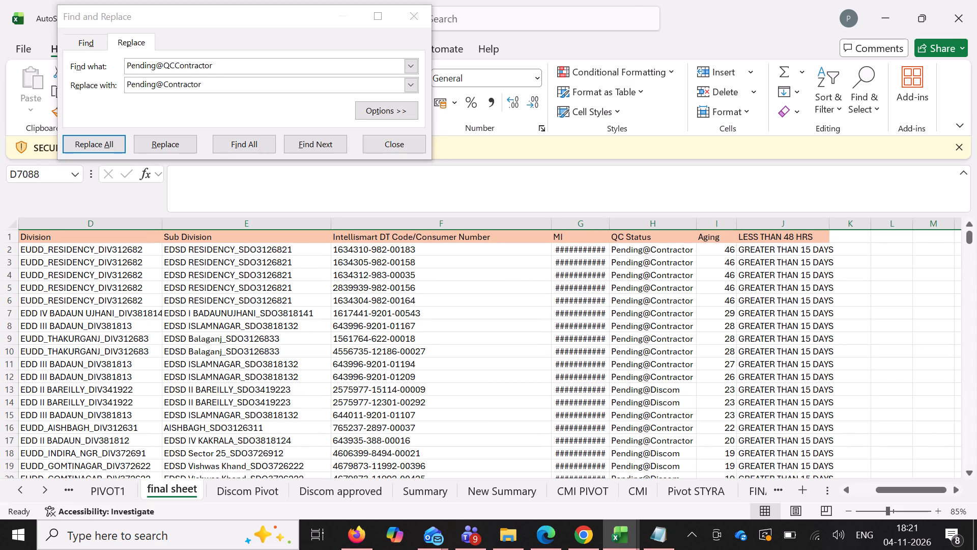
pyautogui.click(671, 239)
pyautogui.hotkey('ctrl', 'shift', 'l')
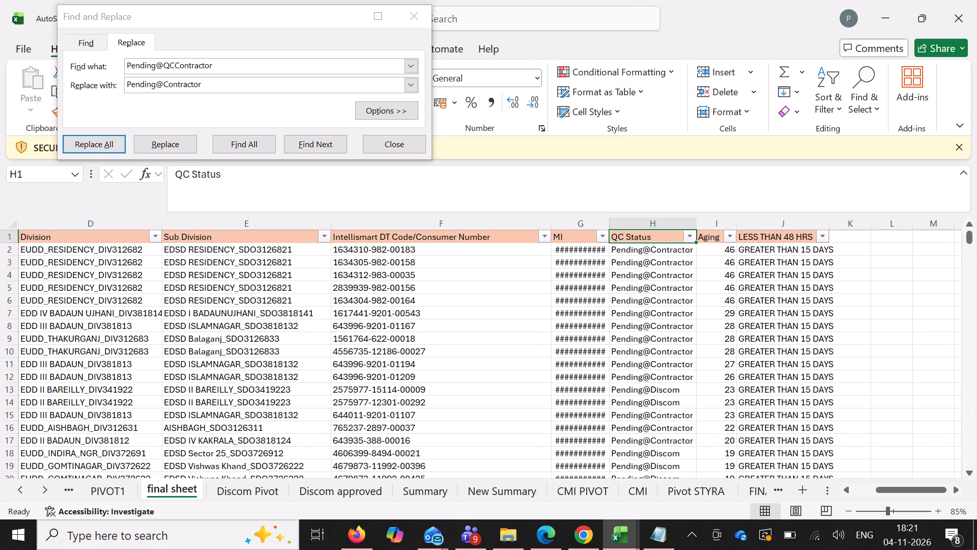
pyautogui.click(687, 238)
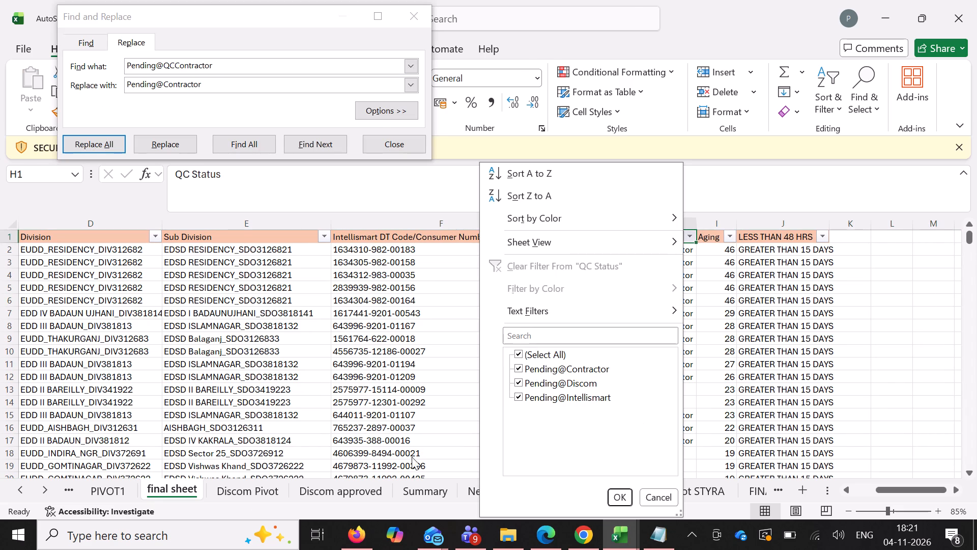
pyautogui.click(98, 484)
# Refresh the pivot table on the PIVOT1 sheet.
pyautogui.click(110, 490)
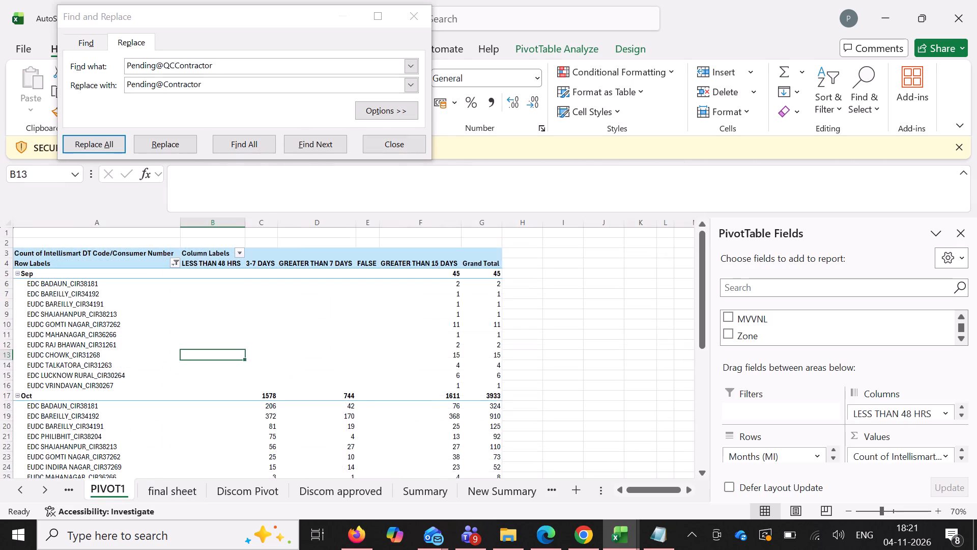
pyautogui.rightClick(252, 313)
pyautogui.click(311, 296)
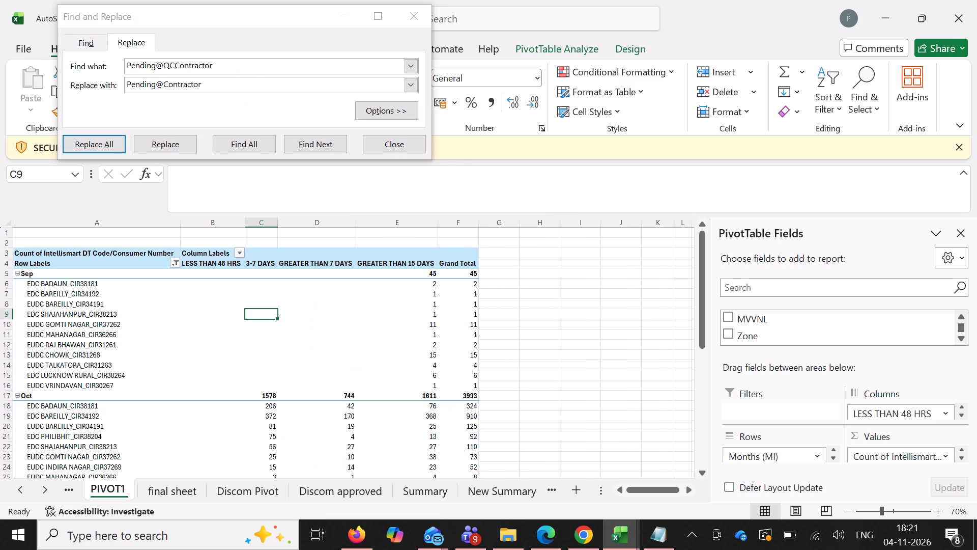
# Copy PIVOT1's November LESS THAN 48 HRS and 3-7 DAYS circle counts as values into the Summary sheet's NOV table from K34.
pyautogui.scroll(-4, 243, 339)
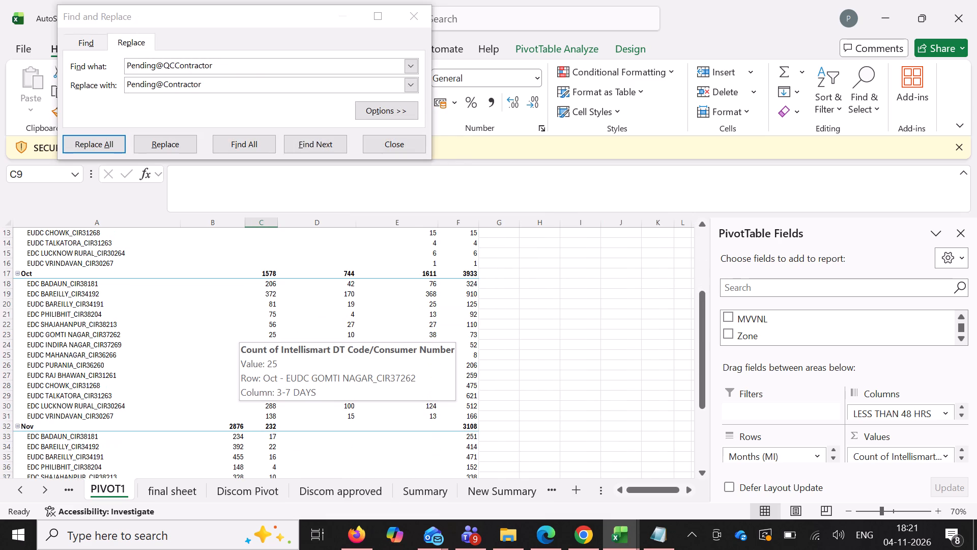
pyautogui.scroll(-3, 226, 341)
pyautogui.scroll(3, 267, 320)
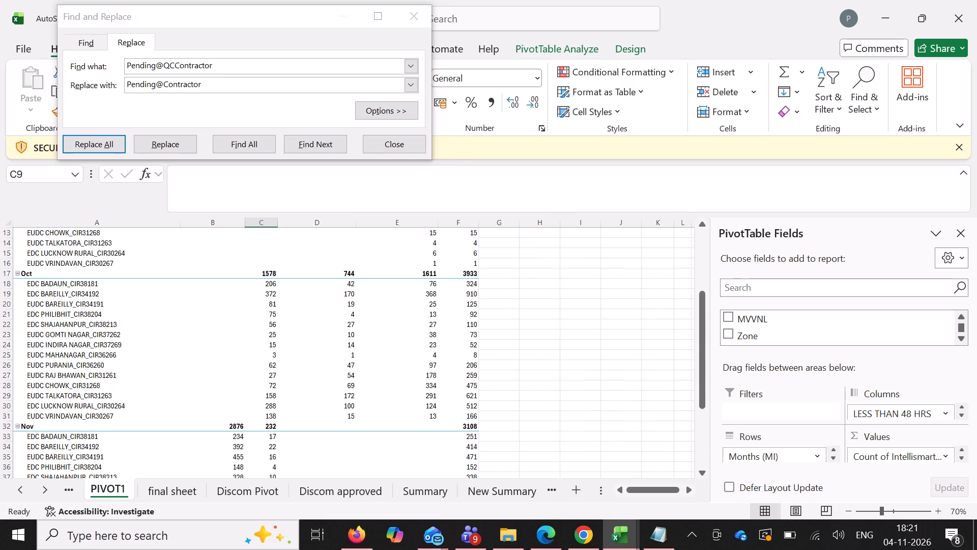
pyautogui.scroll(-4, 266, 320)
pyautogui.scroll(8, 266, 320)
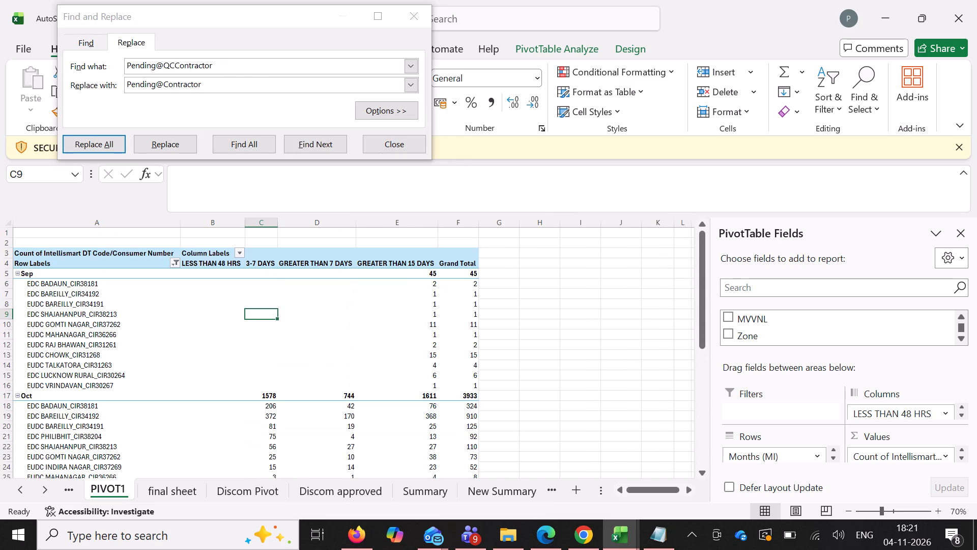
pyautogui.scroll(-3, 270, 336)
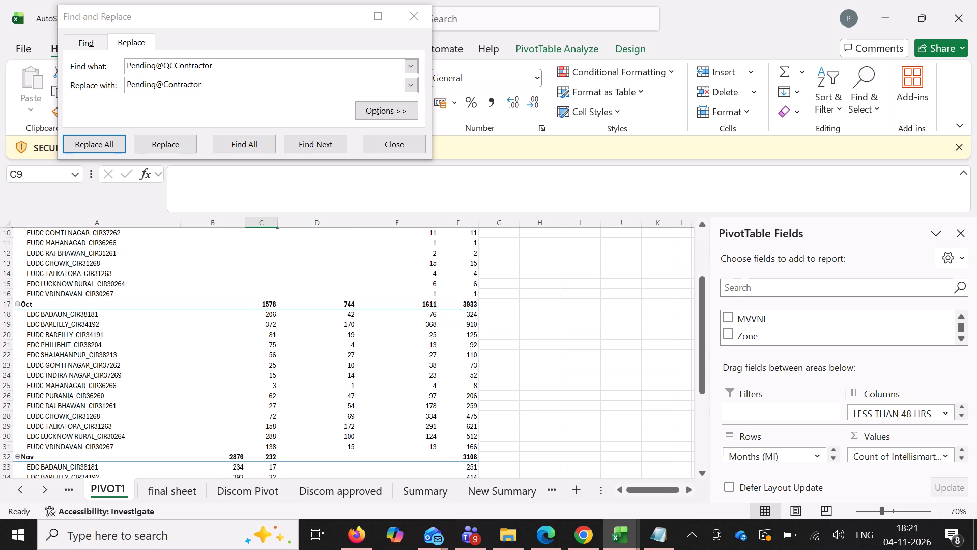
pyautogui.scroll(-7, 280, 366)
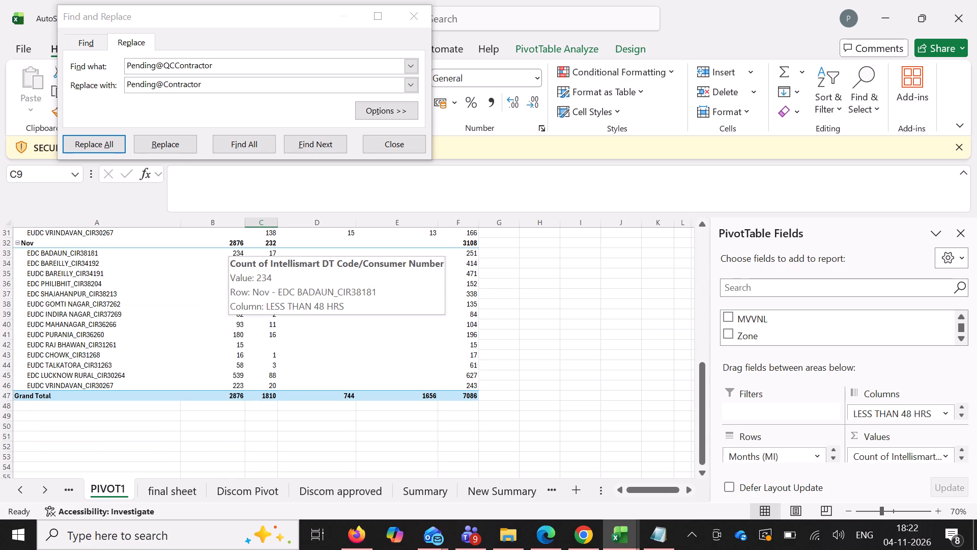
pyautogui.moveTo(235, 252); pyautogui.dragTo(267, 377)
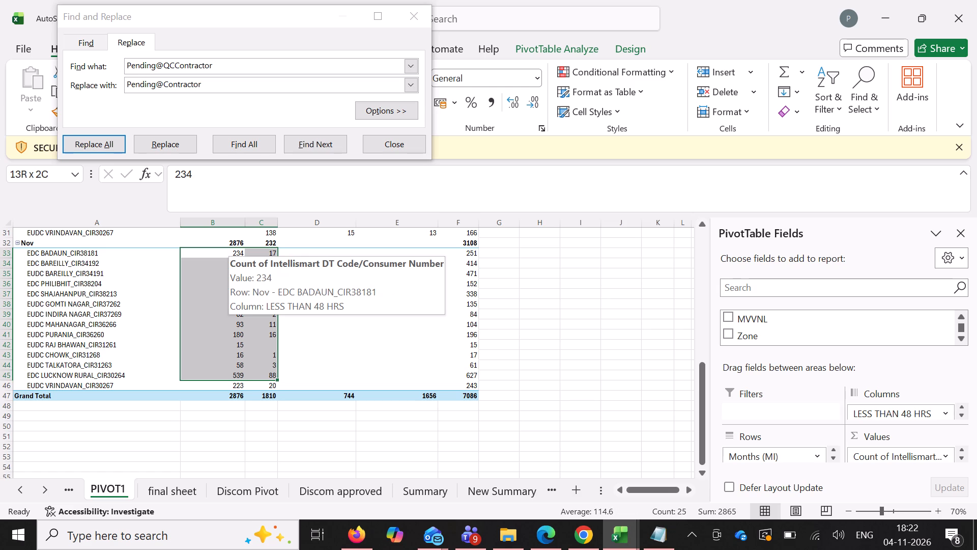
pyautogui.moveTo(267, 377); pyautogui.dragTo(266, 386)
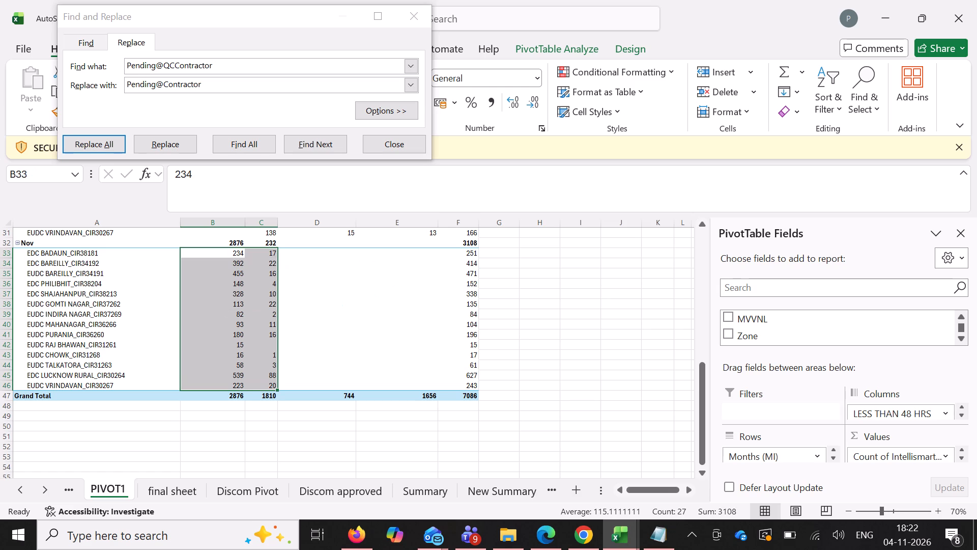
pyautogui.scroll(9, 316, 312)
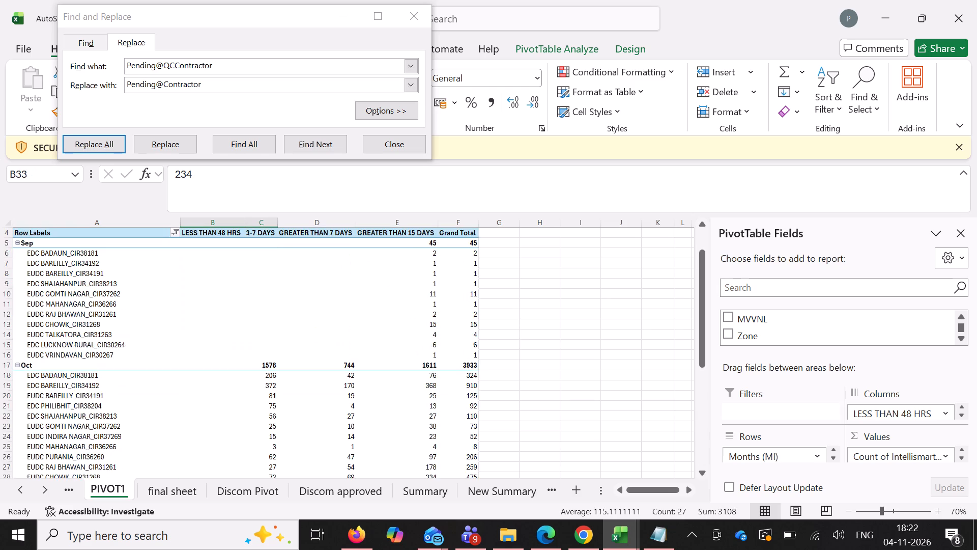
pyautogui.scroll(4, 315, 312)
pyautogui.scroll(-12, 315, 312)
pyautogui.hotkey('ctrl', 'c')
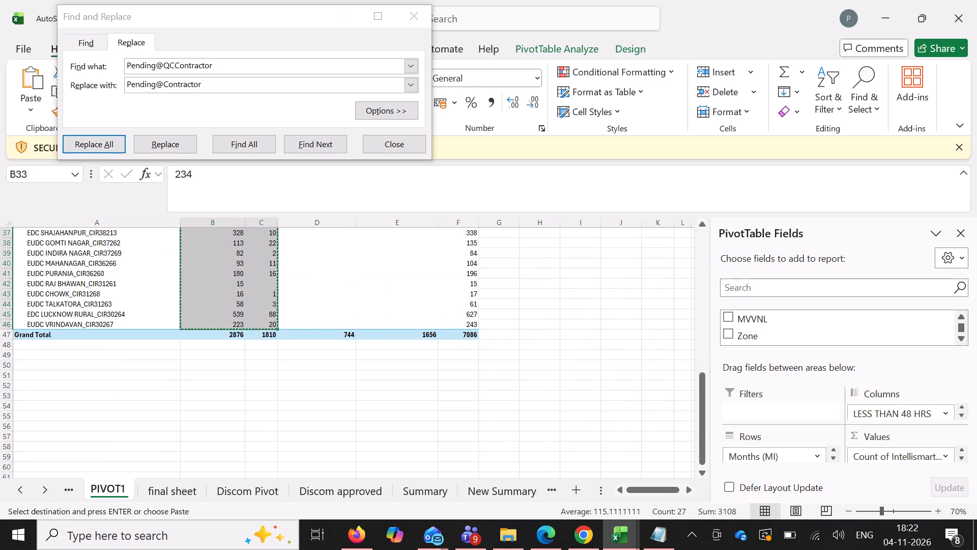
pyautogui.click(431, 486)
pyautogui.scroll(-10, 547, 418)
pyautogui.click(500, 376)
pyautogui.hotkey('ctrl', 'shift', 'v')
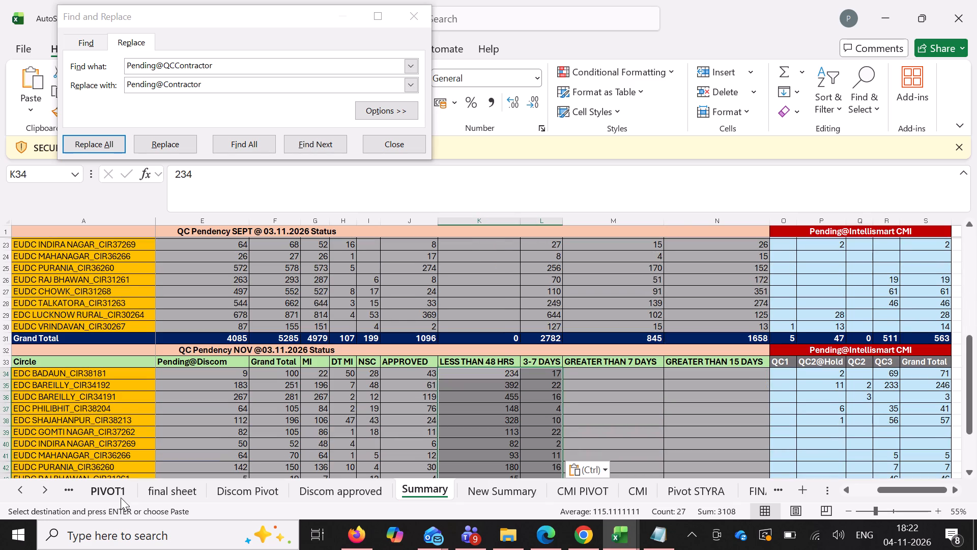
# Copy PIVOT1's October circle counts for all four aging columns as values into the Summary sheet's OCT table from K17.
pyautogui.click(126, 494)
pyautogui.scroll(9, 226, 332)
pyautogui.moveTo(188, 318); pyautogui.dragTo(195, 318)
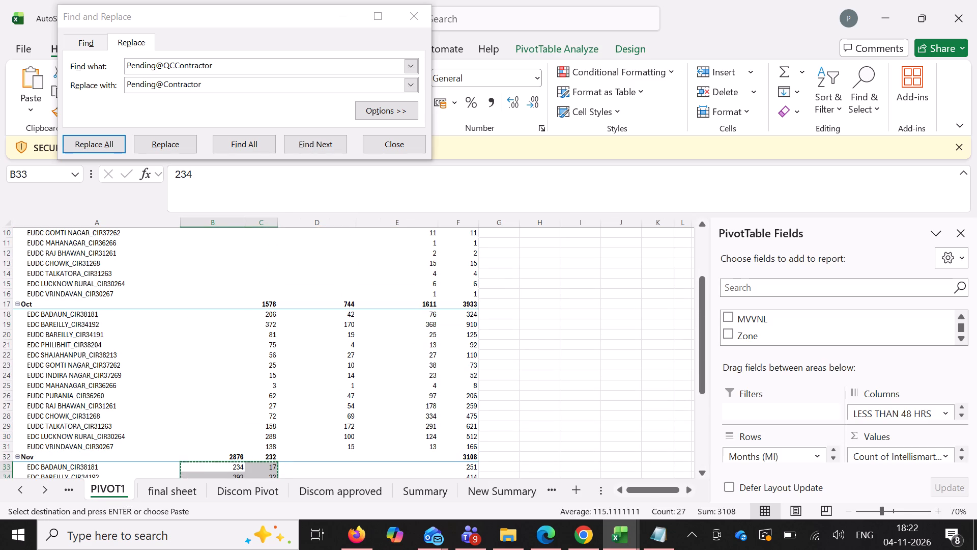
pyautogui.moveTo(195, 318); pyautogui.dragTo(428, 450)
pyautogui.hotkey('ctrl', 'c')
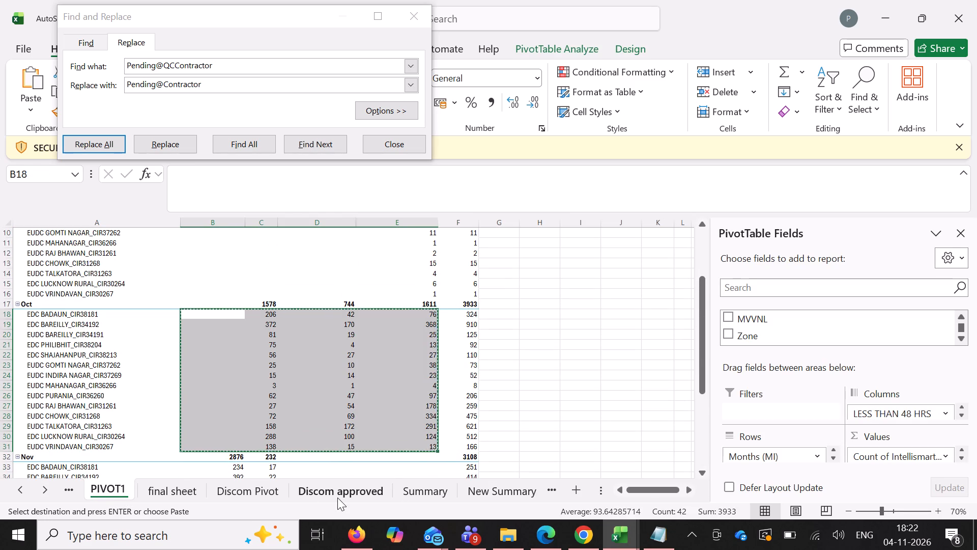
pyautogui.click(411, 498)
pyautogui.scroll(4, 496, 339)
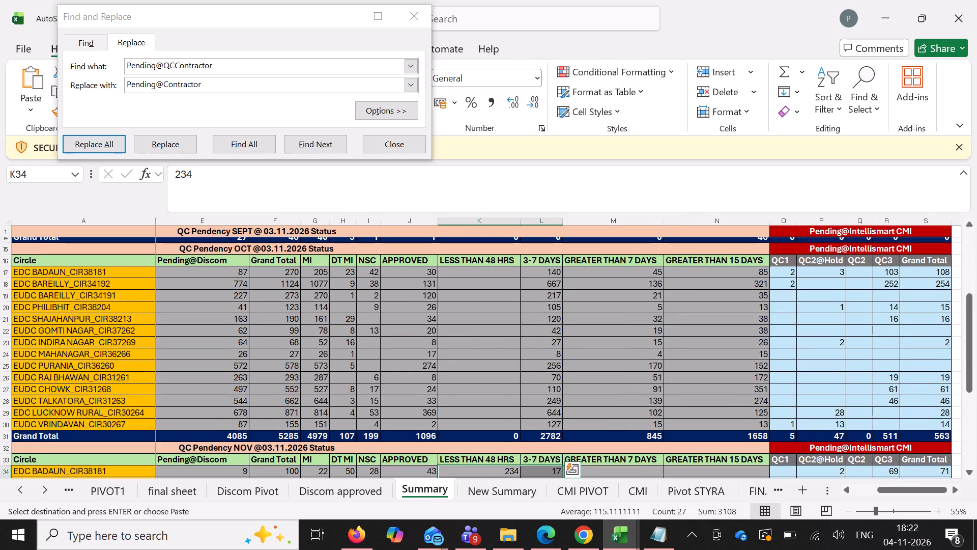
pyautogui.click(500, 273)
pyautogui.hotkey('ctrl', 'shift', 'v')
# Copy PIVOT1's September circle counts for all four aging columns as values into the Summary sheet's SEPT table from K3.
pyautogui.click(111, 490)
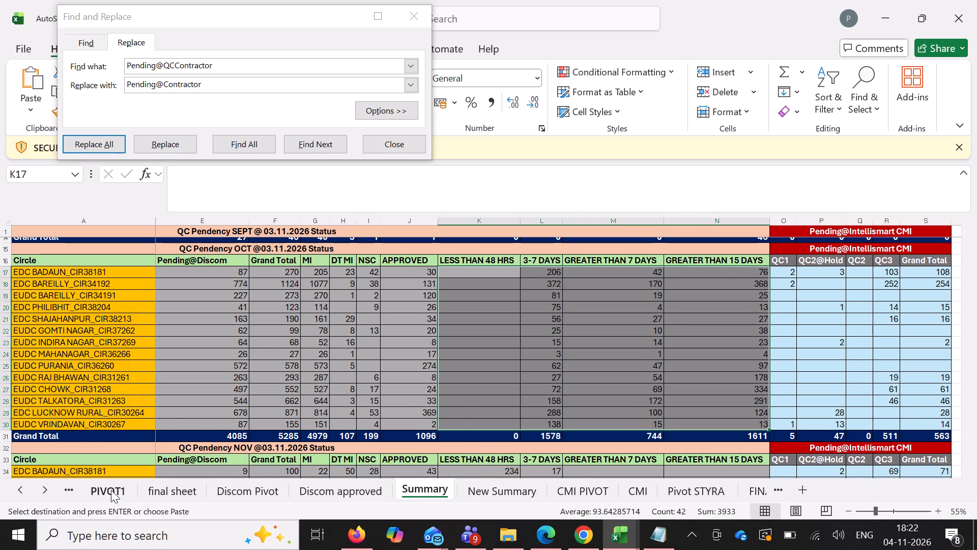
pyautogui.scroll(6, 227, 359)
pyautogui.moveTo(225, 281); pyautogui.dragTo(421, 392)
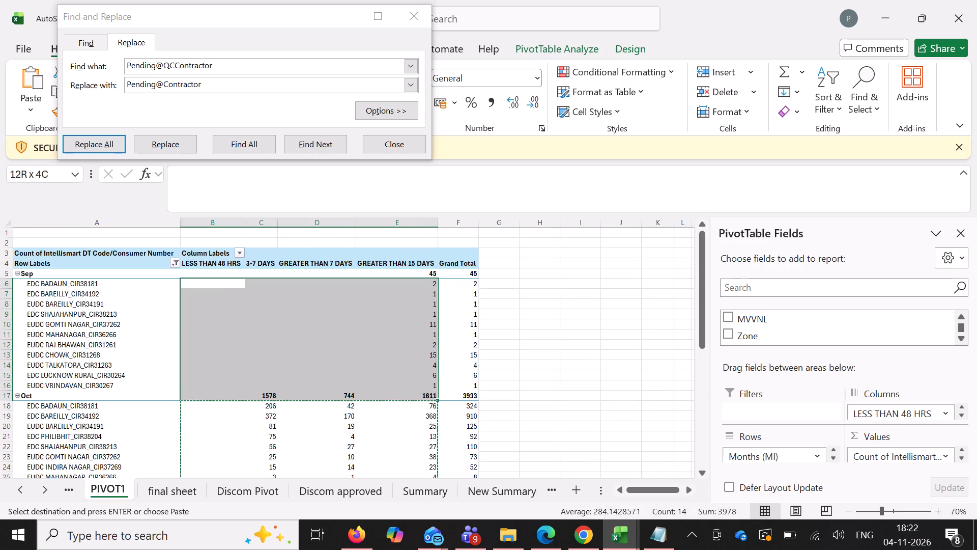
pyautogui.moveTo(421, 392); pyautogui.dragTo(419, 384)
pyautogui.hotkey('ctrl', 'c')
pyautogui.click(419, 493)
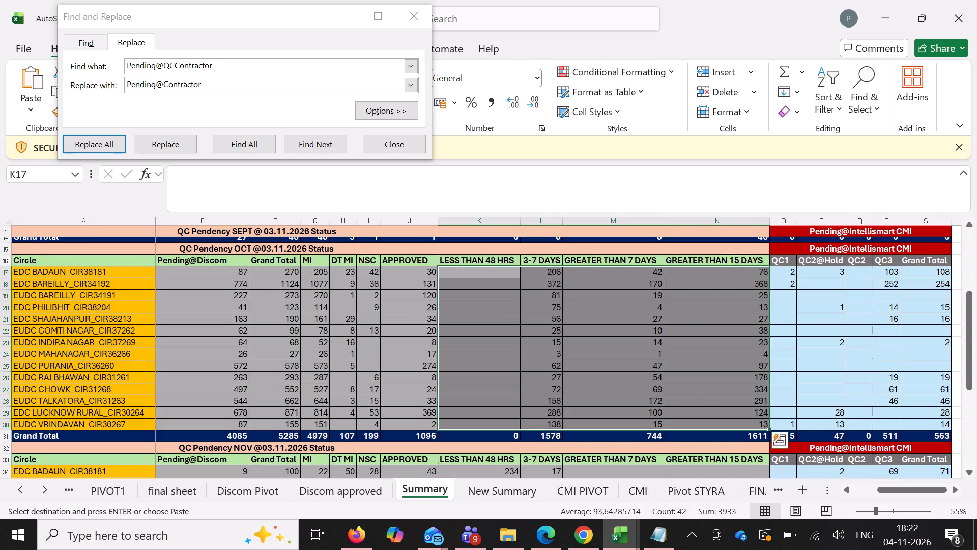
pyautogui.scroll(9, 489, 267)
pyautogui.click(485, 256)
pyautogui.hotkey('ctrl', 'shift', 'v')
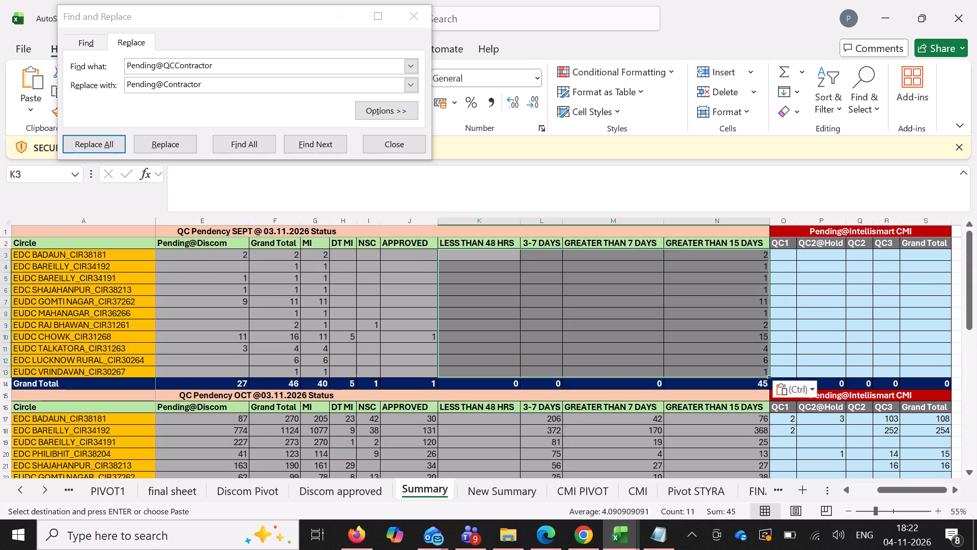
# Replace the LESS THAN 48 HRS column field in the PIVOT1 pivot table with MVVNL.
pyautogui.click(100, 491)
pyautogui.moveTo(901, 408); pyautogui.dragTo(838, 351)
pyautogui.moveTo(905, 409); pyautogui.dragTo(830, 351)
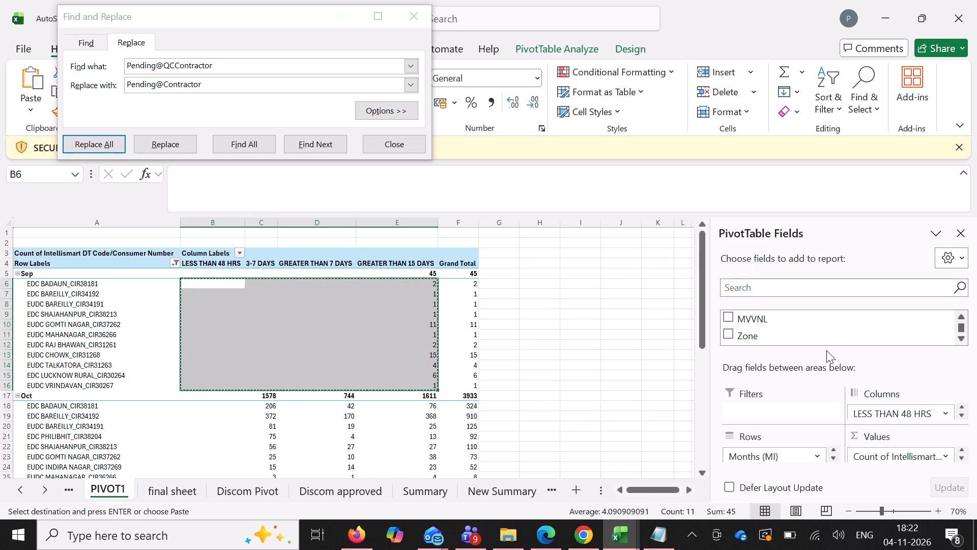
pyautogui.moveTo(888, 415); pyautogui.dragTo(837, 345)
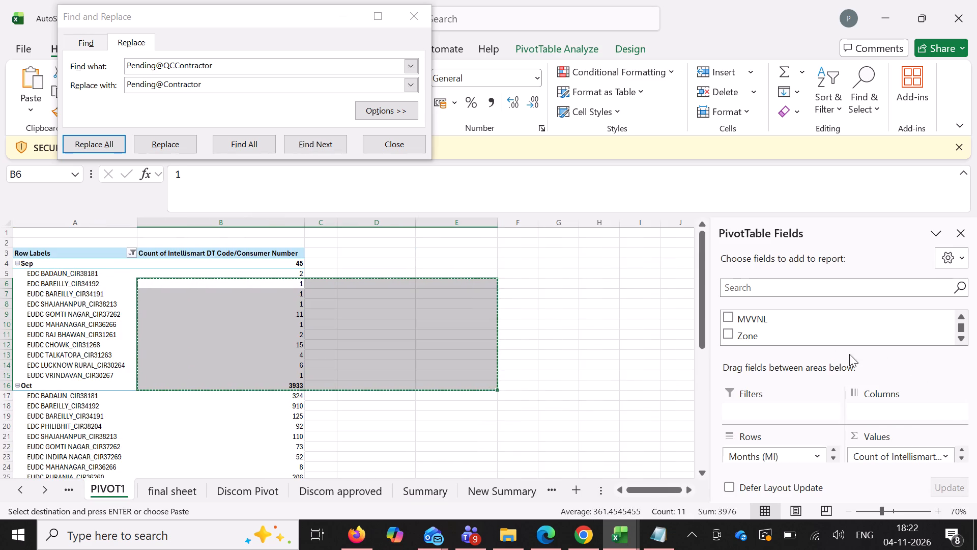
pyautogui.moveTo(817, 323); pyautogui.dragTo(929, 414)
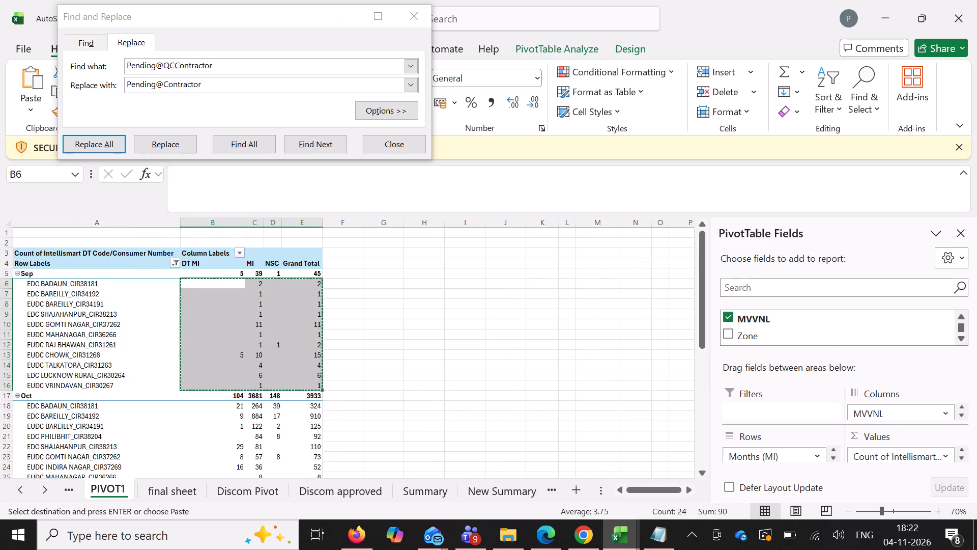
# Move the MI column ahead of DT MI in the PIVOT1 pivot table.
pyautogui.click(248, 265)
pyautogui.click(250, 260)
pyautogui.moveTo(244, 277); pyautogui.dragTo(198, 286)
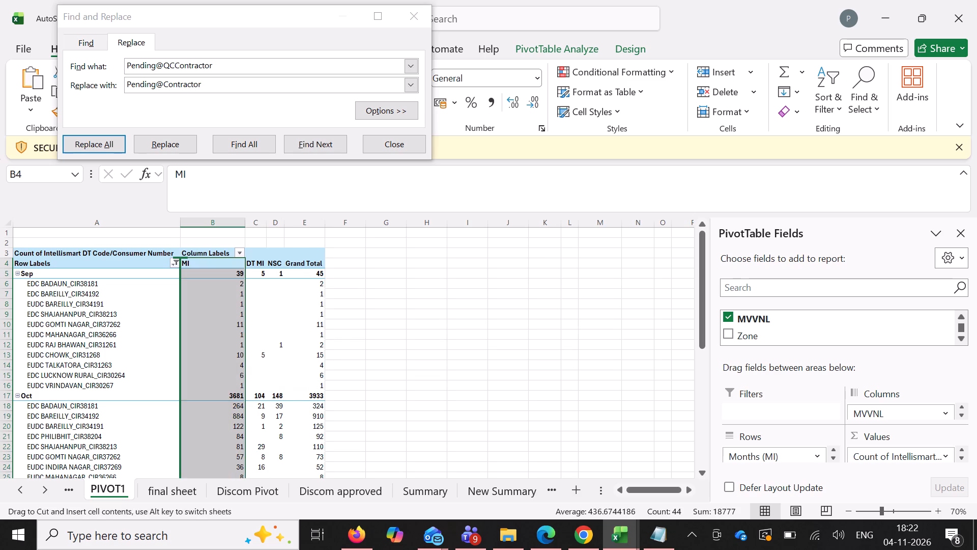
# Copy PIVOT1's September MI, DT MI and NSC circle counts as values into the Summary sheet's SEPT table from G3.
pyautogui.moveTo(228, 287); pyautogui.dragTo(279, 391)
pyautogui.keyDown('ctrl'); pyautogui.click(279, 391); pyautogui.keyUp('ctrl')
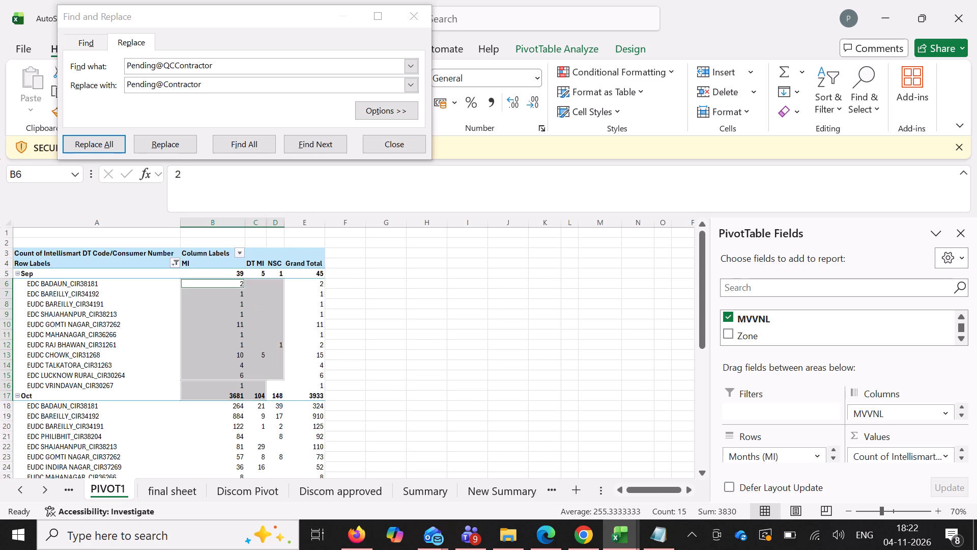
pyautogui.moveTo(236, 282); pyautogui.dragTo(263, 386)
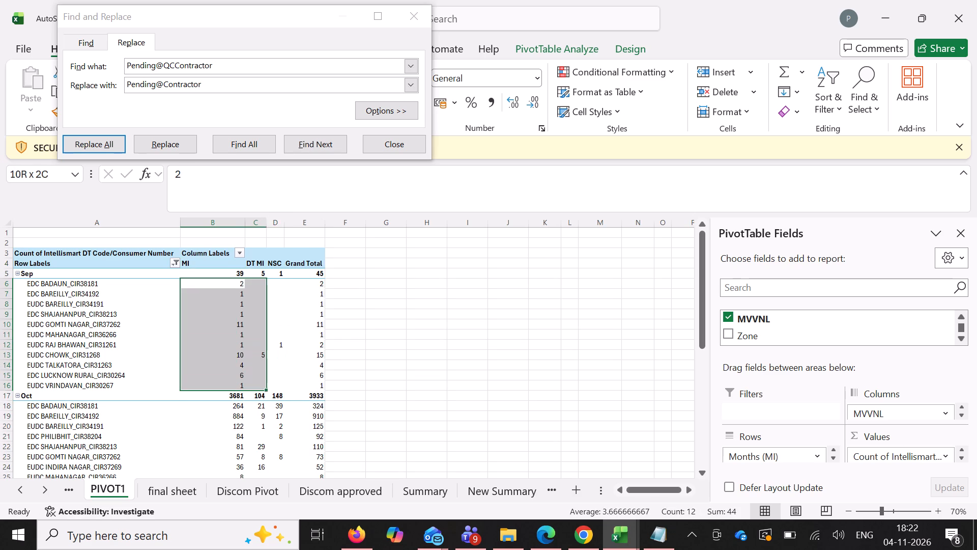
pyautogui.moveTo(263, 386); pyautogui.dragTo(277, 386)
pyautogui.hotkey('ctrl', 'c')
pyautogui.click(421, 491)
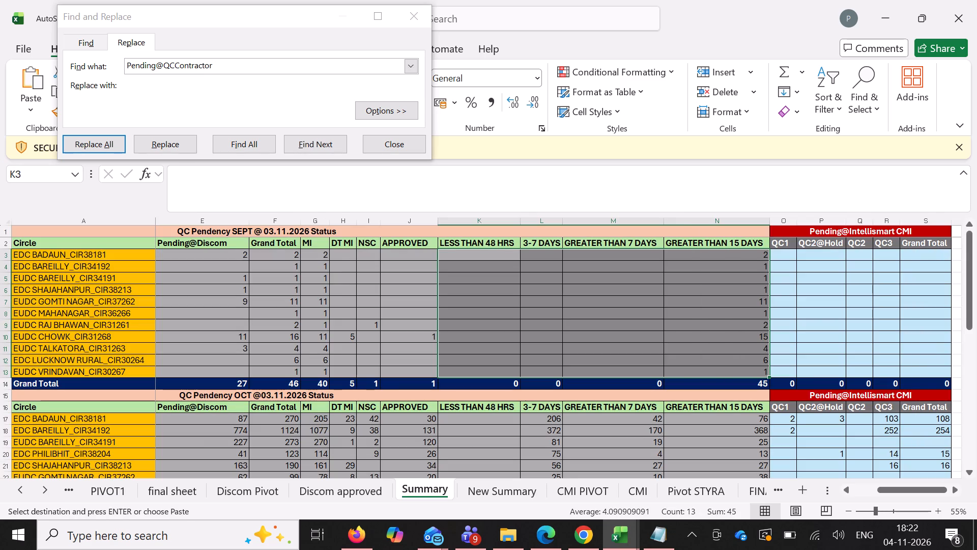
pyautogui.click(311, 249)
pyautogui.hotkey('ctrl', 'shift', 'v')
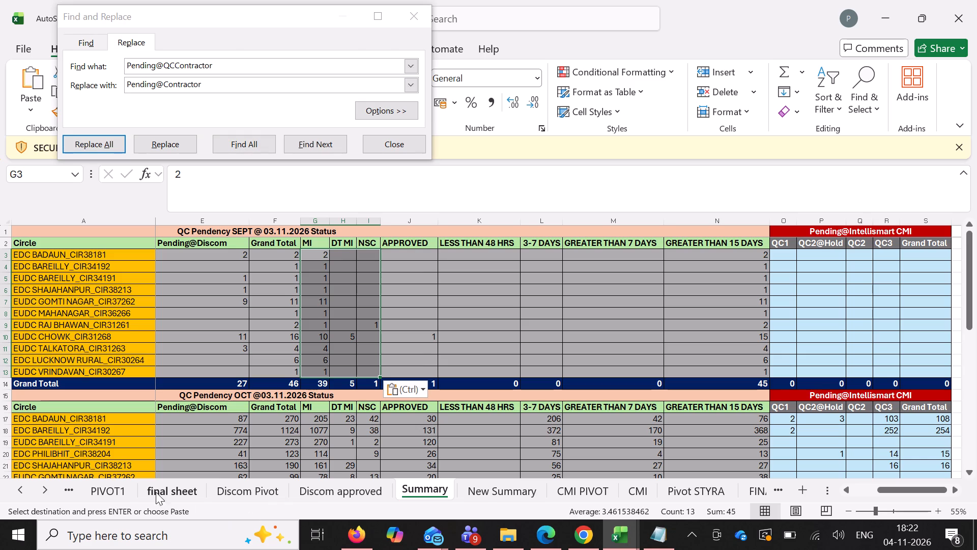
# Copy PIVOT1's October MI, DT MI and NSC circle counts as values into the Summary sheet's OCT table from G17.
pyautogui.click(114, 483)
pyautogui.scroll(-5, 308, 351)
pyautogui.moveTo(238, 254); pyautogui.dragTo(269, 328)
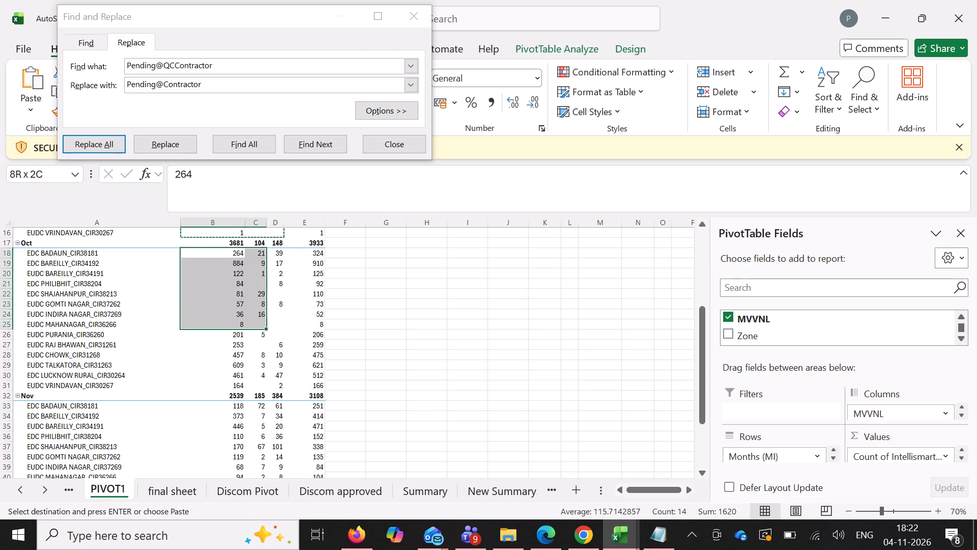
pyautogui.moveTo(269, 328); pyautogui.dragTo(282, 384)
pyautogui.hotkey('ctrl', 'c')
pyautogui.click(410, 491)
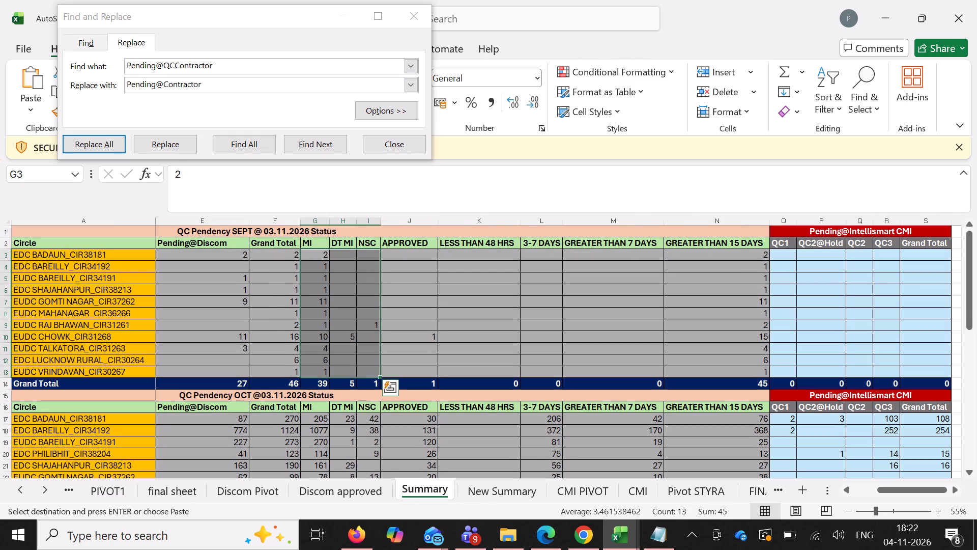
pyautogui.click(314, 425)
pyautogui.click(321, 418)
pyautogui.hotkey('ctrl', 'shift', 'v')
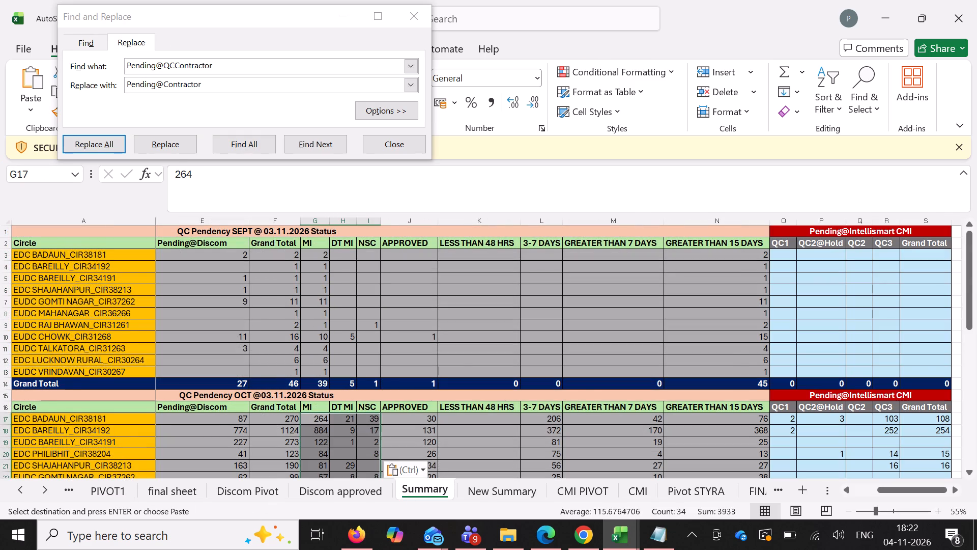
# Copy PIVOT1's November MI, DT MI and NSC circle counts as values into the Summary sheet's NOV table from G34.
pyautogui.scroll(-11, 374, 417)
pyautogui.click(196, 498)
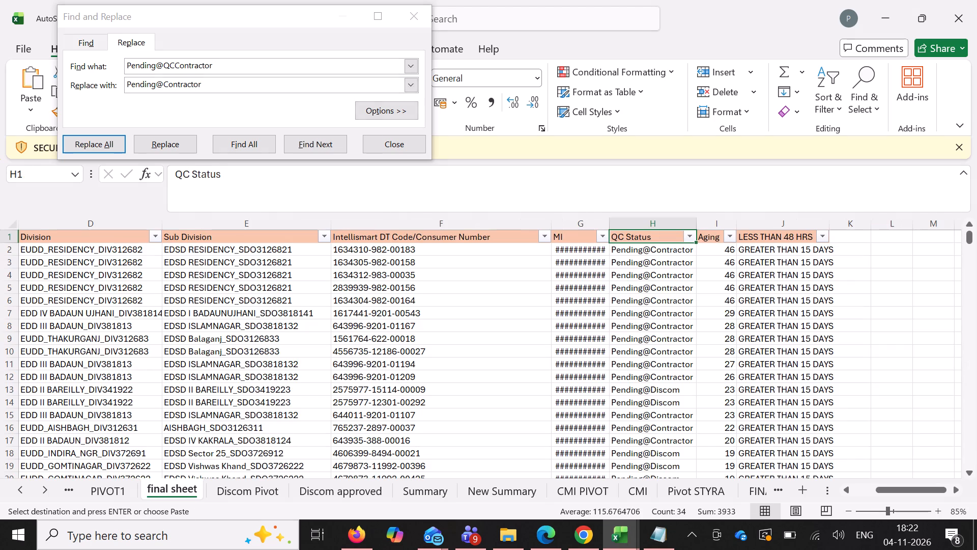
pyautogui.click(114, 488)
pyautogui.scroll(-5, 234, 349)
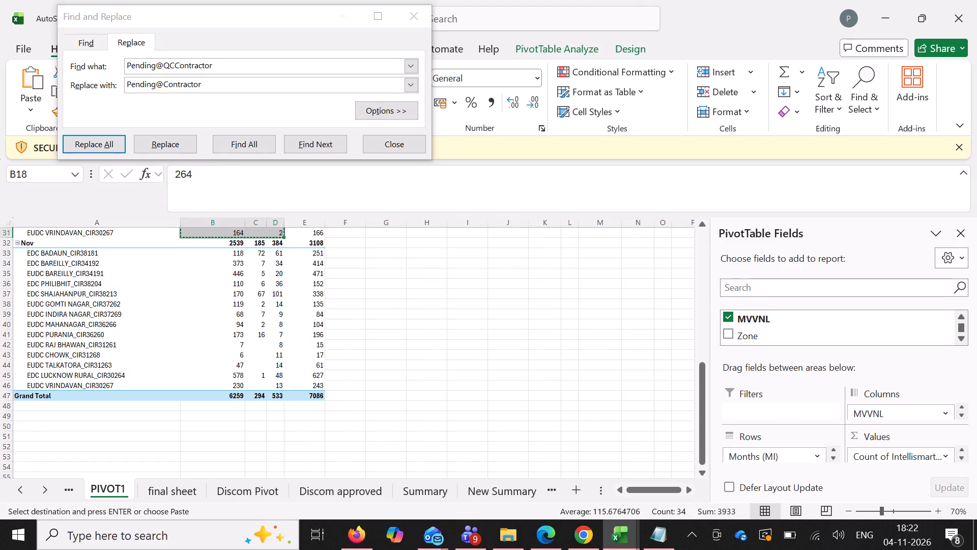
pyautogui.moveTo(239, 251); pyautogui.dragTo(282, 389)
pyautogui.hotkey('ctrl', 'c')
pyautogui.click(390, 492)
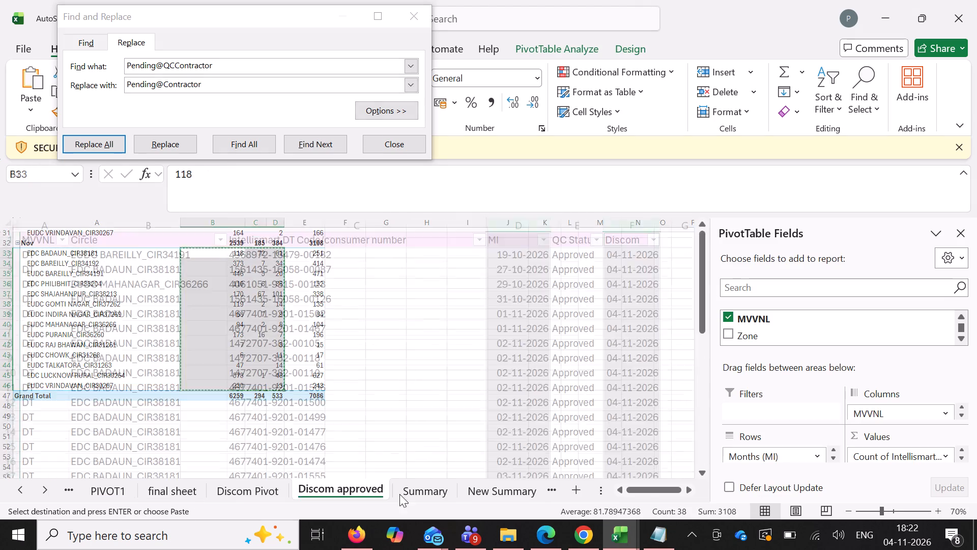
pyautogui.click(424, 495)
pyautogui.scroll(-7, 377, 421)
pyautogui.scroll(3, 335, 290)
pyautogui.click(319, 253)
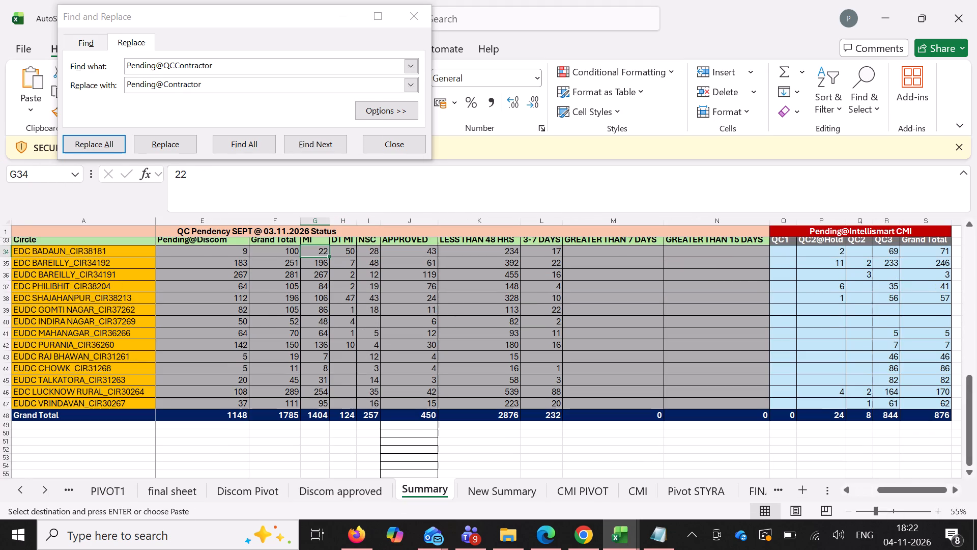
pyautogui.hotkey('ctrl', 'shift', 'v')
# Replace the MVVNL column field in the PIVOT1 pivot table with QC Status.
pyautogui.click(118, 487)
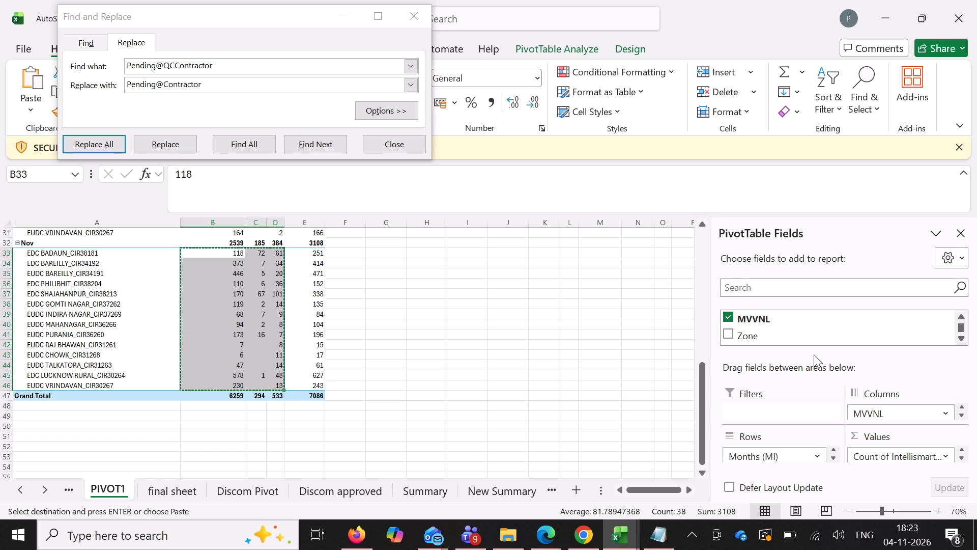
pyautogui.moveTo(899, 411); pyautogui.dragTo(793, 314)
pyautogui.scroll(-3, 804, 322)
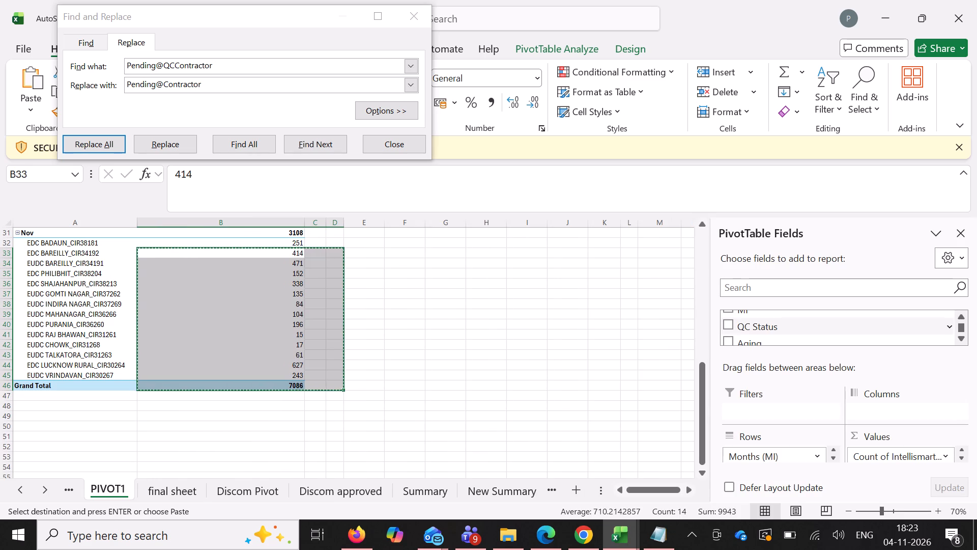
pyautogui.moveTo(786, 328); pyautogui.dragTo(903, 415)
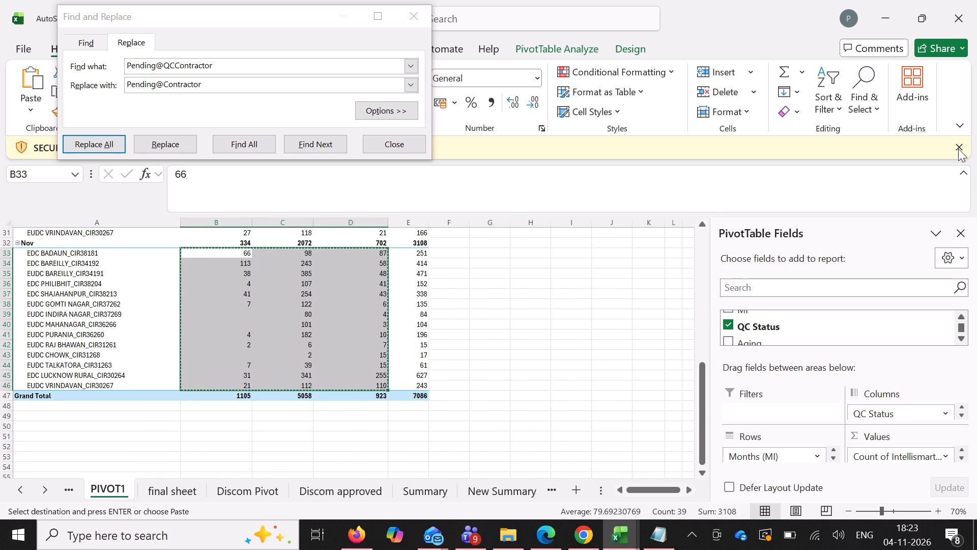
# Dismiss the security warning bar and move PIVOT1's Pending@Discom column after Pending@Intellismart.
pyautogui.click(961, 146)
pyautogui.click(963, 154)
pyautogui.scroll(2, 501, 207)
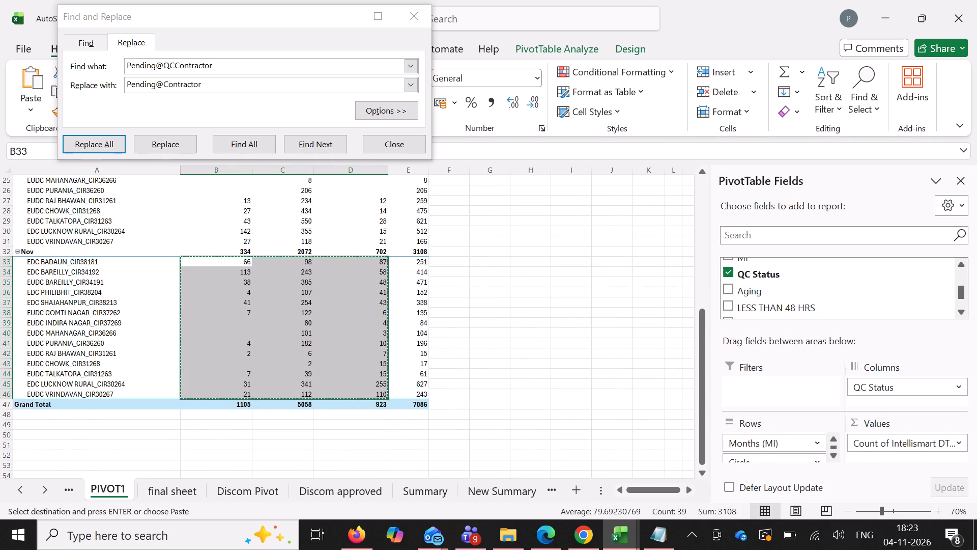
pyautogui.scroll(11, 320, 225)
pyautogui.click(300, 211)
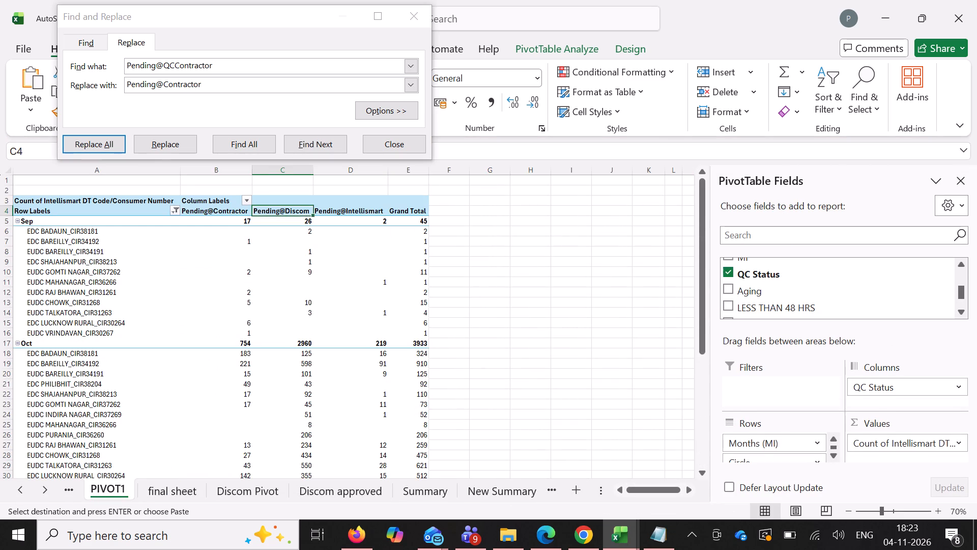
pyautogui.click(301, 206)
pyautogui.moveTo(314, 225); pyautogui.dragTo(407, 241)
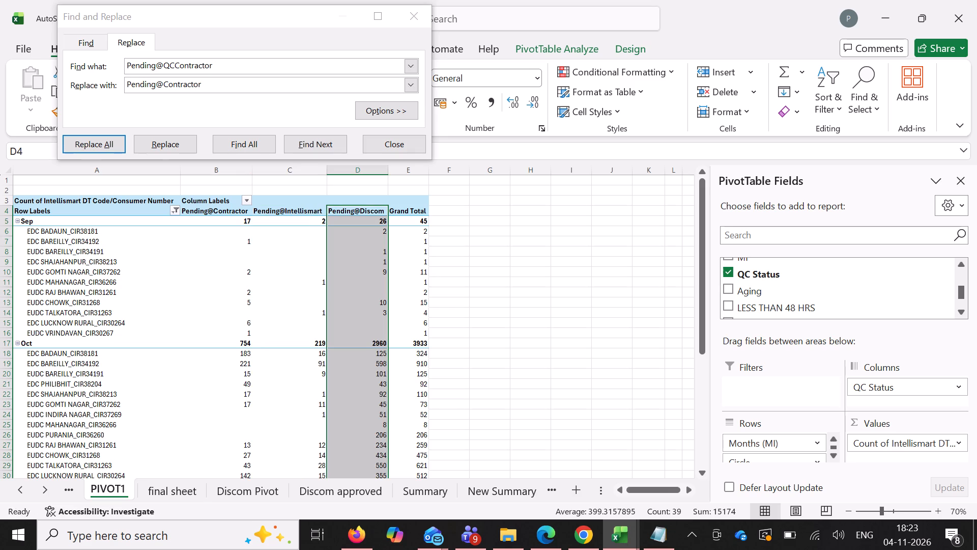
# Copy PIVOT1's September Contractor, Intellismart, Discom and Grand Total circle counts as values into the Summary sheet's SEPT table from C3.
pyautogui.moveTo(213, 232); pyautogui.dragTo(420, 336)
pyautogui.hotkey('ctrl', 'c')
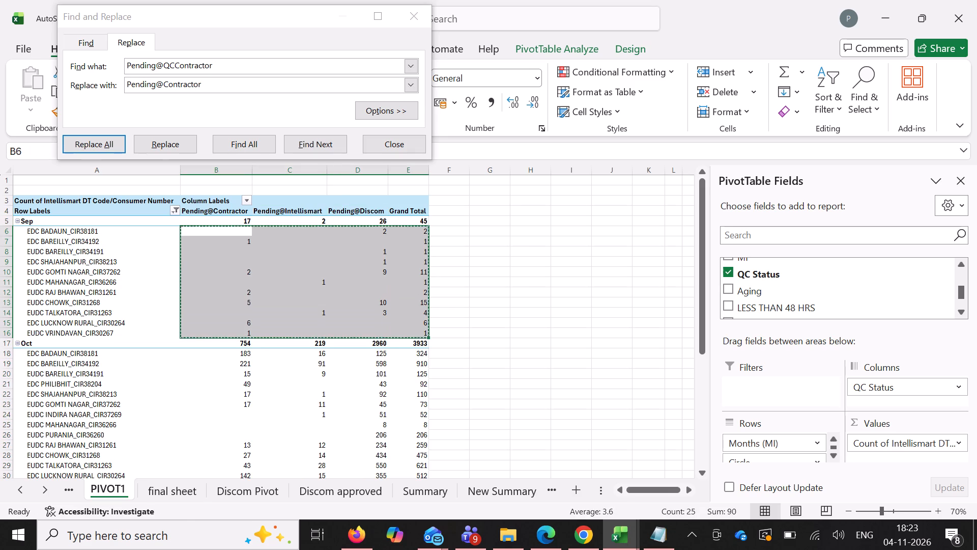
pyautogui.click(428, 482)
pyautogui.scroll(16, 303, 343)
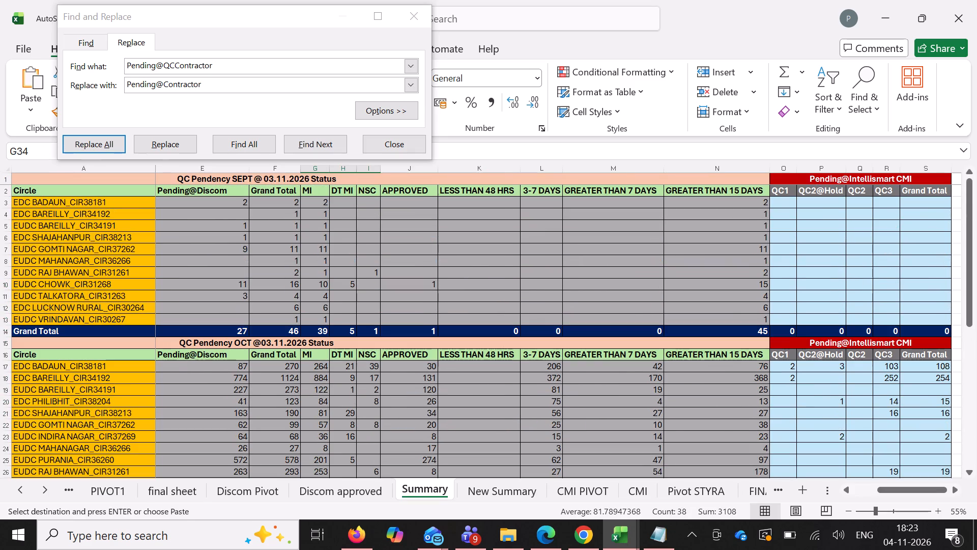
pyautogui.scroll(5, 351, 274)
pyautogui.hscroll(2, 305, 265)
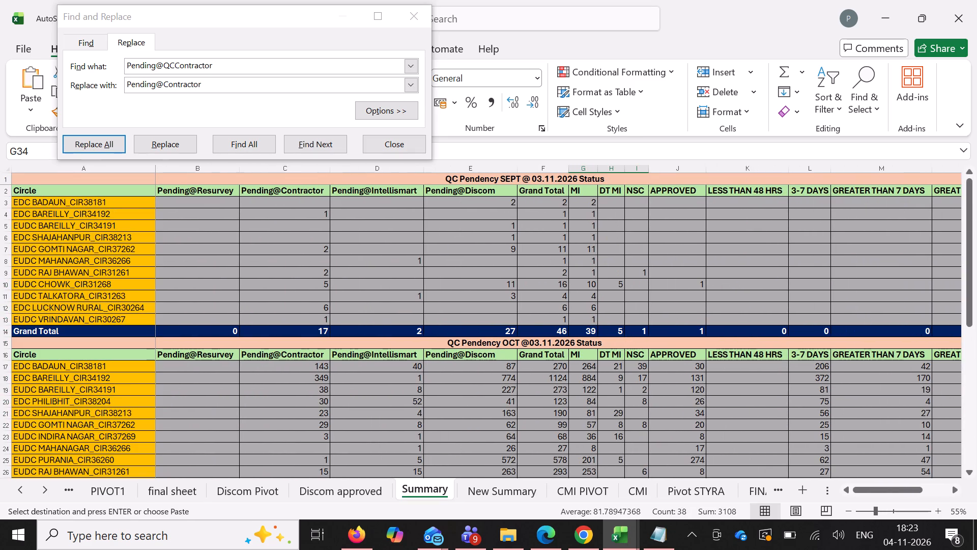
pyautogui.click(316, 200)
pyautogui.hotkey('ctrl', 'shift', 'v')
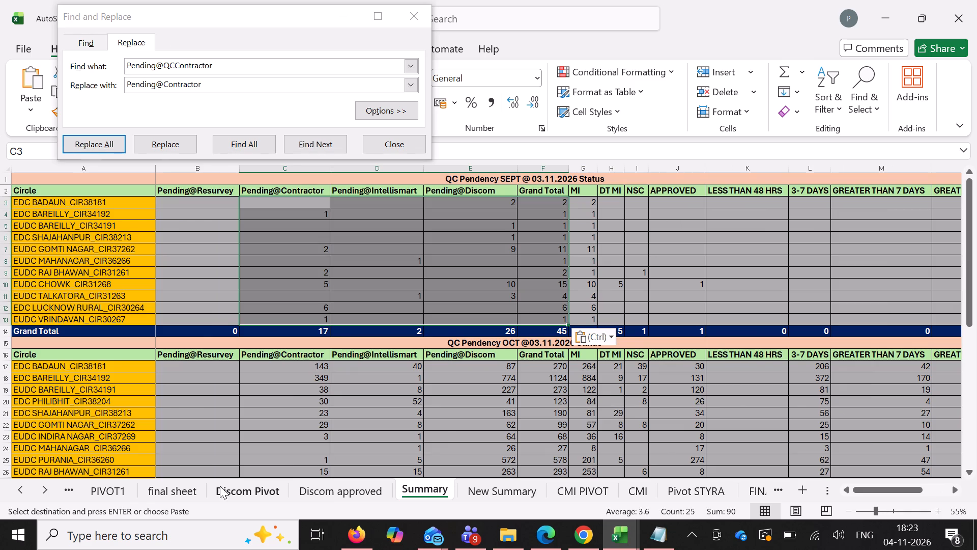
# Copy PIVOT1's October Contractor, Intellismart, Discom and Grand Total circle counts as values into the Summary sheet's OCT table from C17.
pyautogui.click(176, 493)
pyautogui.click(93, 504)
pyautogui.click(104, 492)
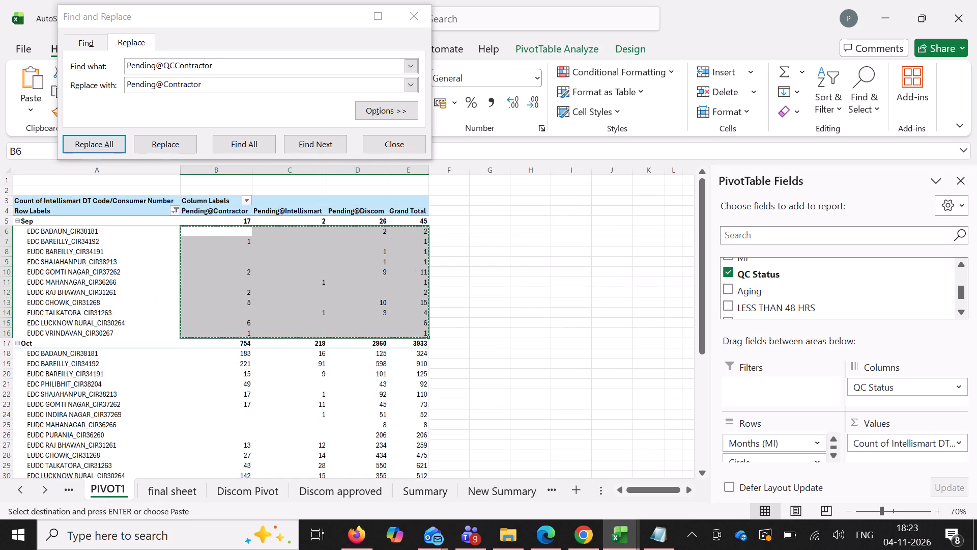
pyautogui.moveTo(224, 352); pyautogui.dragTo(419, 473)
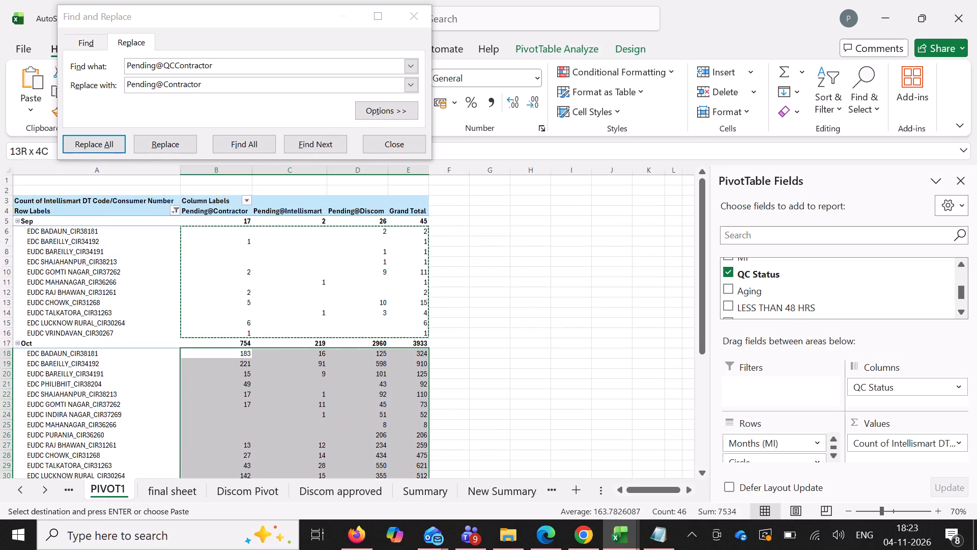
pyautogui.moveTo(419, 473); pyautogui.dragTo(416, 457)
pyautogui.hotkey('ctrl', 'c')
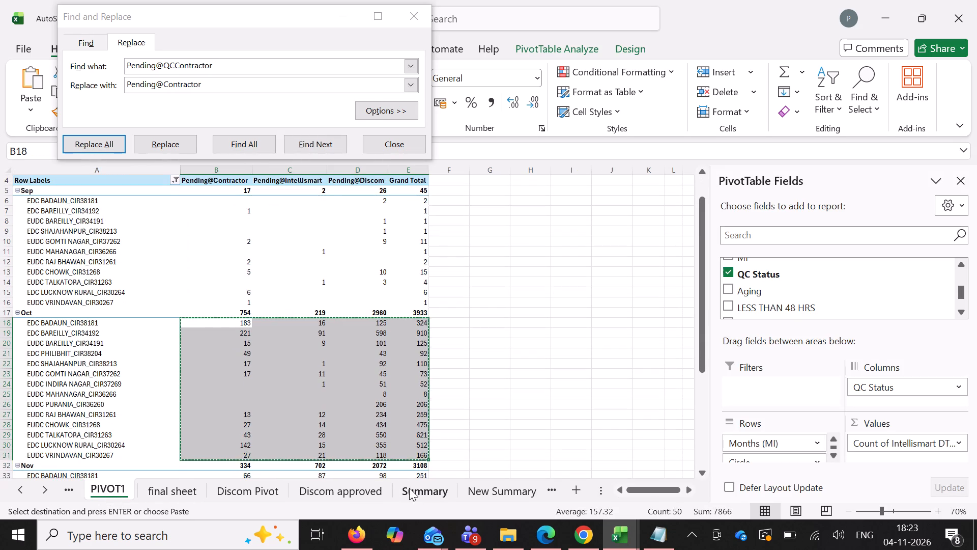
pyautogui.click(422, 498)
pyautogui.click(294, 365)
pyautogui.hotkey('ctrl', 'shift', 'v')
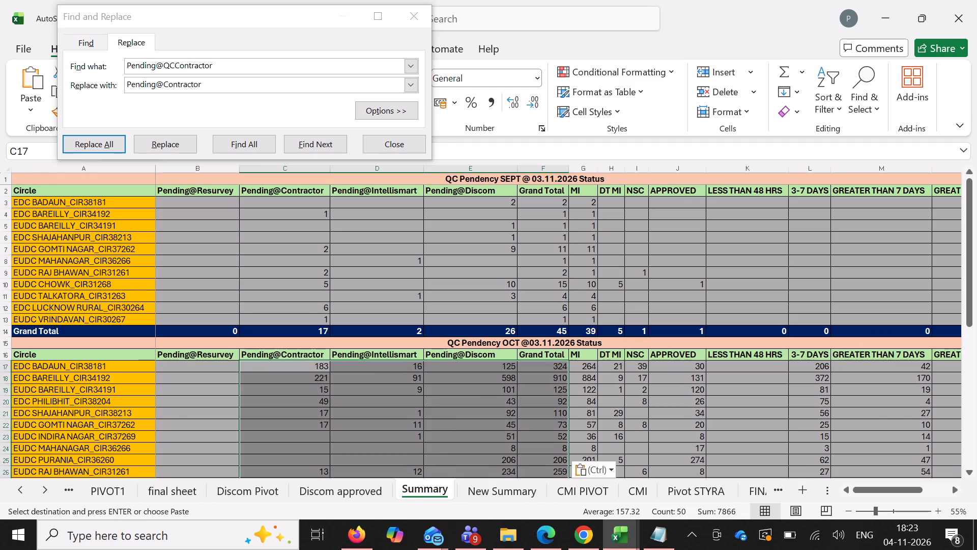
# Copy PIVOT1's November Contractor, Intellismart, Discom and Grand Total circle counts as values into the Summary sheet's NOV table from C34.
pyautogui.scroll(-6, 416, 370)
pyautogui.click(264, 487)
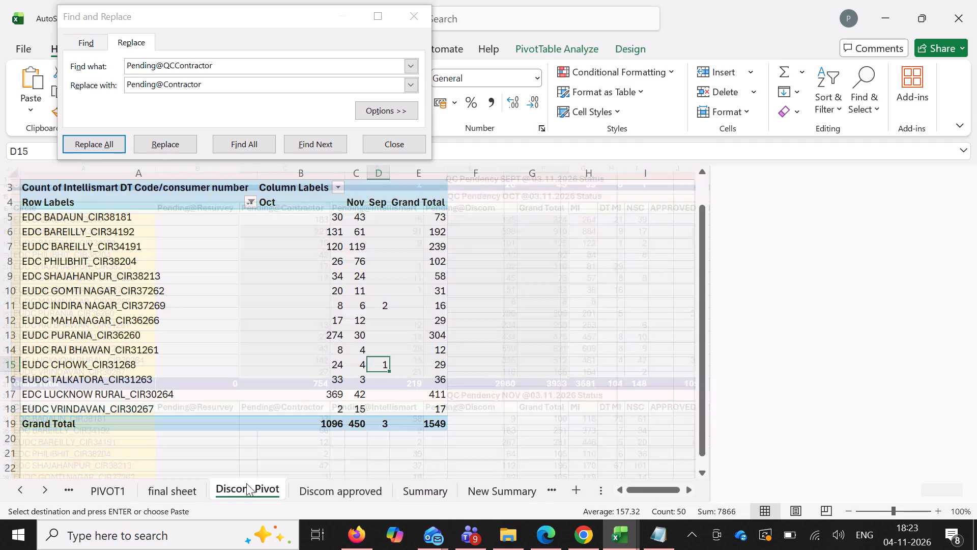
pyautogui.click(140, 482)
pyautogui.click(264, 491)
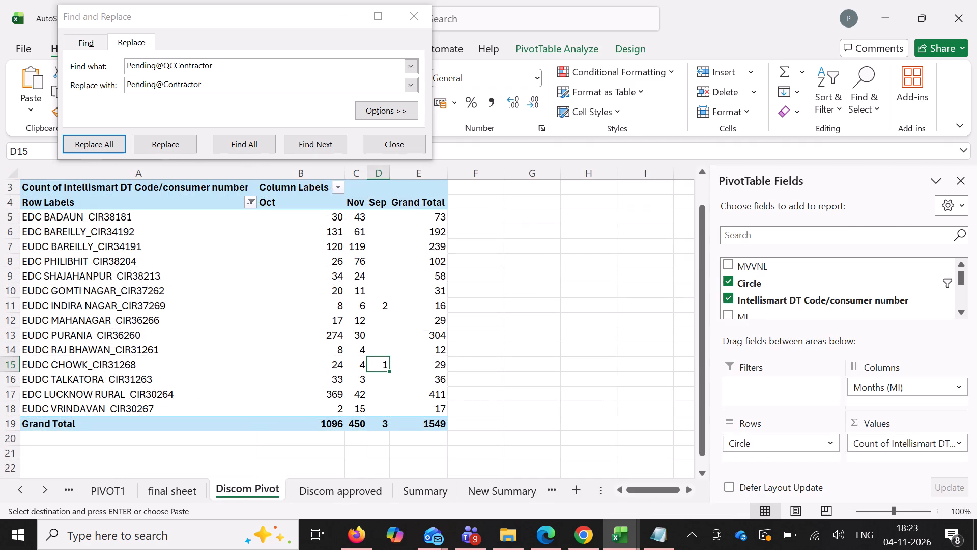
pyautogui.click(107, 487)
pyautogui.scroll(-6, 263, 386)
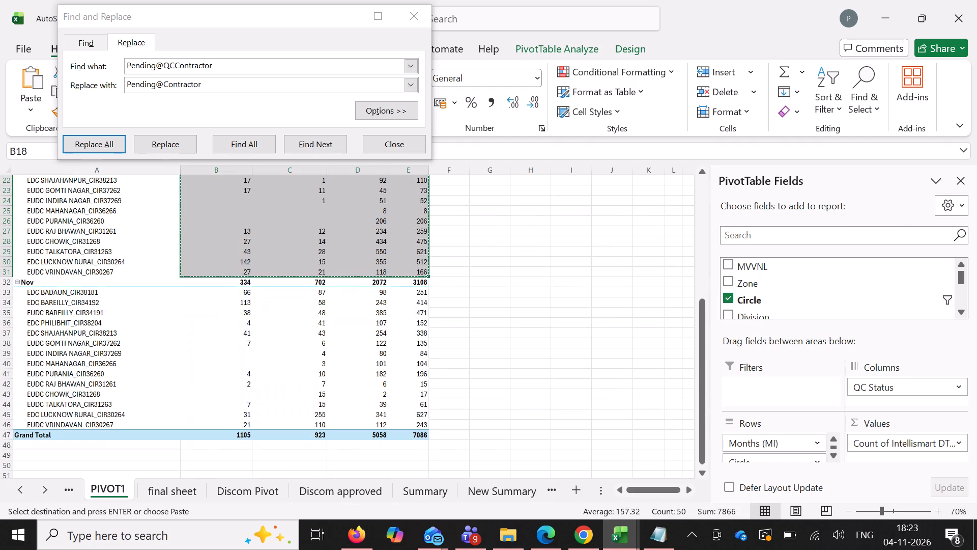
pyautogui.moveTo(234, 295); pyautogui.dragTo(408, 423)
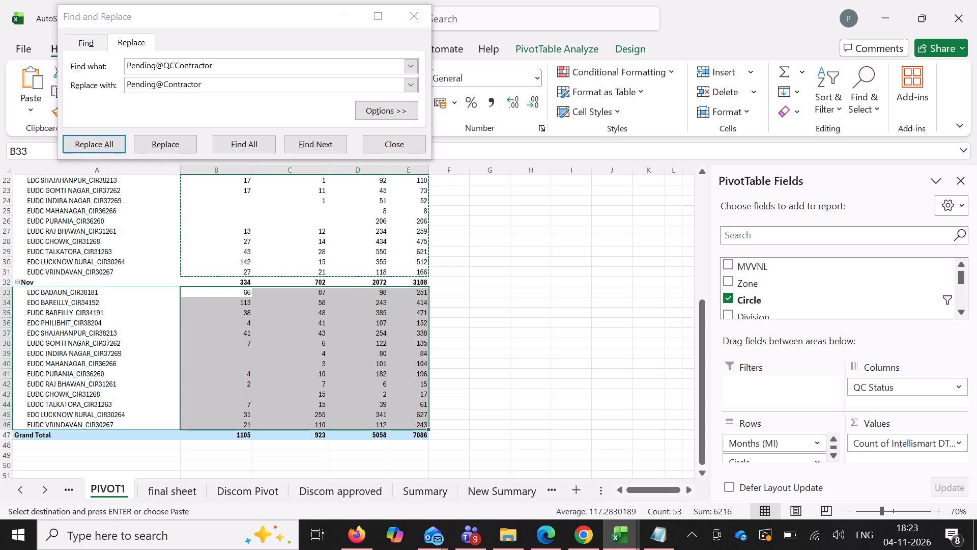
pyautogui.moveTo(408, 423); pyautogui.dragTo(409, 423)
pyautogui.hotkey('ctrl', 'c')
pyautogui.click(403, 502)
pyautogui.scroll(-4, 323, 417)
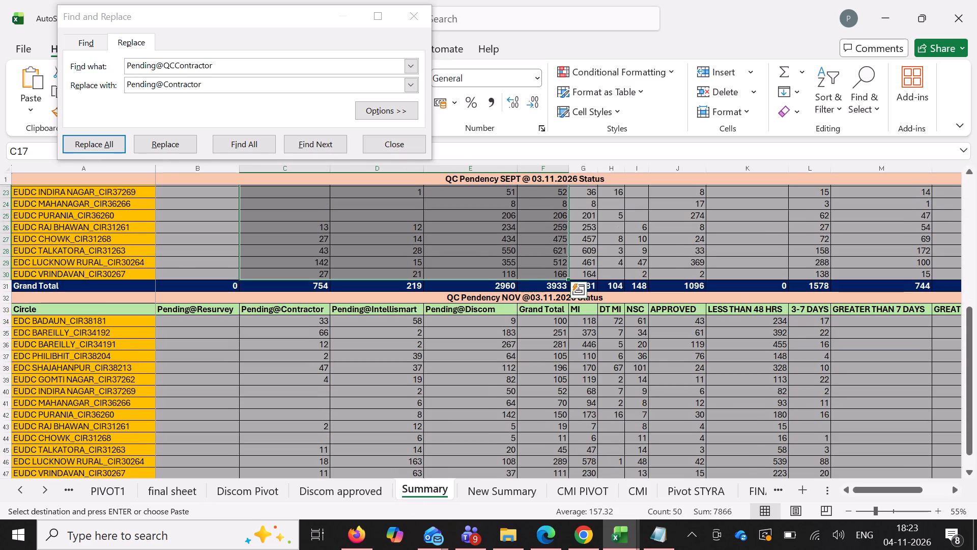
pyautogui.click(305, 319)
pyautogui.hotkey('ctrl', 'shift', 'v')
pyautogui.scroll(-6, 415, 368)
pyautogui.scroll(4, 456, 378)
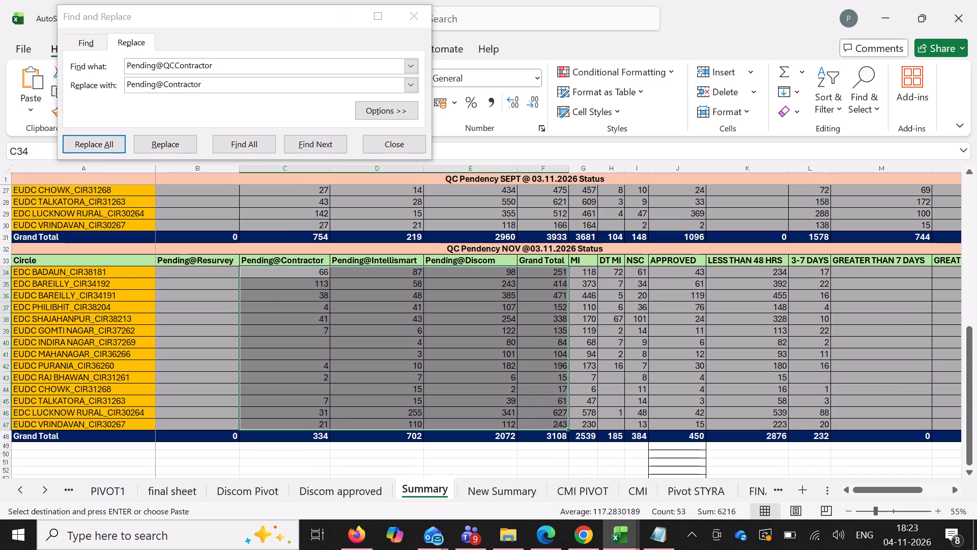
# Close Find and Replace and change the date in the Summary sheet's SEPT table title to 04.11.2026.
pyautogui.scroll(4, 484, 376)
pyautogui.scroll(5, 522, 261)
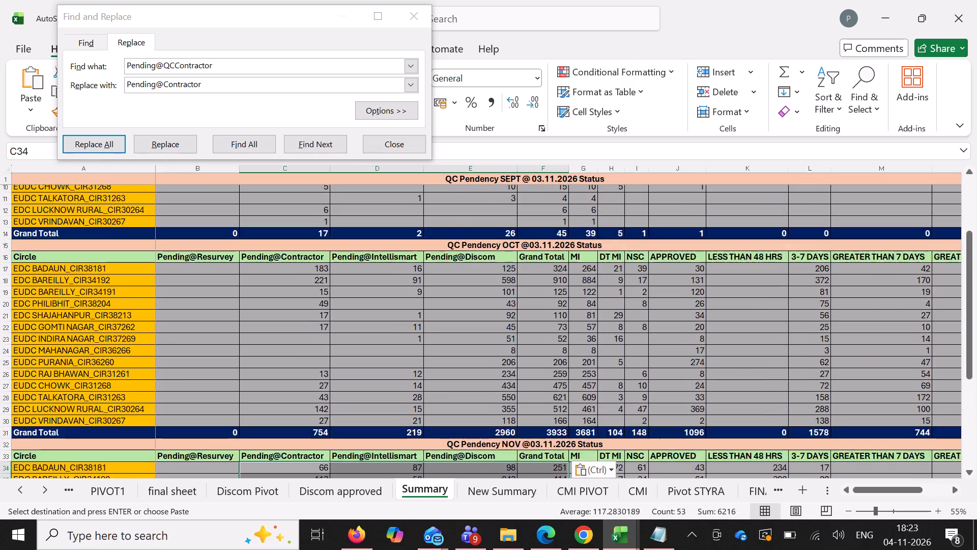
pyautogui.scroll(4, 535, 213)
pyautogui.click(542, 183)
pyautogui.click(397, 144)
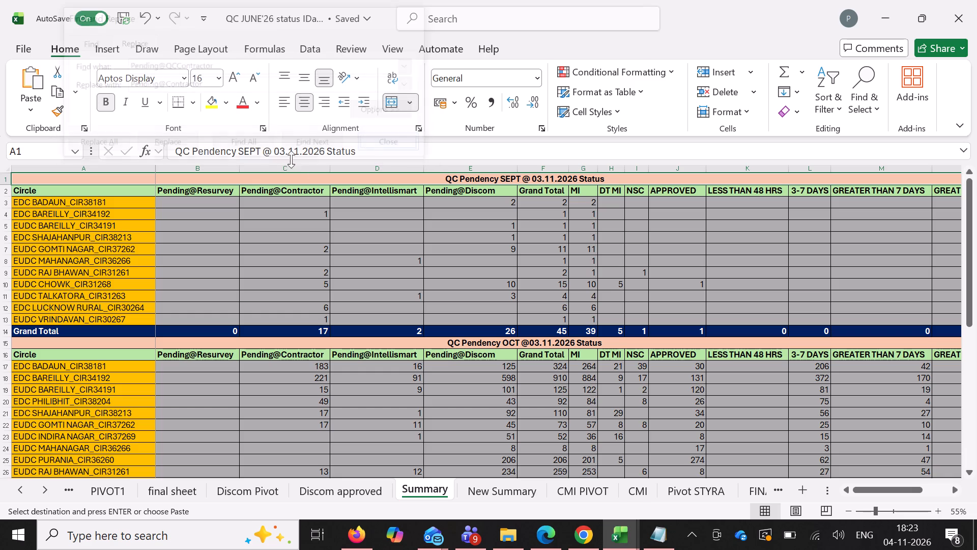
pyautogui.click(284, 150)
pyautogui.press('BackSpace')
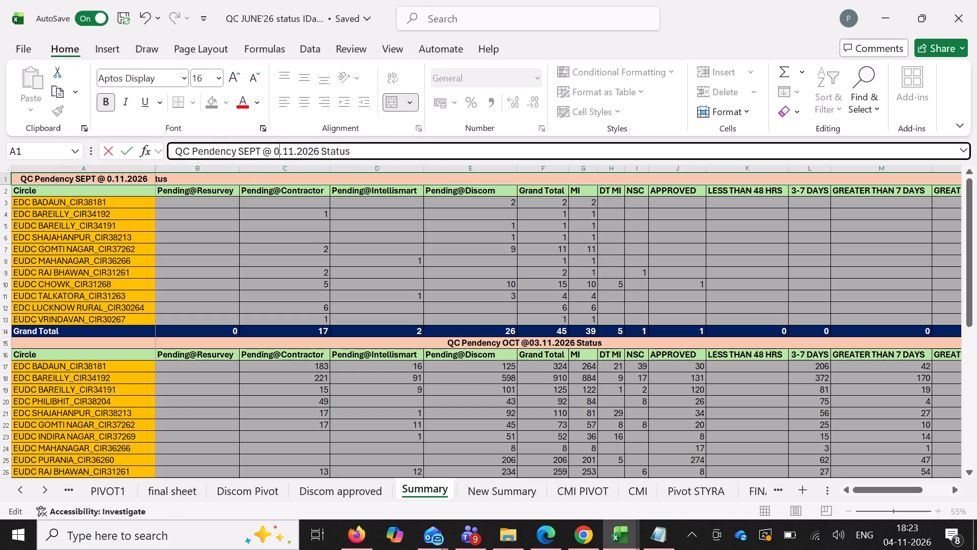
pyautogui.press('4')
# Change the dates in the Summary sheet's OCT and NOV table titles to 04.11.2026.
pyautogui.click(569, 344)
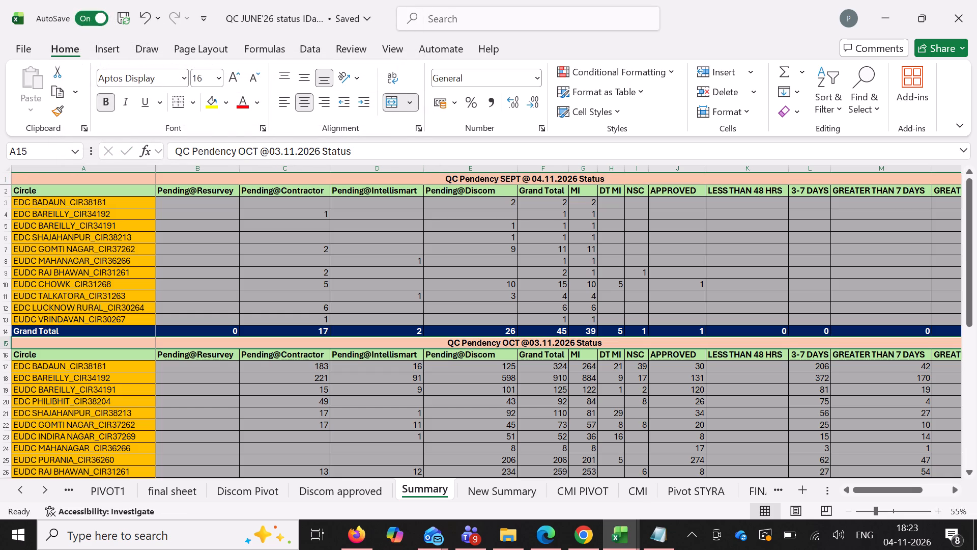
pyautogui.click(280, 151)
pyautogui.press('BackSpace')
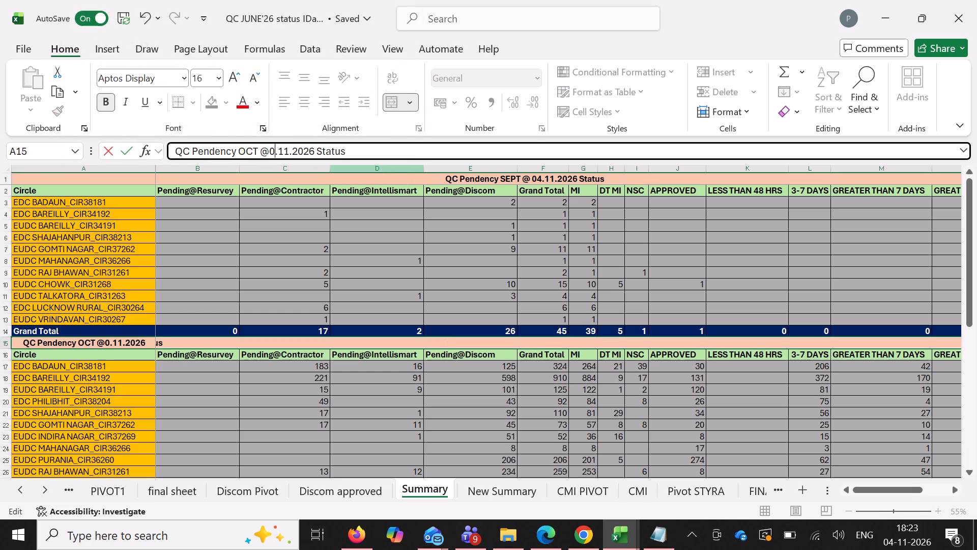
pyautogui.press('4')
pyautogui.scroll(-5, 586, 430)
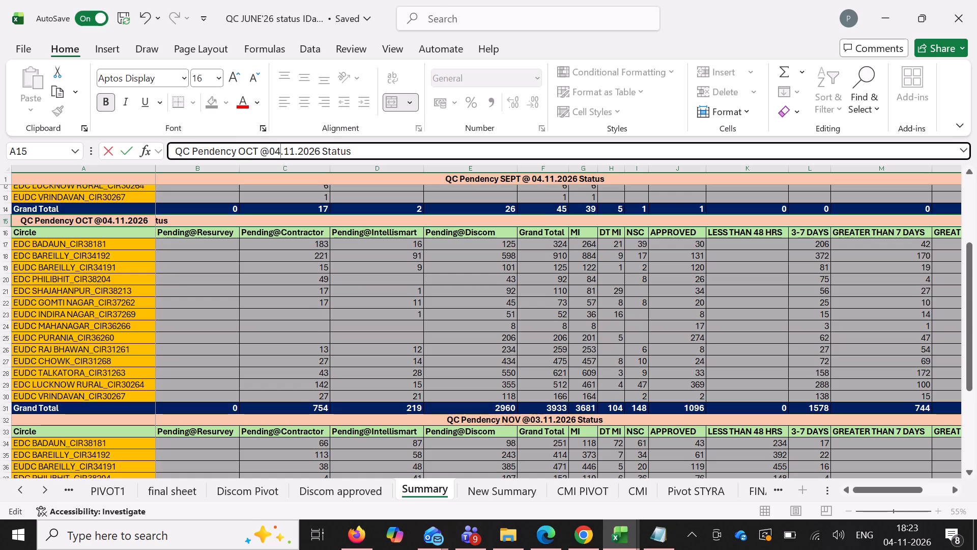
pyautogui.click(566, 417)
pyautogui.click(280, 153)
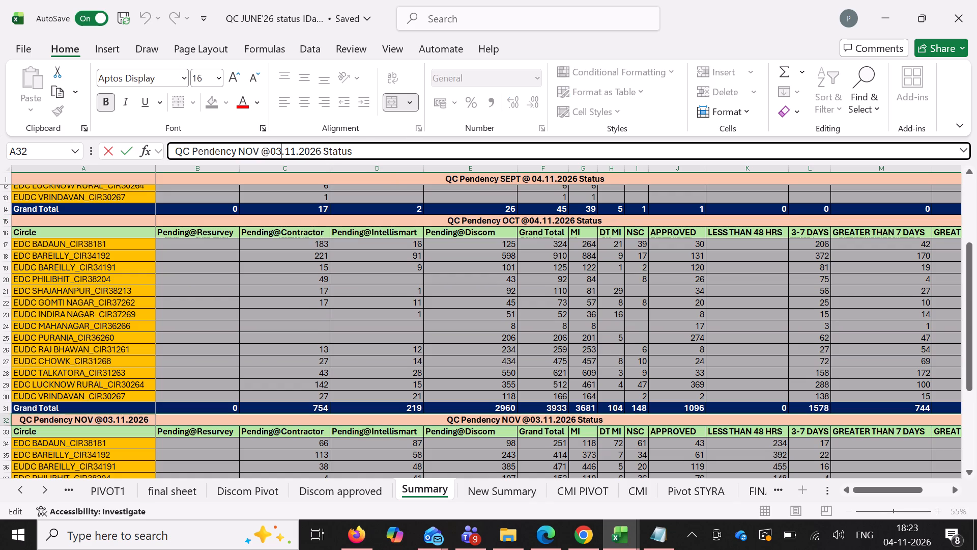
pyautogui.press('BackSpace')
pyautogui.press('4')
pyautogui.click(517, 262)
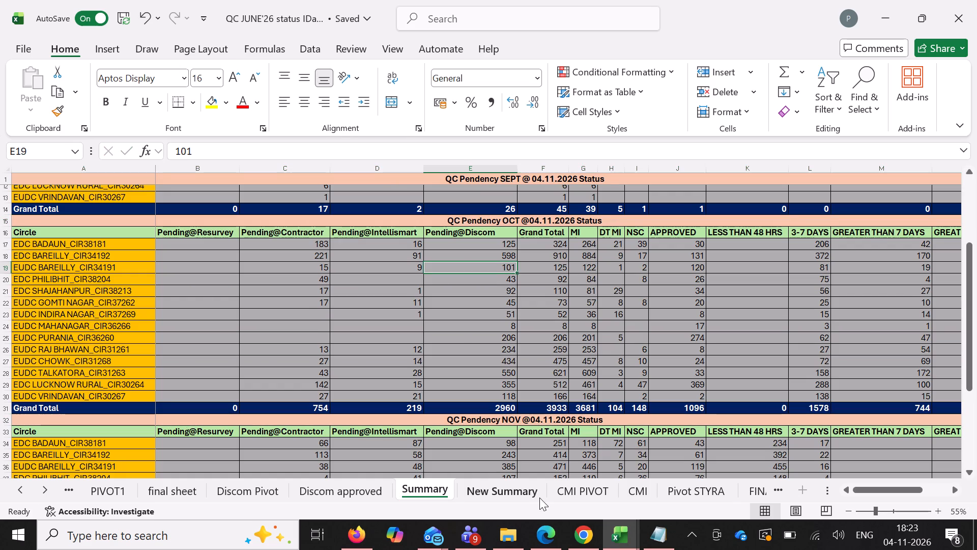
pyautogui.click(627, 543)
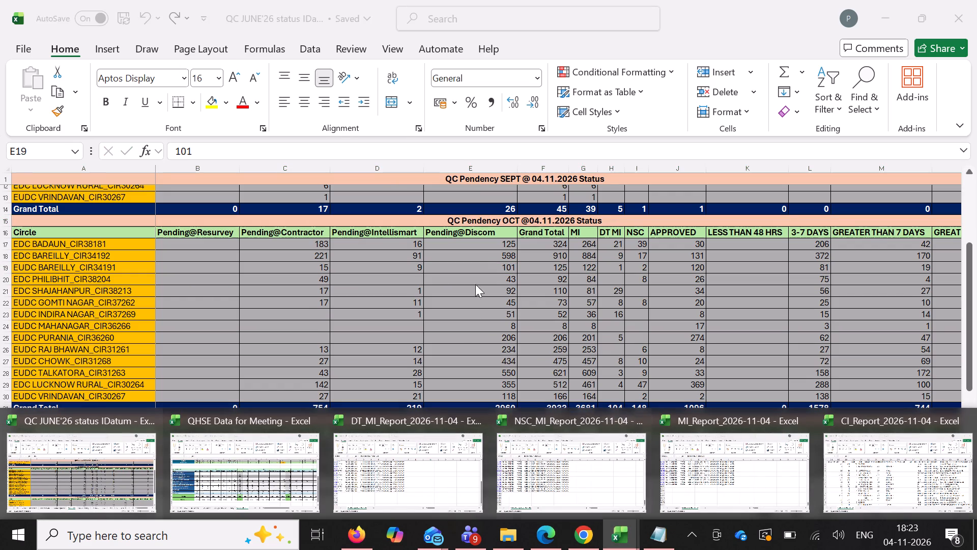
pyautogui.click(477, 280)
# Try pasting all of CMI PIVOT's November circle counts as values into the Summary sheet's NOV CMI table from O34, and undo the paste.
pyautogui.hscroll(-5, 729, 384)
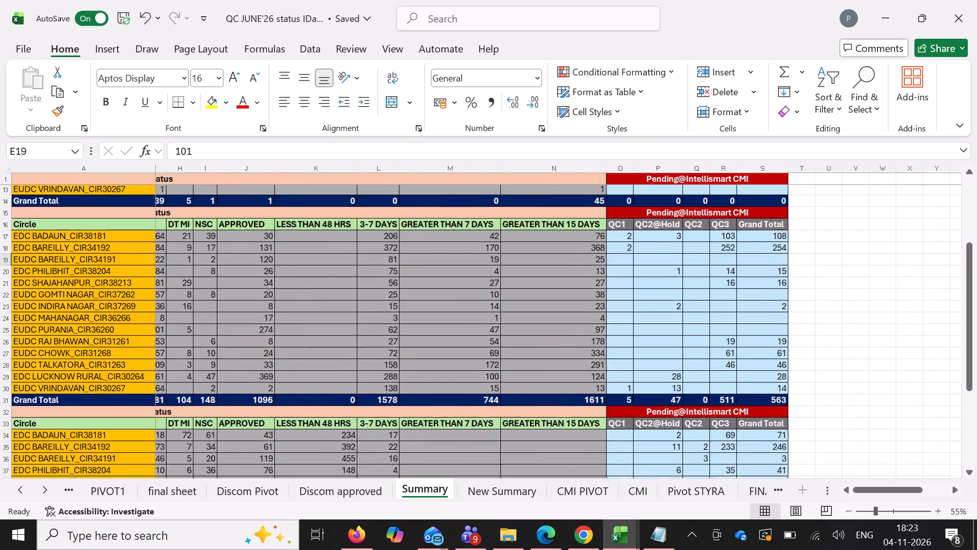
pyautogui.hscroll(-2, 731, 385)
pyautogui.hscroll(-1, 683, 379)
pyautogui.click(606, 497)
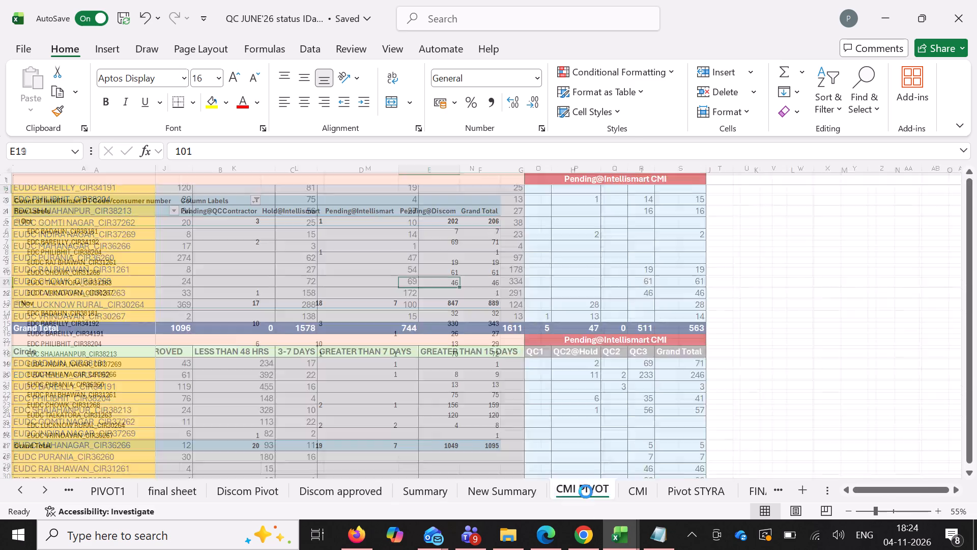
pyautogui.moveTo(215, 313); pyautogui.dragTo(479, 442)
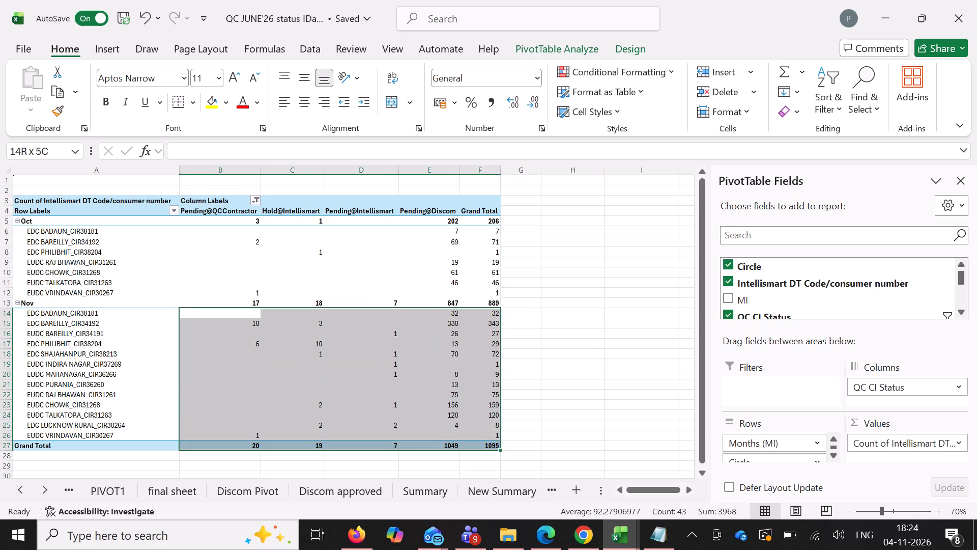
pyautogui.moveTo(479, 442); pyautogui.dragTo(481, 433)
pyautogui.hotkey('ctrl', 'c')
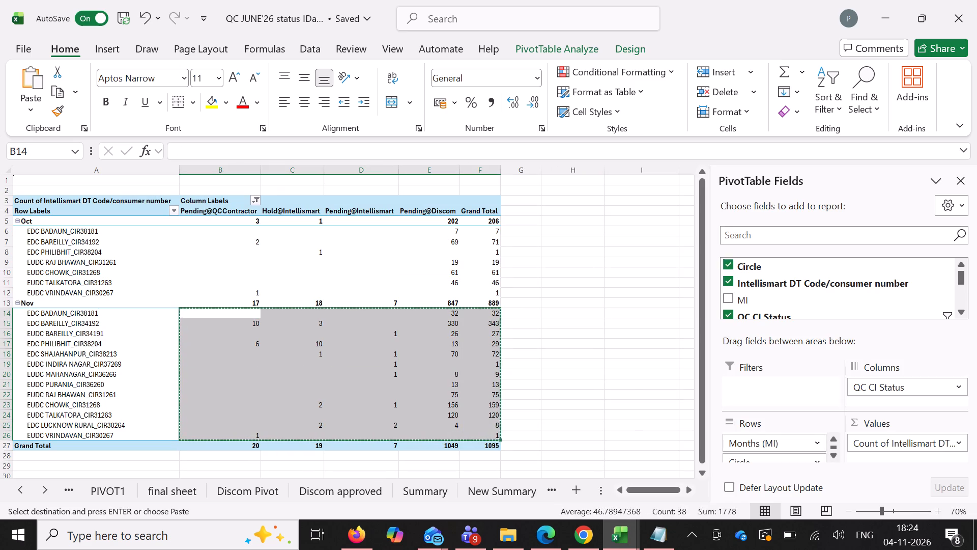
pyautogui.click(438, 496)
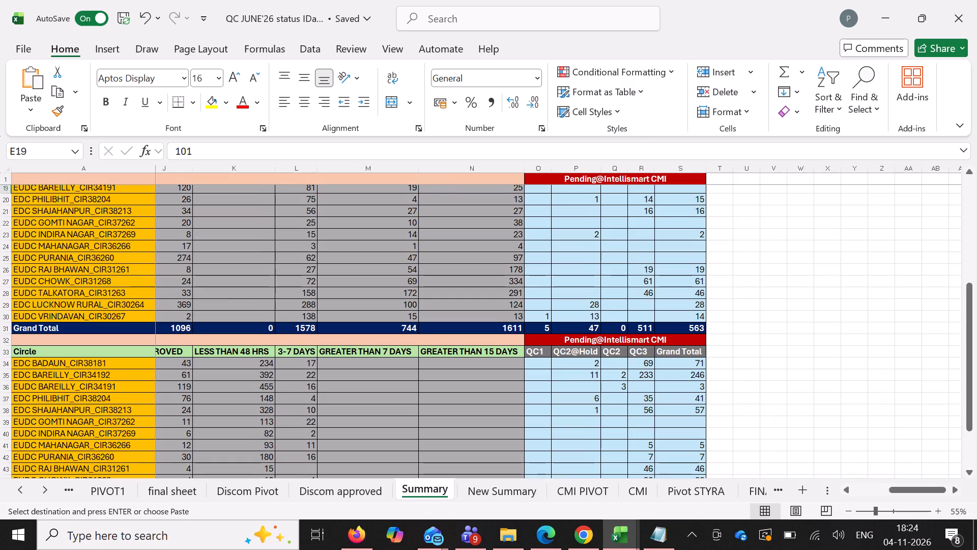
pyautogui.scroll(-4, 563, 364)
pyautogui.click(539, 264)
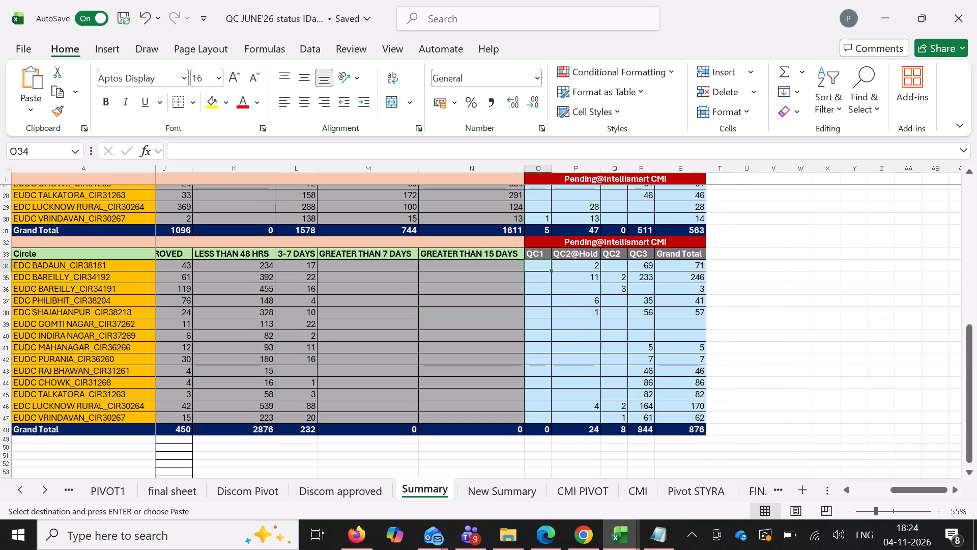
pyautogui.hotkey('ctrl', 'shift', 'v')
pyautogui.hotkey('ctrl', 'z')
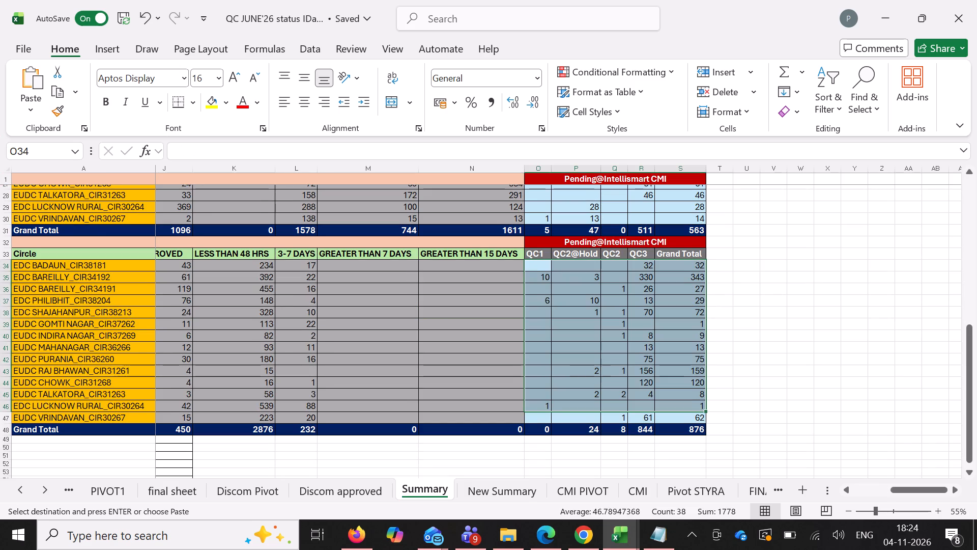
# Copy CMI PIVOT's November counts for EDC BADAUN through EDC SHAJAHANPUR as values into the Summary sheet's NOV CMI table from O34.
pyautogui.click(618, 494)
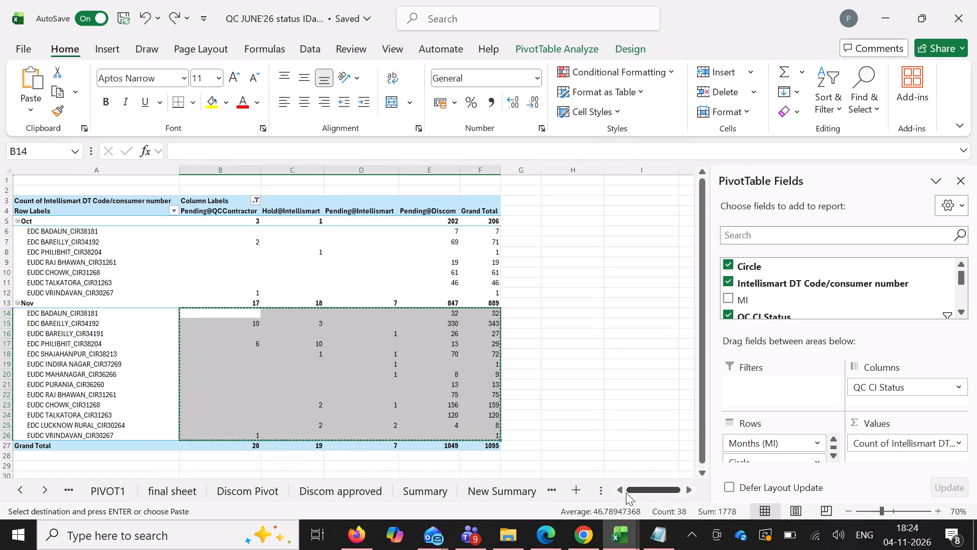
pyautogui.click(458, 498)
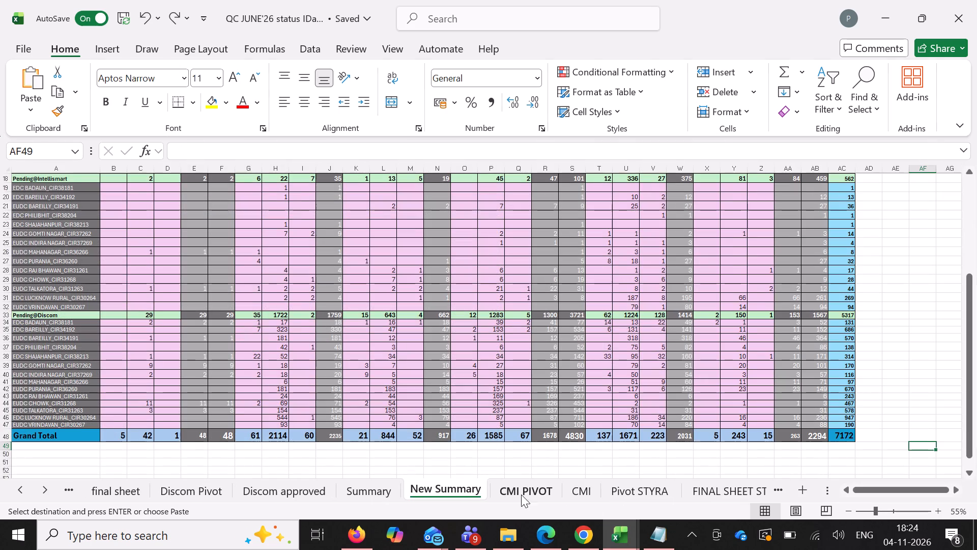
pyautogui.click(509, 494)
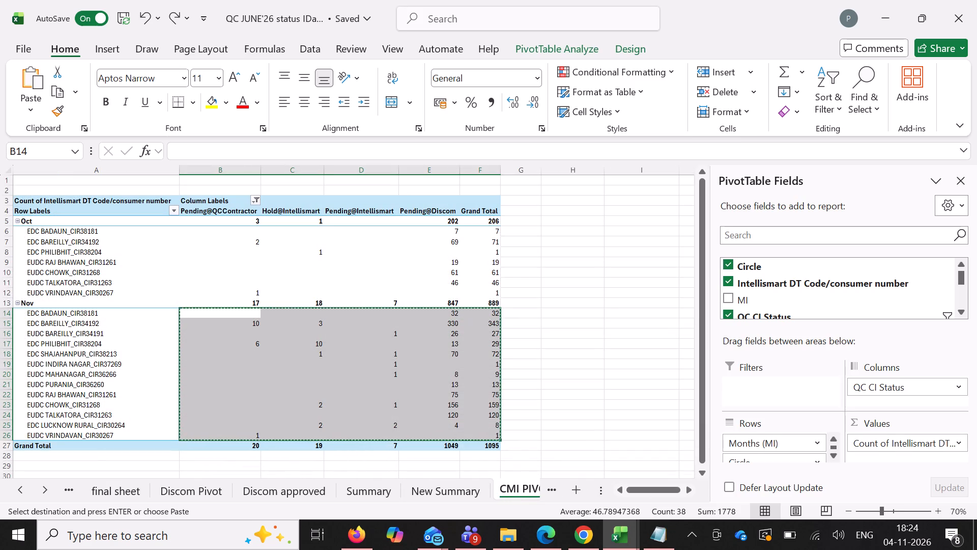
pyautogui.moveTo(235, 313); pyautogui.dragTo(467, 362)
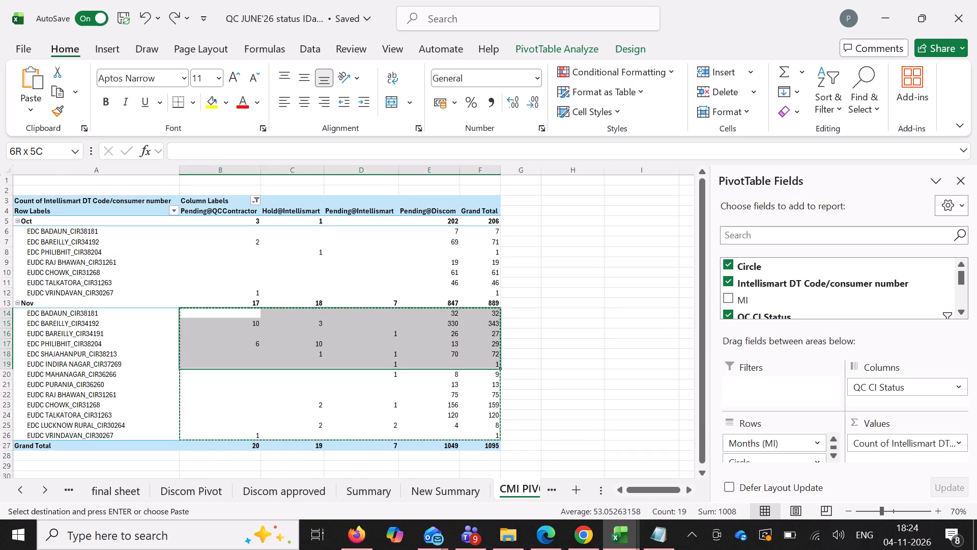
pyautogui.moveTo(467, 362); pyautogui.dragTo(477, 351)
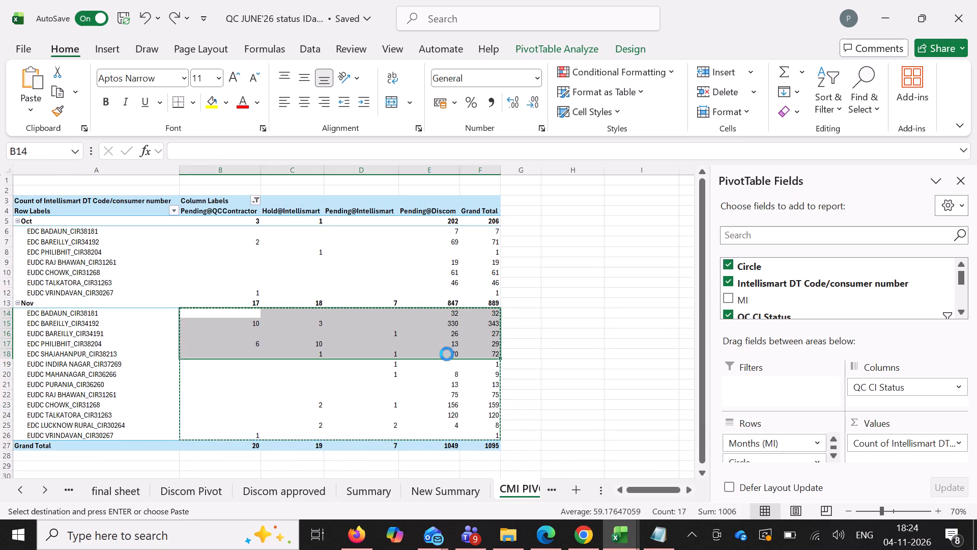
pyautogui.hotkey('ctrl', 'c')
pyautogui.click(384, 497)
pyautogui.click(544, 266)
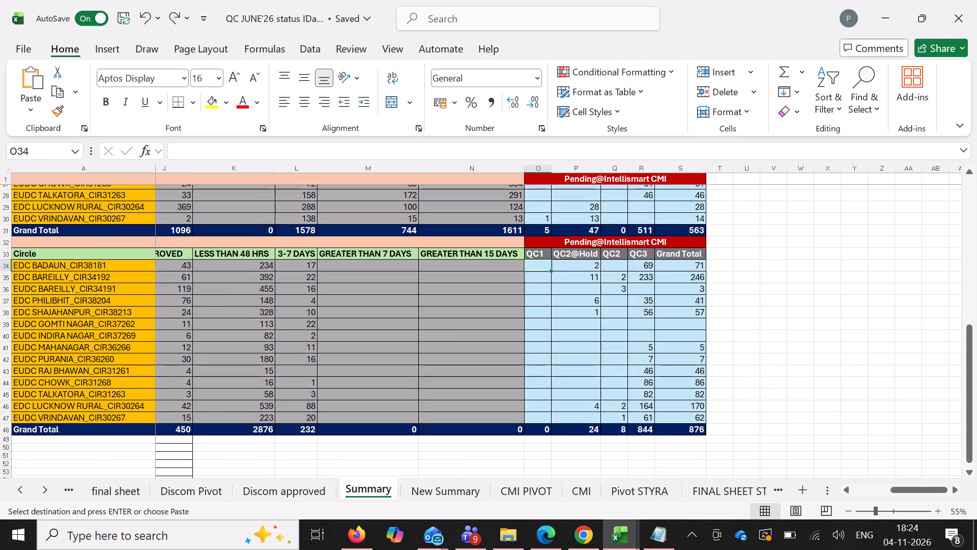
pyautogui.hotkey('ctrl', 'shift', 'v')
# Copy CMI PIVOT's November counts for EUDC INDIRA NAGAR through EUDC VRINDAVAN as values into the Summary sheet's NOV CMI table from O40.
pyautogui.click(579, 489)
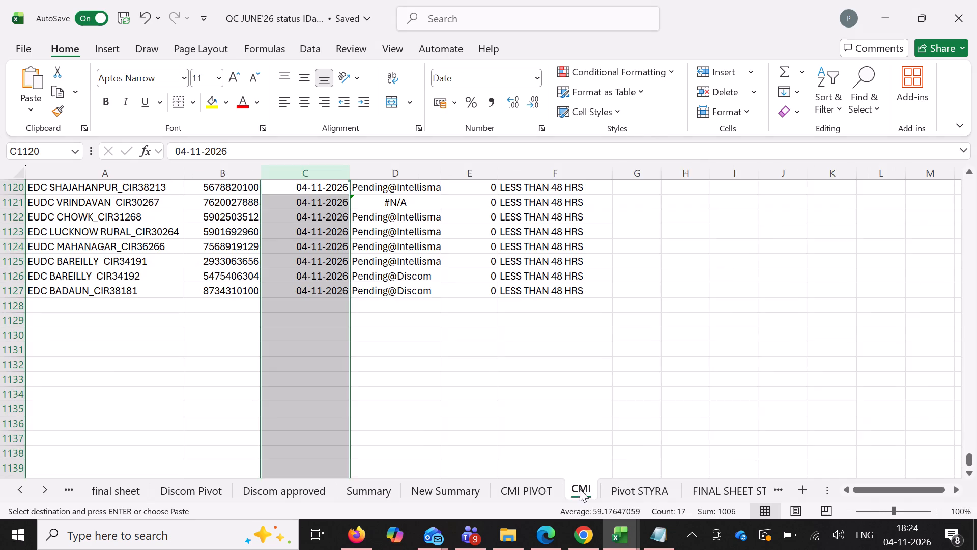
pyautogui.click(521, 489)
pyautogui.moveTo(233, 366); pyautogui.dragTo(462, 425)
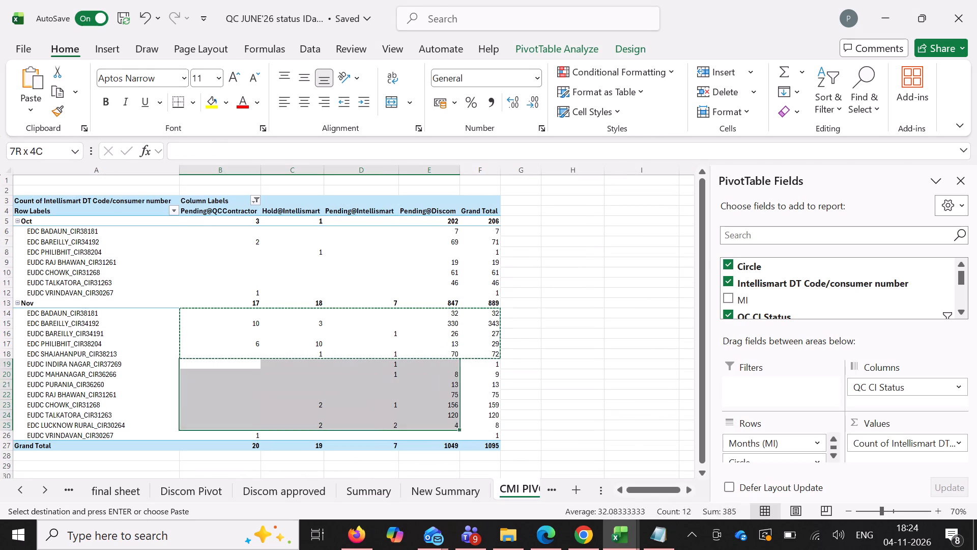
pyautogui.moveTo(462, 425); pyautogui.dragTo(480, 436)
pyautogui.hotkey('ctrl', 'c')
pyautogui.click(380, 491)
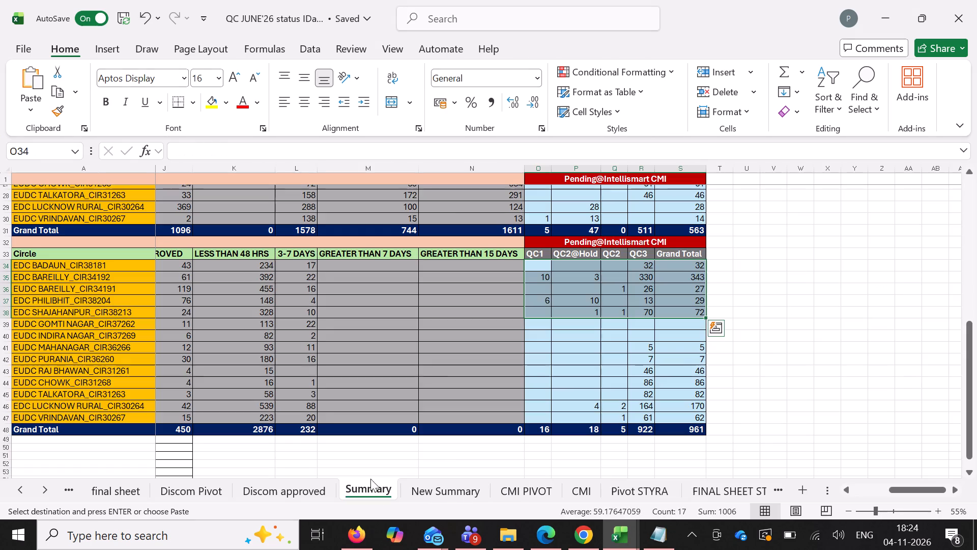
pyautogui.click(543, 337)
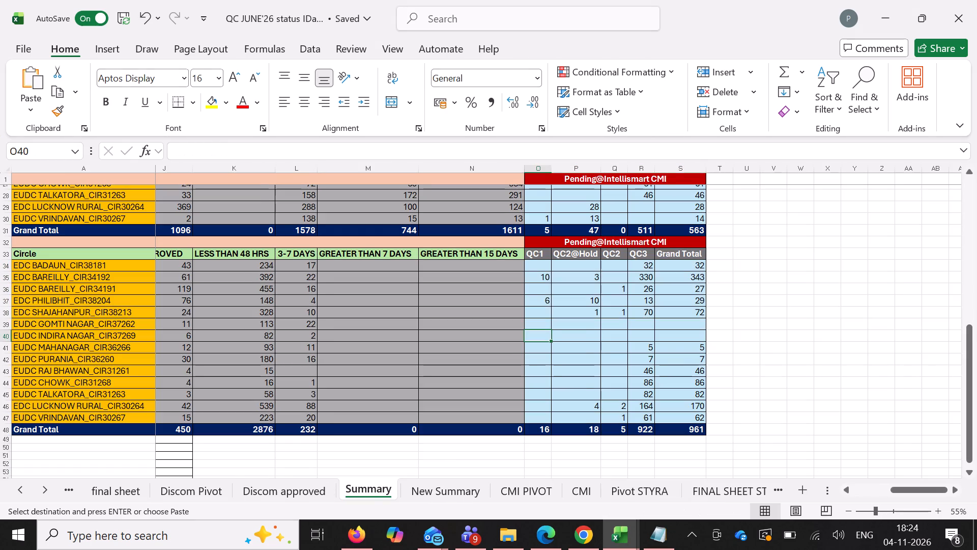
pyautogui.hotkey('ctrl', 'shift', 'v')
# Clear the old circle counts in the Summary sheet's OCT CMI table, from EDC BADAUN through EUDC VRINDAVAN.
pyautogui.scroll(2, 599, 360)
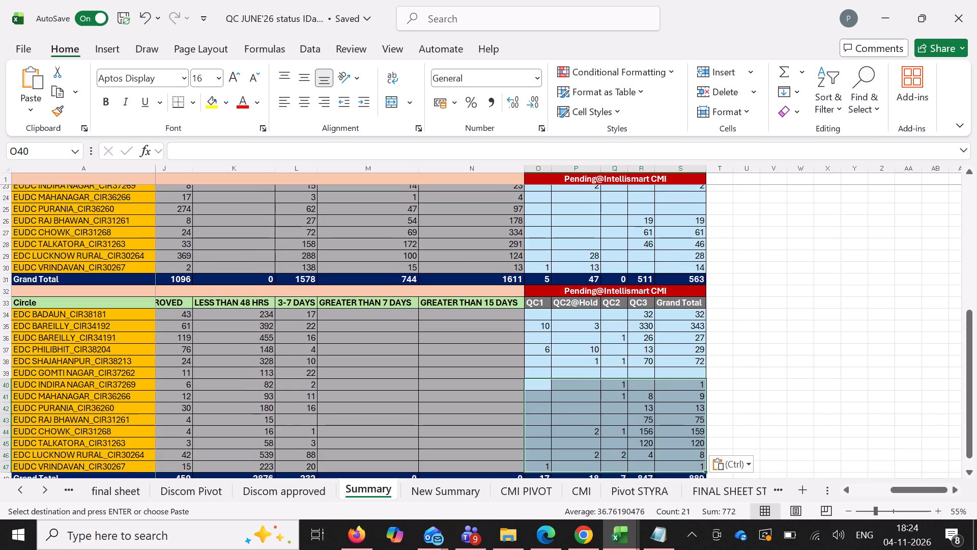
pyautogui.scroll(3, 573, 367)
pyautogui.scroll(3, 557, 249)
pyautogui.moveTo(544, 260); pyautogui.dragTo(697, 388)
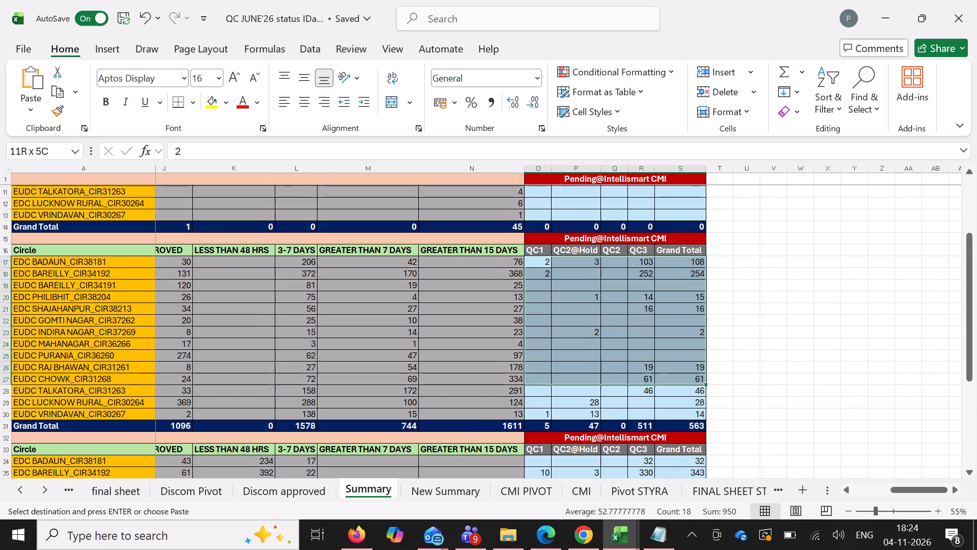
pyautogui.moveTo(697, 388); pyautogui.dragTo(694, 409)
pyautogui.press('Delete')
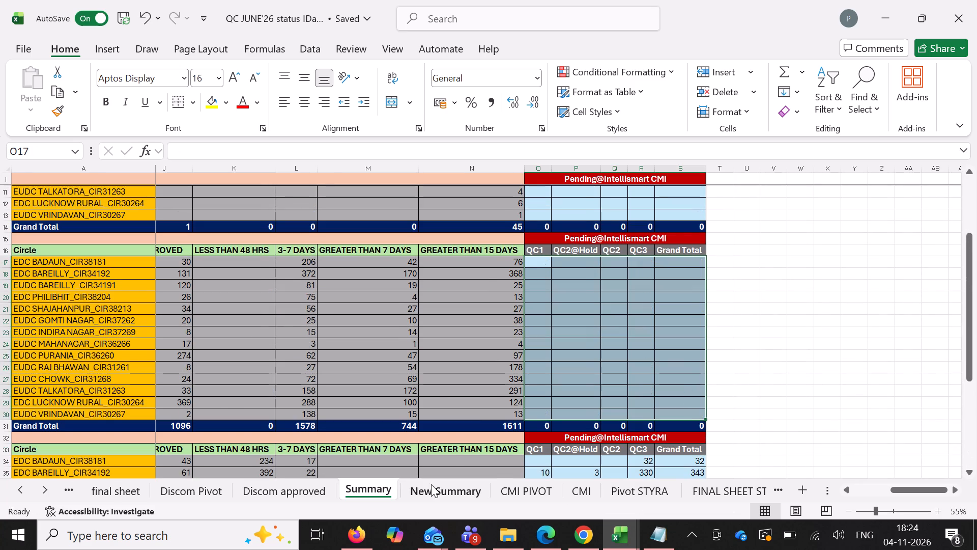
# Copy CMI PIVOT's October counts for EDC BADAUN and EDC BAREILLY as values into the Summary sheet's OCT CMI table from O17.
pyautogui.click(546, 492)
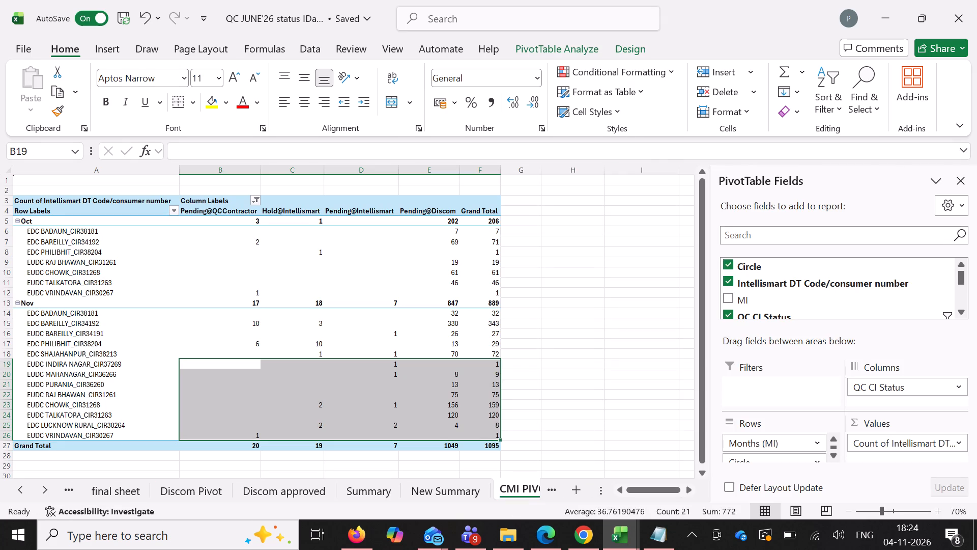
pyautogui.moveTo(245, 227); pyautogui.dragTo(494, 250)
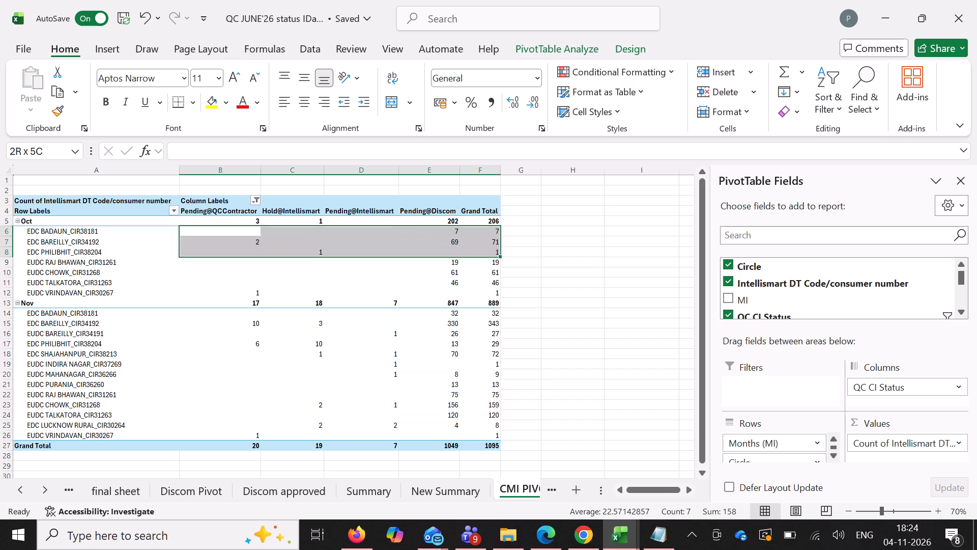
pyautogui.moveTo(494, 250); pyautogui.dragTo(491, 246)
pyautogui.hotkey('ctrl', 'c')
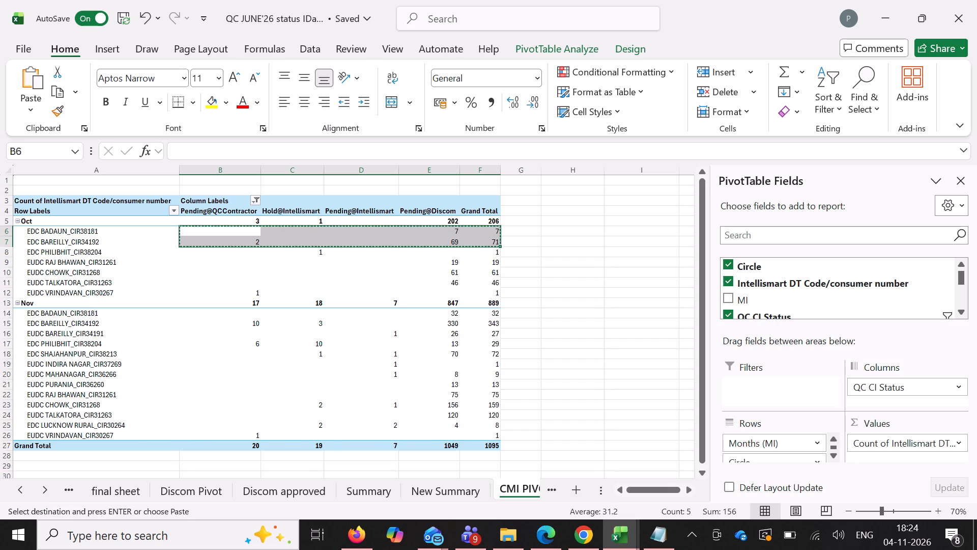
pyautogui.click(392, 495)
pyautogui.click(540, 261)
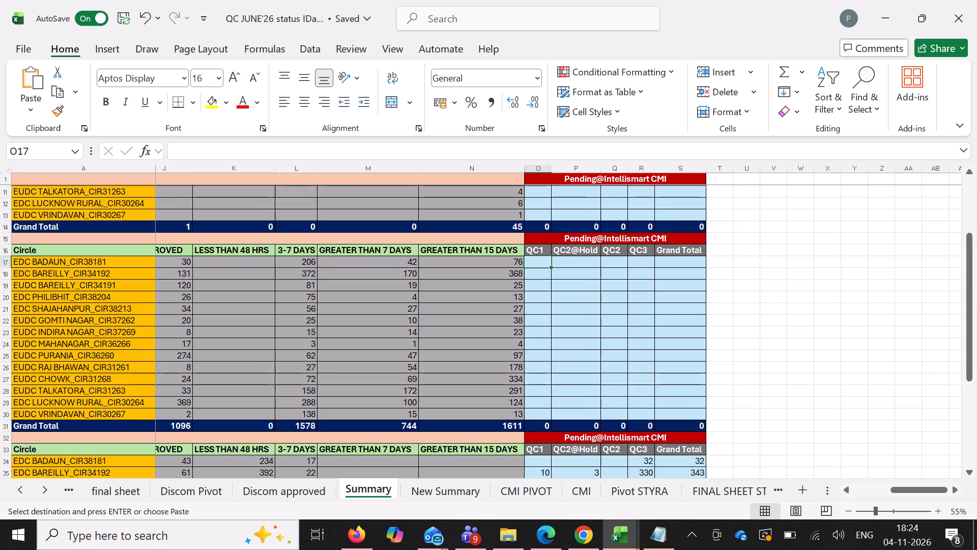
pyautogui.hotkey('ctrl', 'shift', 'v')
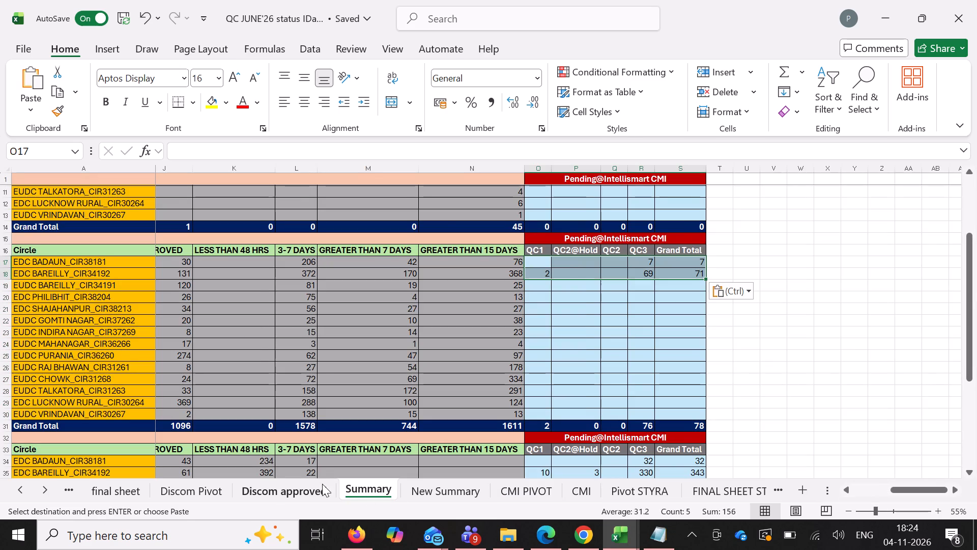
# Copy CMI PIVOT's October counts for EUDC RAJ BHAWAN through EUDC TALKATORA as values into the Summary sheet's OCT CMI table from O26.
pyautogui.click(536, 496)
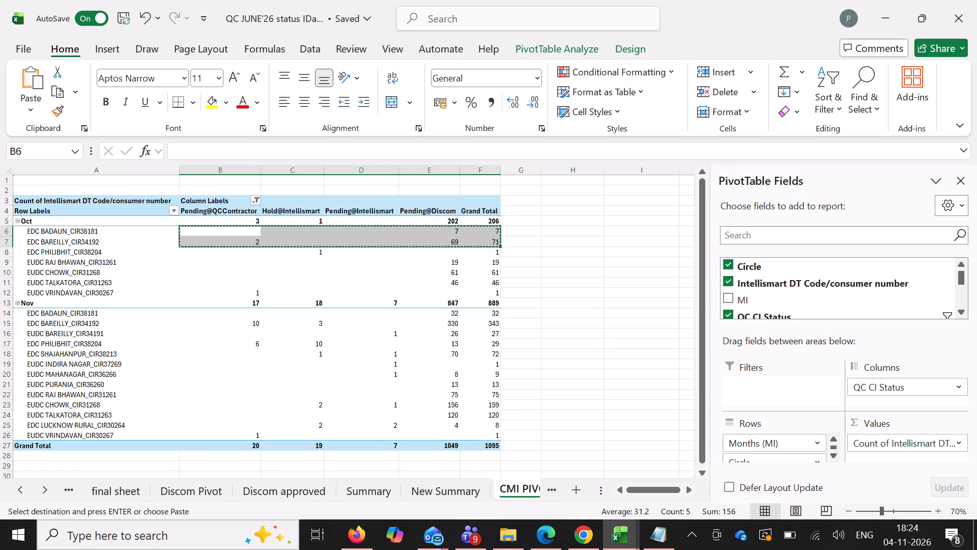
pyautogui.click(240, 252)
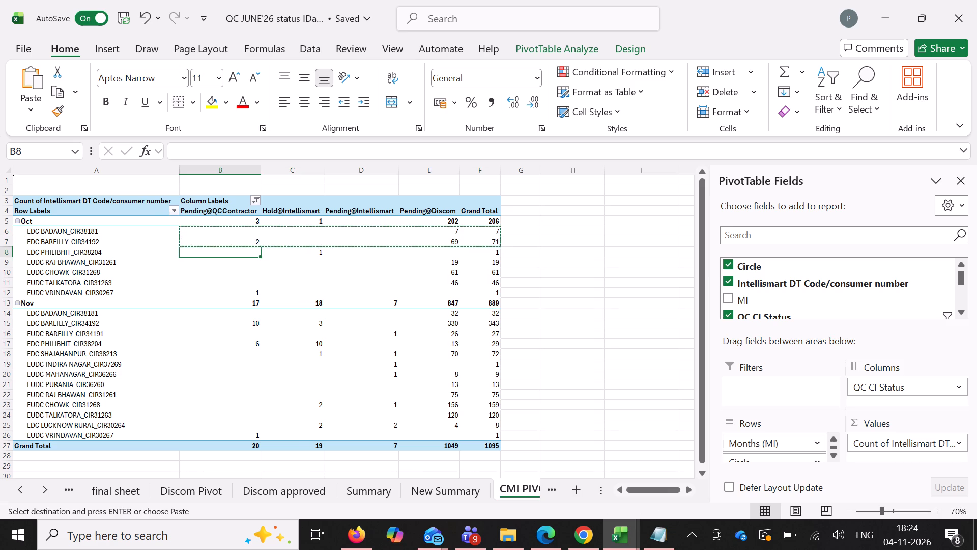
pyautogui.moveTo(222, 265); pyautogui.dragTo(475, 279)
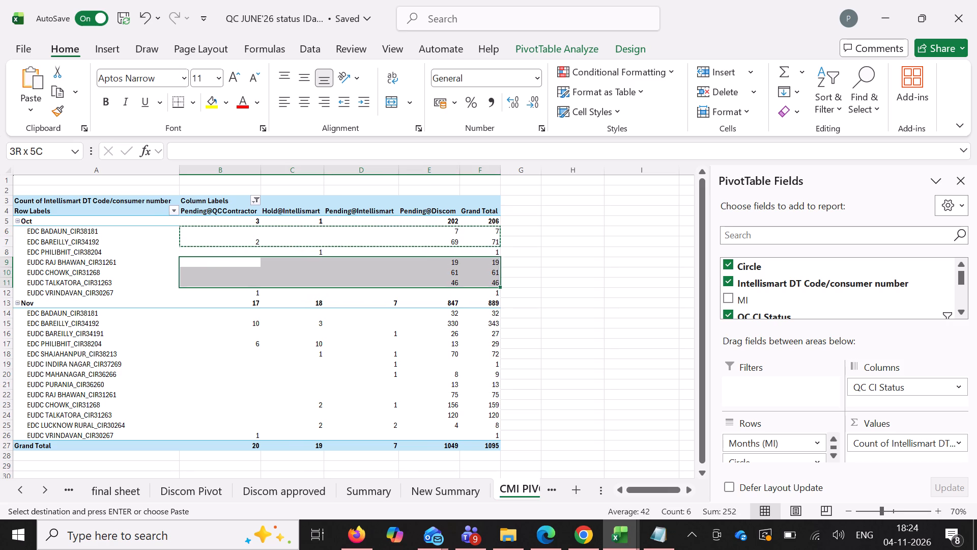
pyautogui.moveTo(475, 279); pyautogui.dragTo(477, 282)
pyautogui.moveTo(477, 282); pyautogui.dragTo(476, 284)
pyautogui.hotkey('ctrl', 'c')
pyautogui.click(355, 497)
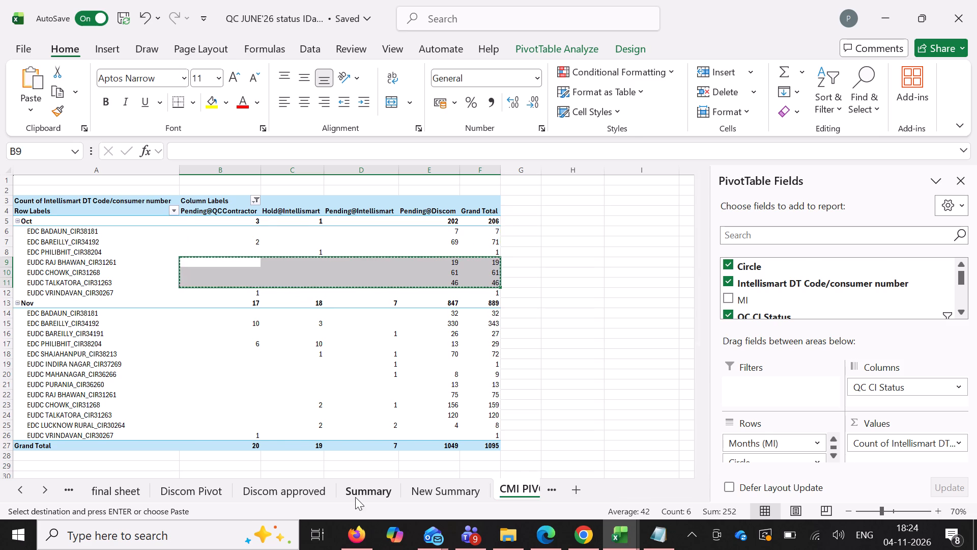
pyautogui.click(537, 347)
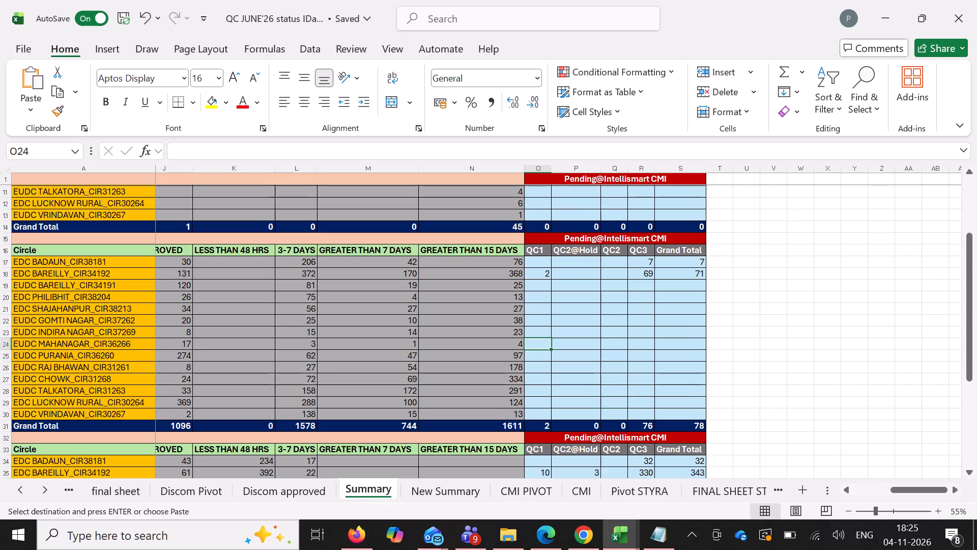
pyautogui.click(530, 373)
pyautogui.click(534, 362)
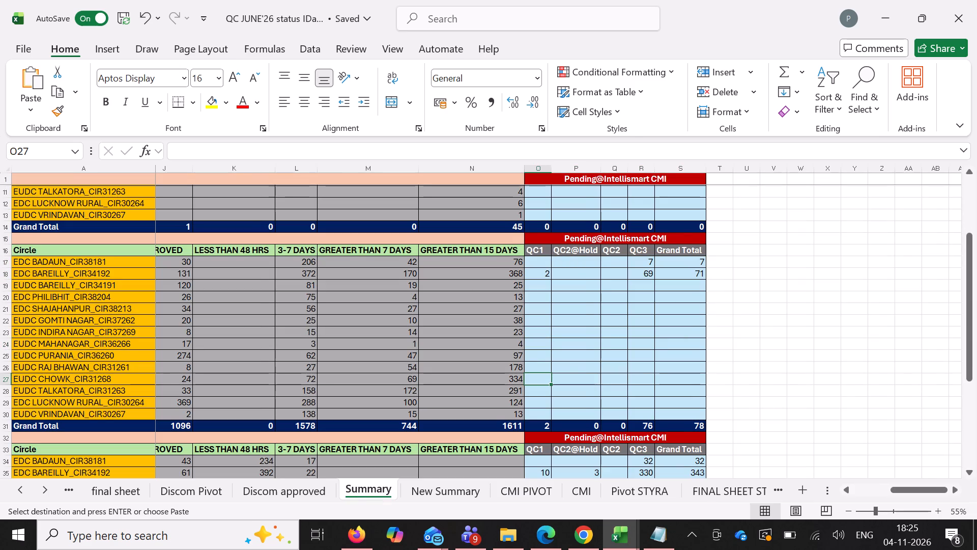
pyautogui.hotkey('ctrl', 'shift', 'v')
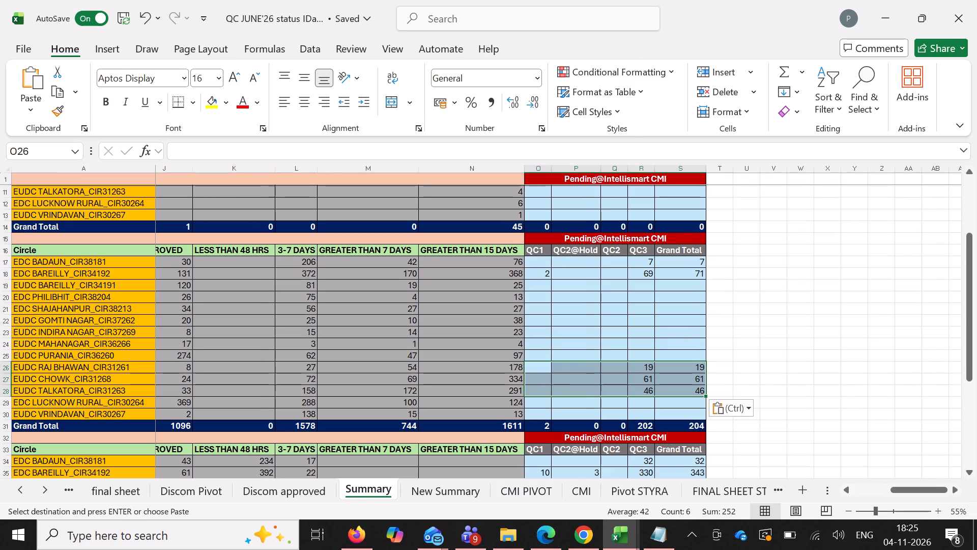
# Copy CMI PIVOT's October counts for EUDC VRINDAVAN as values into the Summary sheet's OCT CMI table from O30.
pyautogui.click(454, 492)
pyautogui.click(516, 495)
pyautogui.moveTo(231, 295); pyautogui.dragTo(492, 292)
pyautogui.hotkey('ctrl', 'c')
pyautogui.click(380, 493)
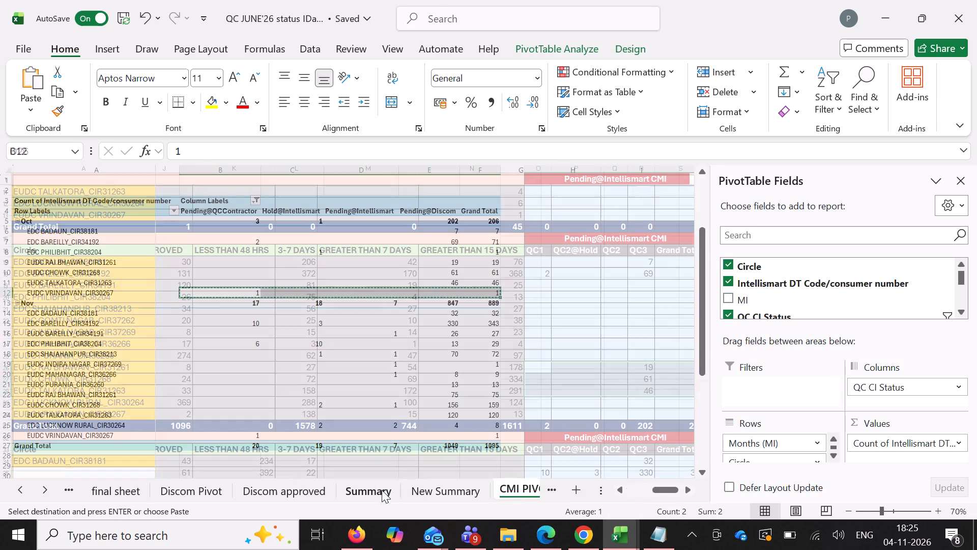
pyautogui.click(539, 416)
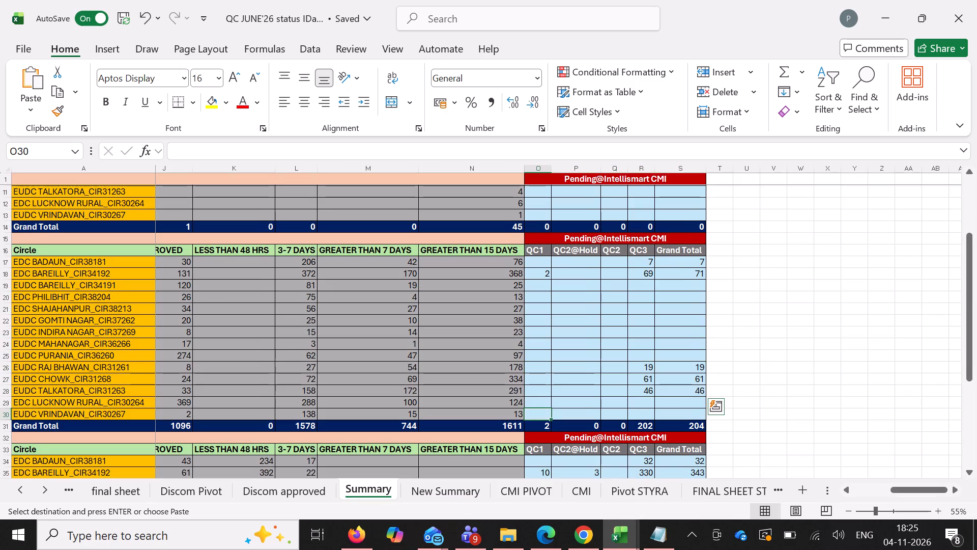
pyautogui.hotkey('ctrl', 'shift', 'v')
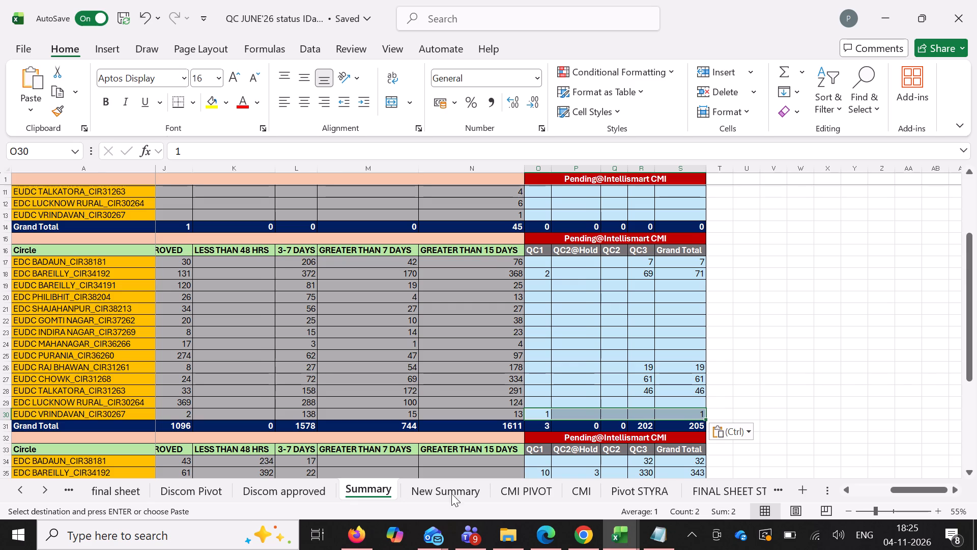
# Copy CMI PIVOT's October counts for EDC PHILIBHIT for the Summary sheet's OCT CMI table.
pyautogui.click(541, 493)
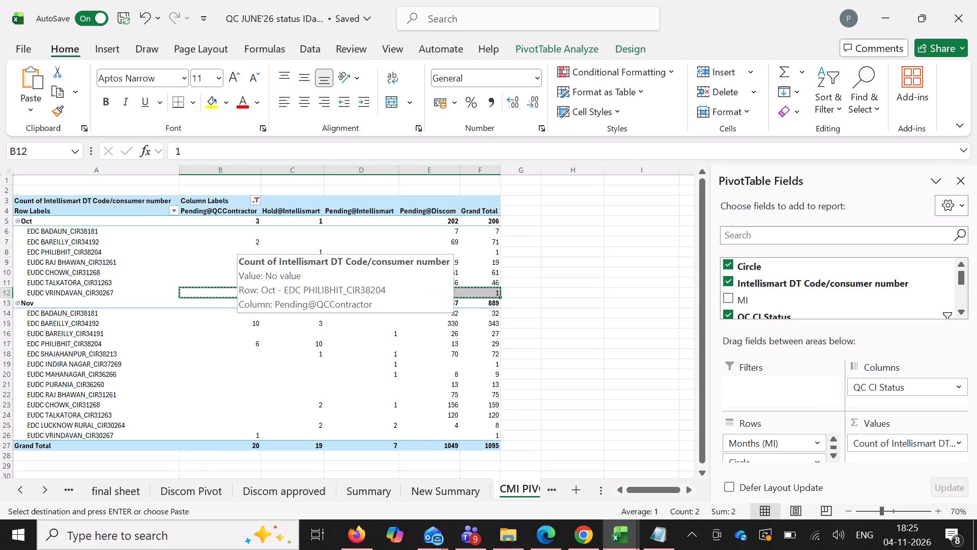
pyautogui.moveTo(240, 247); pyautogui.dragTo(494, 249)
pyautogui.hotkey('ctrl', 'c')
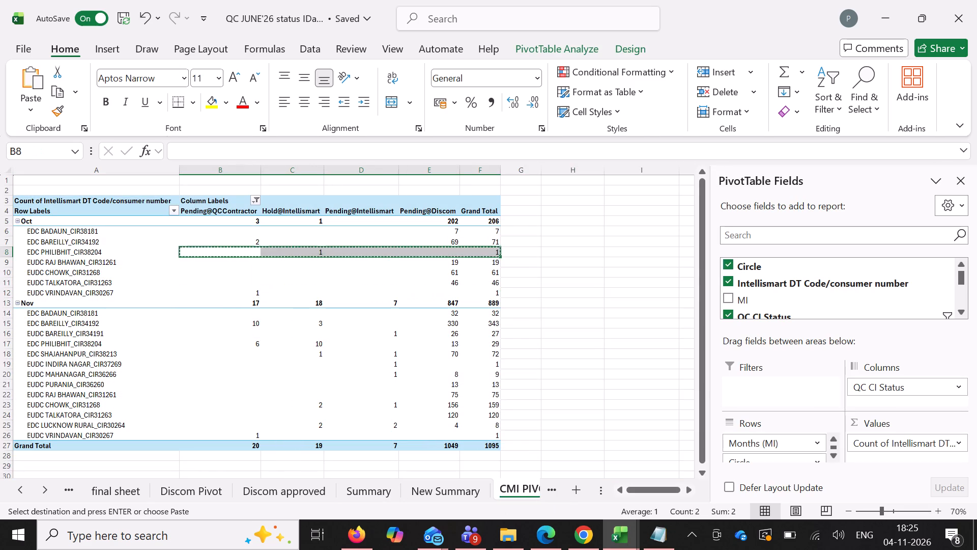
# Paste the copied EDC PHILIBHIT October counts as values into the Summary sheet's OCT CMI table from O20.
pyautogui.moveTo(383, 476); pyautogui.dragTo(382, 481)
pyautogui.click(379, 493)
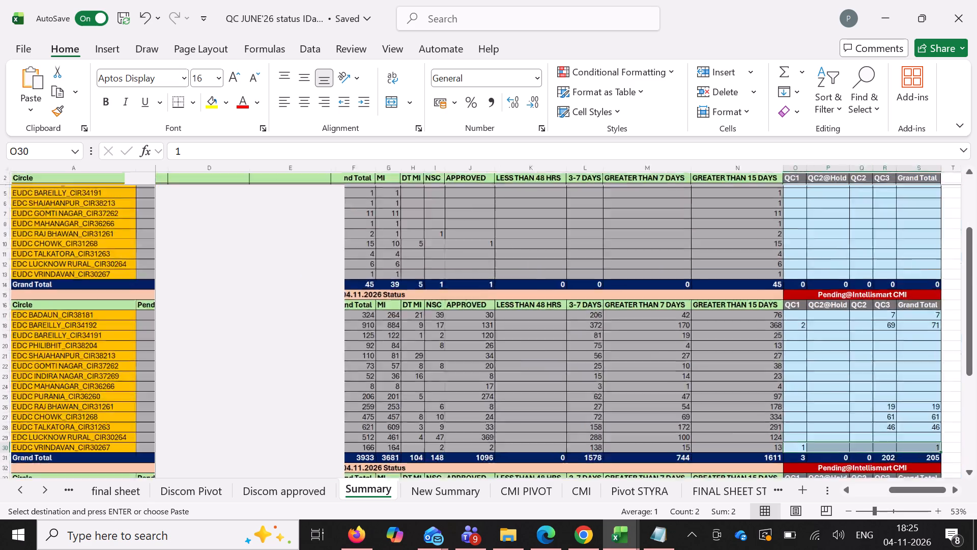
pyautogui.click(715, 330)
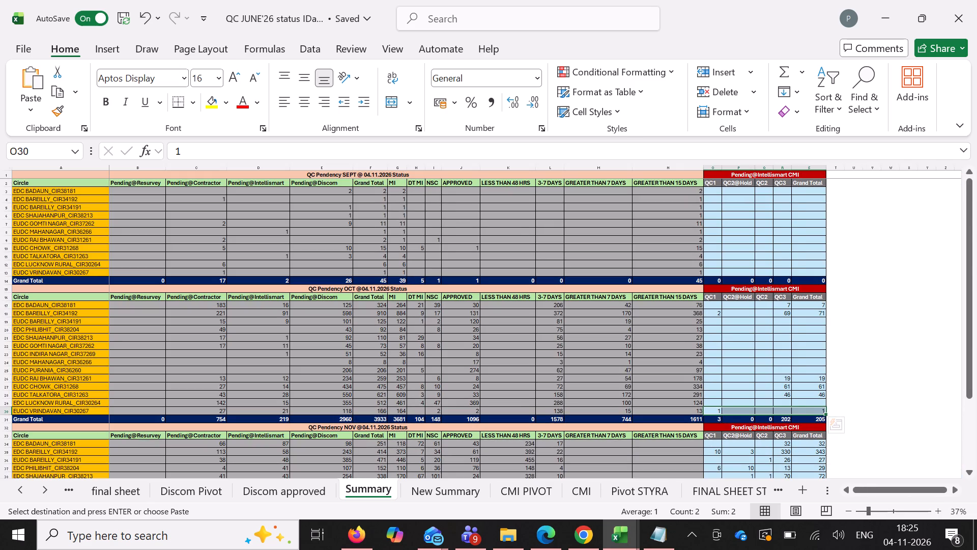
pyautogui.hotkey('ctrl', 'shift', 'v')
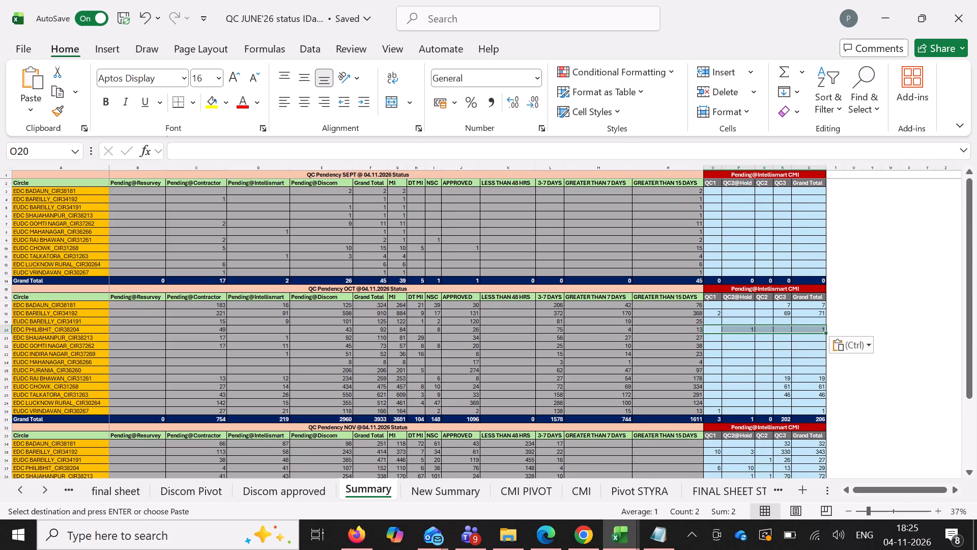
# Copy the Summary sheet's SEPT, OCT and NOV QC Pendency tables with their CMI columns, from A1 through the November Grand Total row.
pyautogui.click(564, 485)
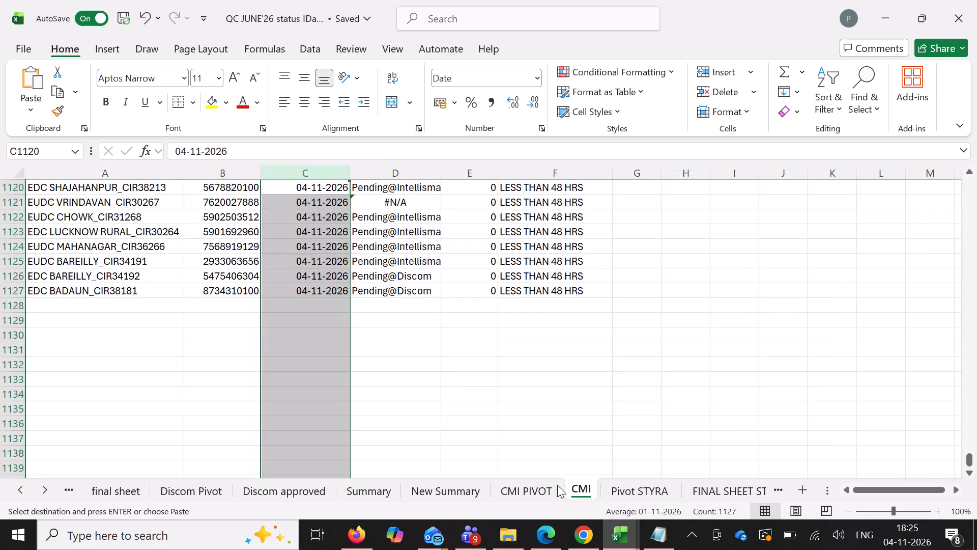
pyautogui.click(529, 490)
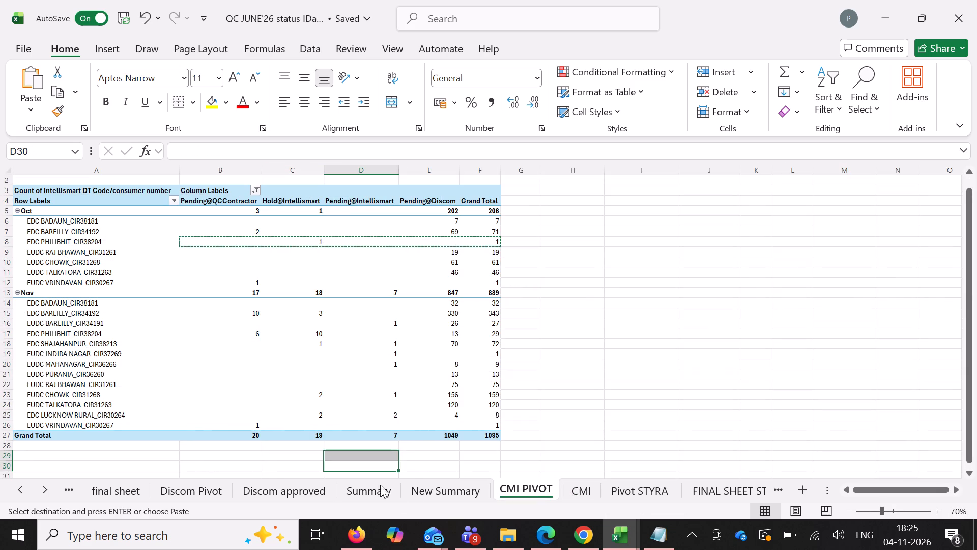
pyautogui.click(442, 503)
pyautogui.click(380, 492)
pyautogui.scroll(3, 234, 210)
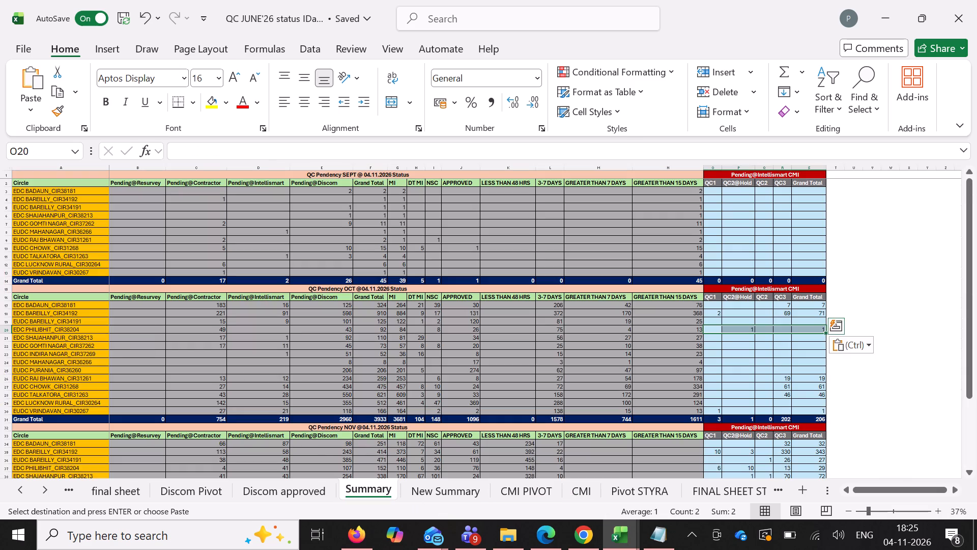
pyautogui.moveTo(88, 171); pyautogui.dragTo(746, 468)
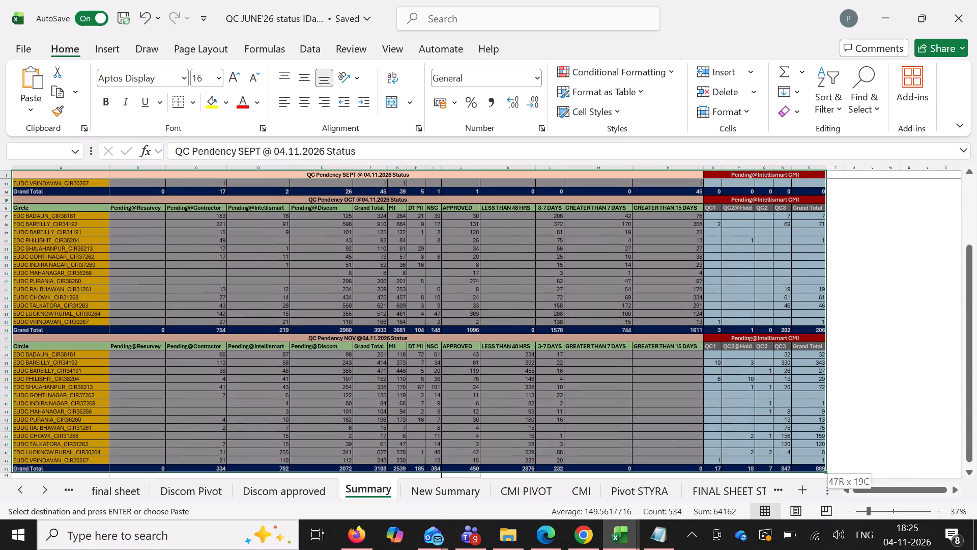
pyautogui.moveTo(746, 468); pyautogui.dragTo(744, 473)
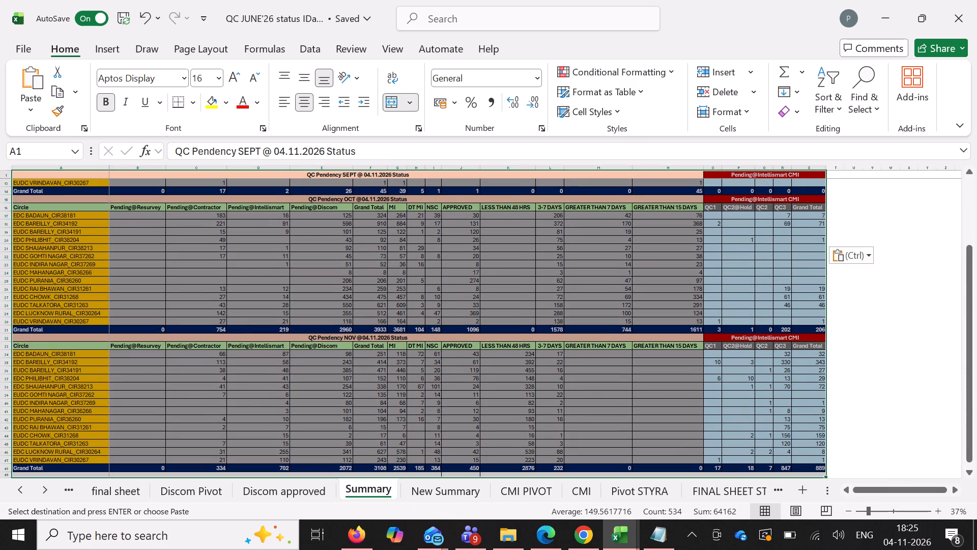
pyautogui.hotkey('shift', 'Up')
pyautogui.hotkey('ctrl', 'c')
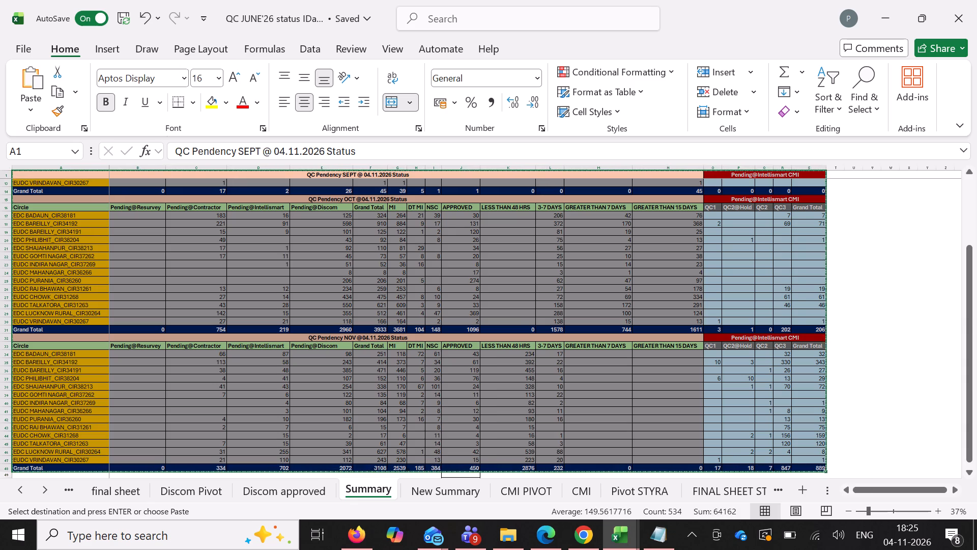
# Switch to the Edge browser window.
pyautogui.click(547, 534)
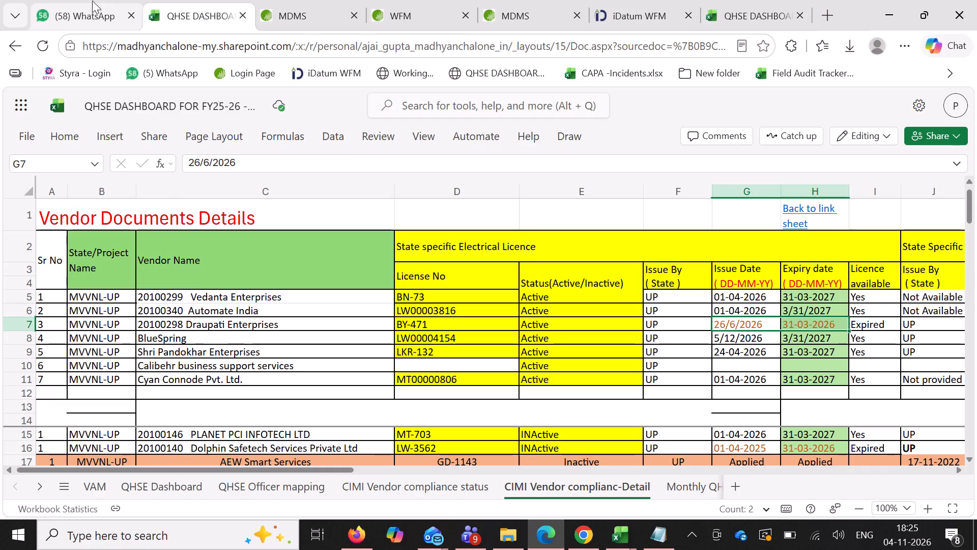